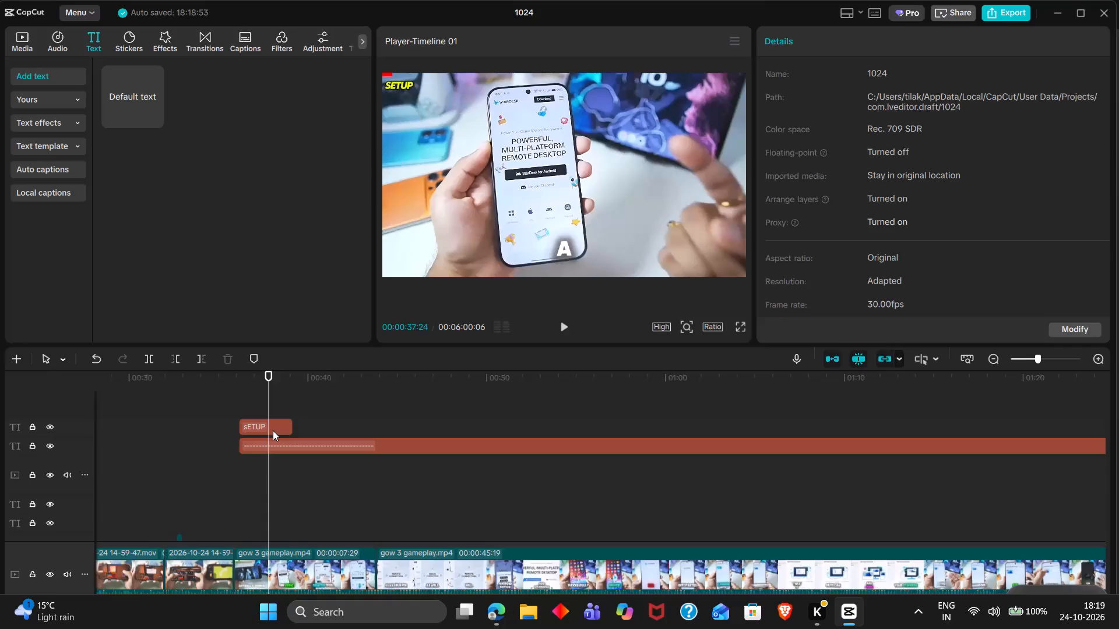
Set the font size of the SETUP text to 12.
{"action": "left_click", "coordinate": [273, 430]}
{"action": "left_click", "coordinate": [405, 80]}
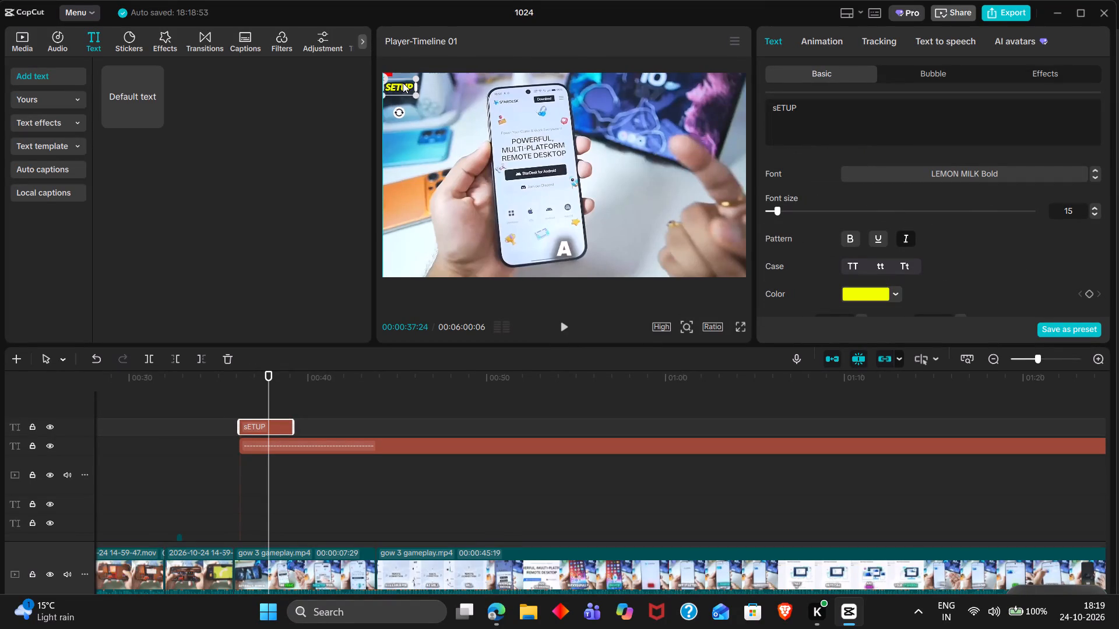
{"action": "left_click", "coordinate": [414, 94]}
{"action": "double_click", "coordinate": [1092, 215]}
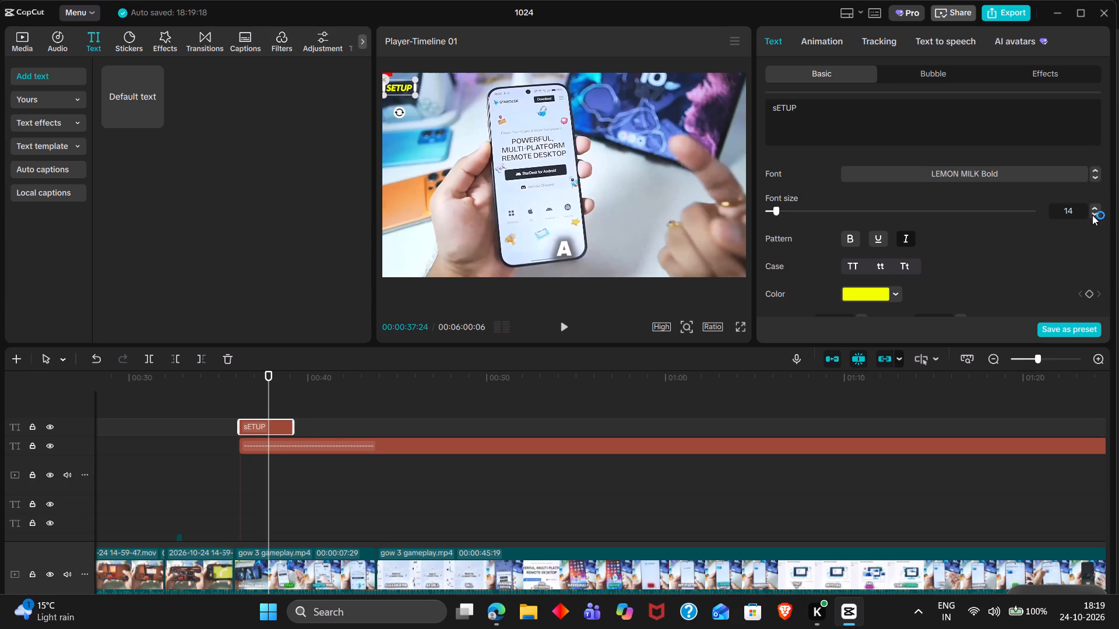
{"action": "left_click", "coordinate": [1092, 215]}
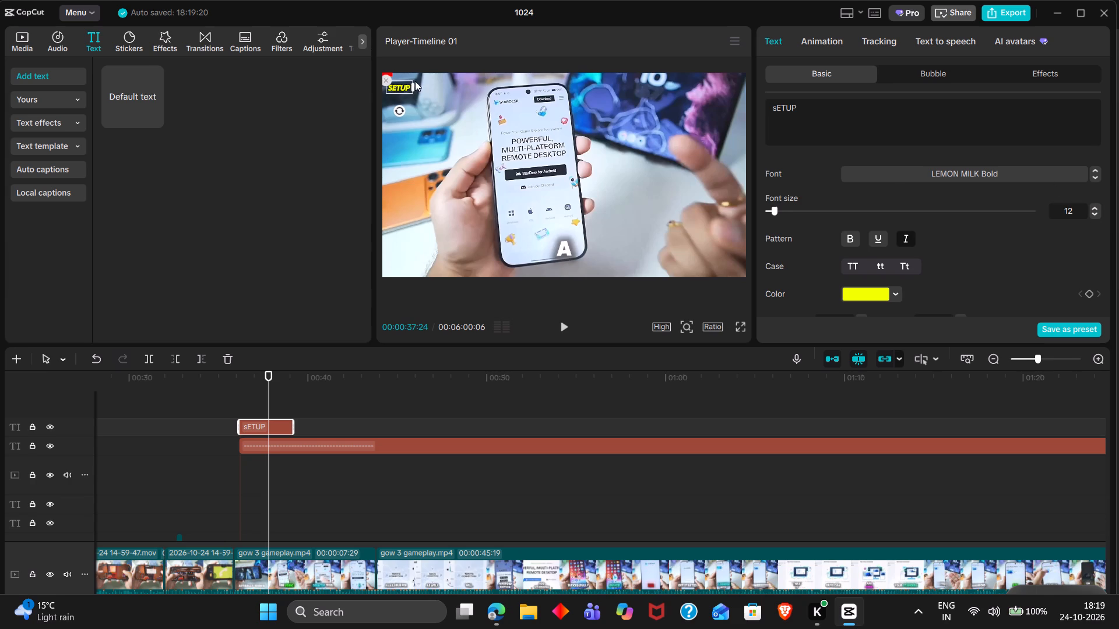
Move the SETUP text close into the top-left corner of the video frame, set its Y position to 979, and check it full screen.
{"action": "left_click_drag", "start_coordinate": [394, 86], "coordinate": [389, 84]}
{"action": "left_click_drag", "start_coordinate": [389, 84], "coordinate": [389, 83]}
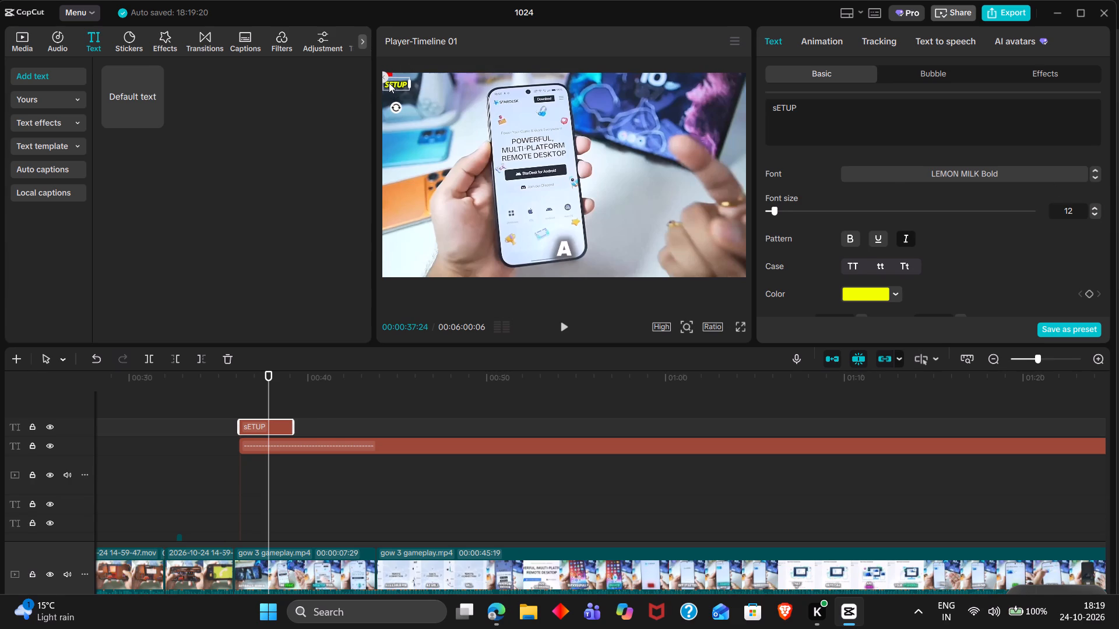
{"action": "scroll", "coordinate": [853, 263], "scroll_direction": "down", "scroll_amount": 2}
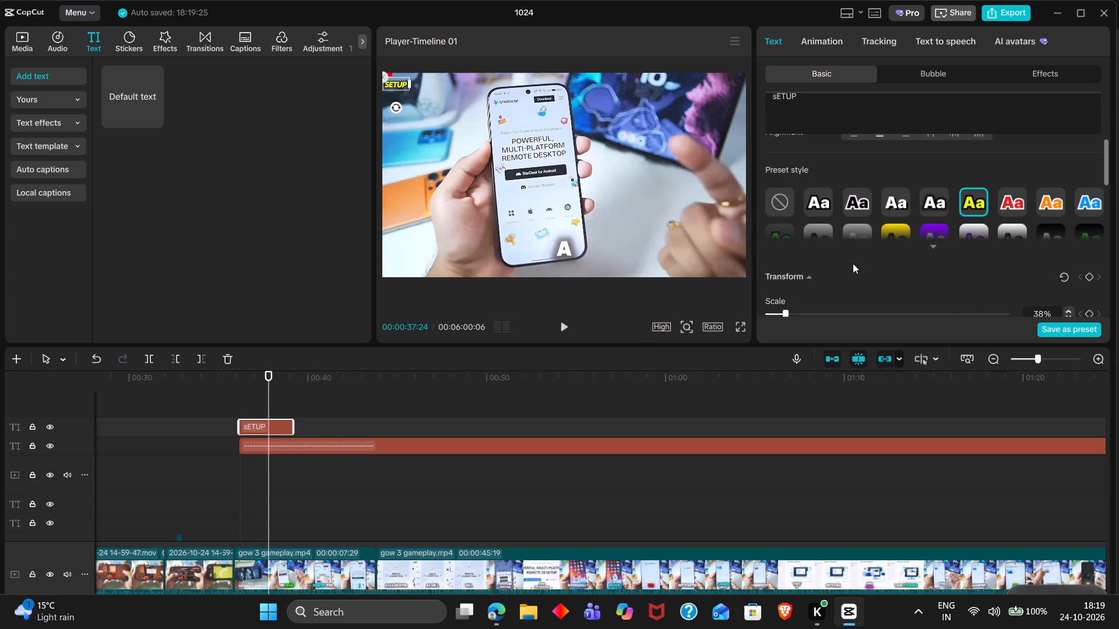
{"action": "scroll", "coordinate": [920, 261], "scroll_direction": "down", "scroll_amount": 1}
{"action": "left_click", "coordinate": [949, 208]}
{"action": "key", "text": "Up"}
{"action": "key", "text": "Up"}
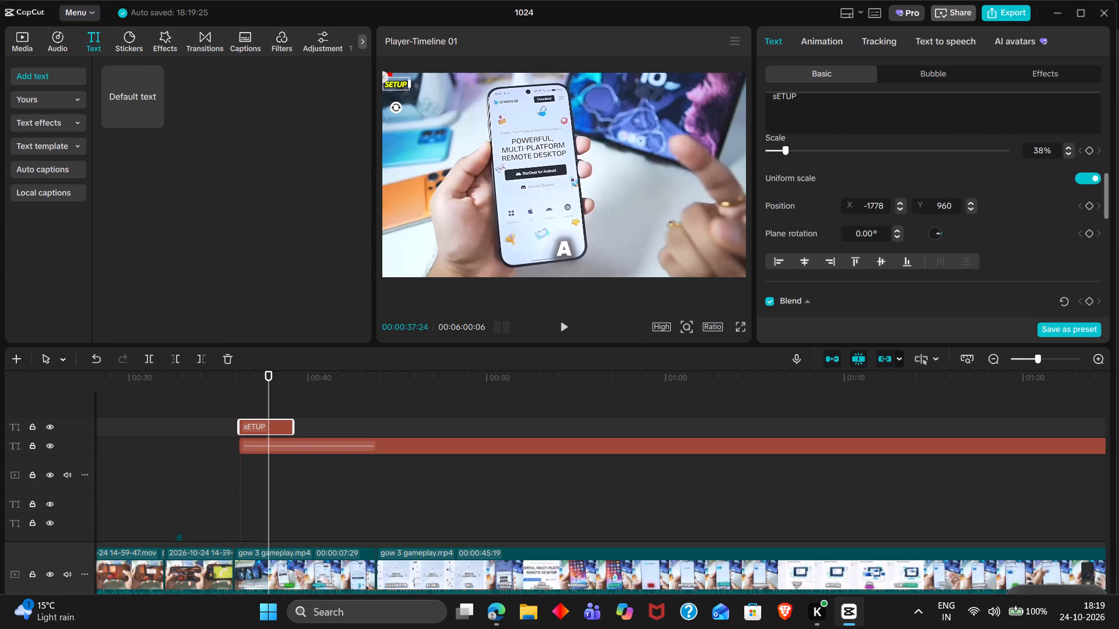
{"action": "key", "text": "Up"}
{"action": "key", "text": "Up"}
{"action": "key", "text": "Up"}
{"action": "key", "text": "Up"}
{"action": "key", "text": "Up"}
{"action": "key", "text": "Up"}
{"action": "key", "text": "Up"}
{"action": "key", "text": "Up"}
{"action": "key", "text": "Up"}
{"action": "key", "text": "Up"}
{"action": "key", "text": "Up"}
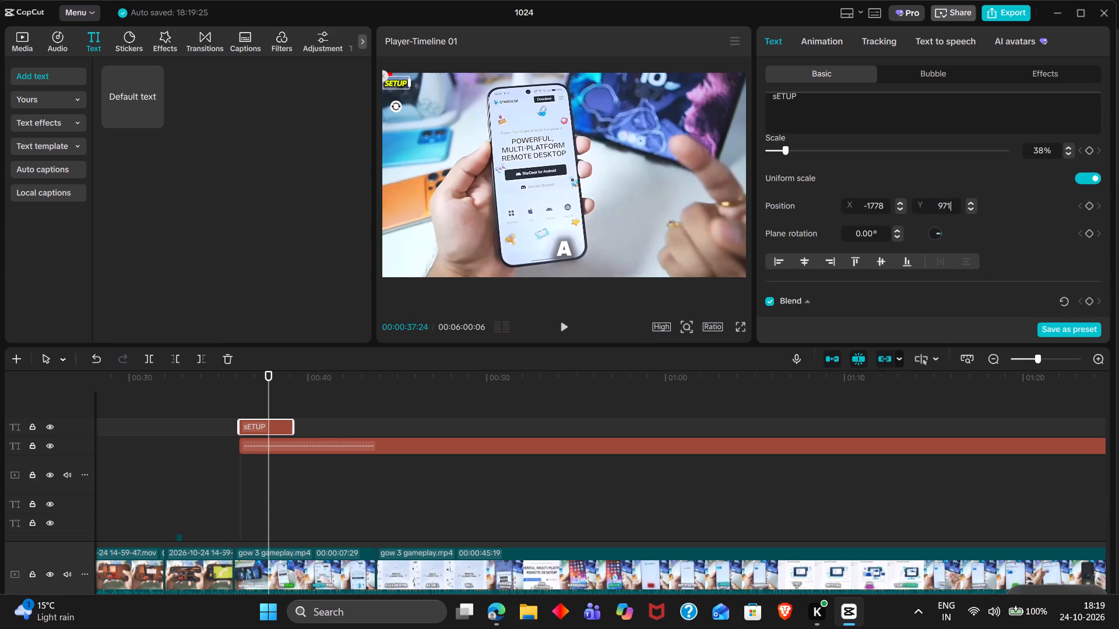
{"action": "key", "text": "Up"}
{"action": "key", "text": "Up"}
{"action": "key", "text": "Up"}
{"action": "key", "text": "Up"}
{"action": "key", "text": "Up"}
{"action": "key", "text": "Up"}
{"action": "key", "text": "Up"}
{"action": "key", "text": "Up"}
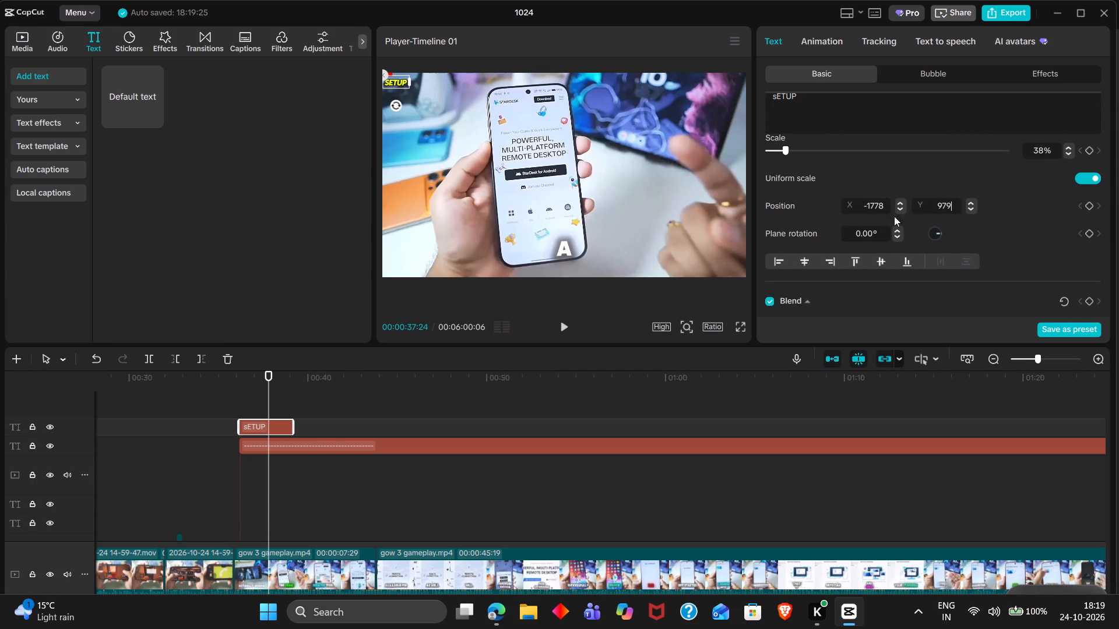
{"action": "left_click", "coordinate": [744, 331]}
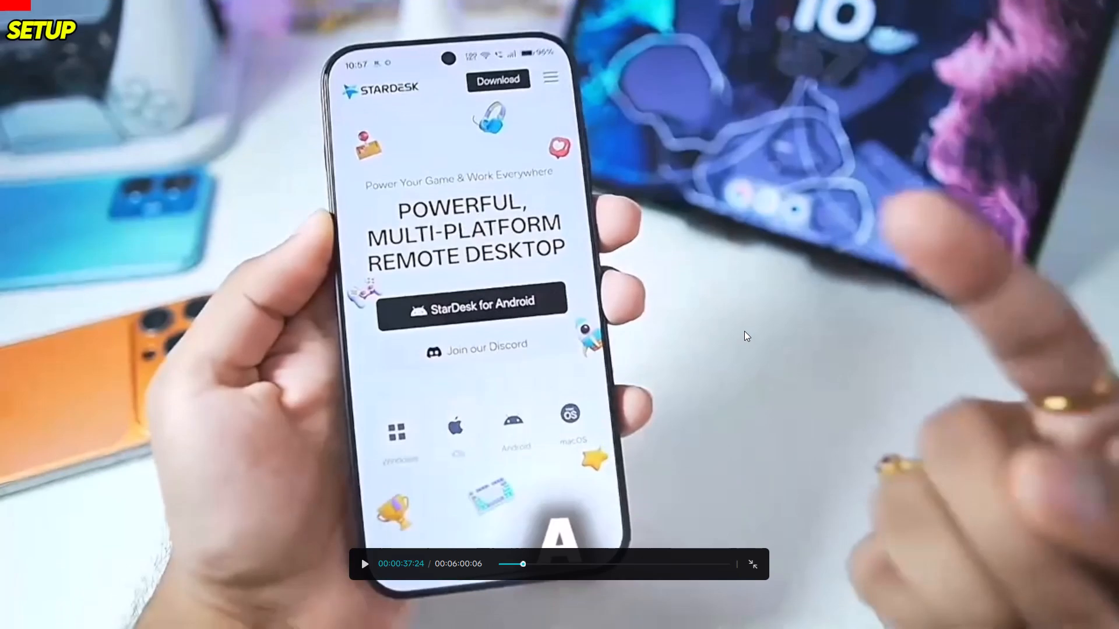
{"action": "key", "text": "Escape"}
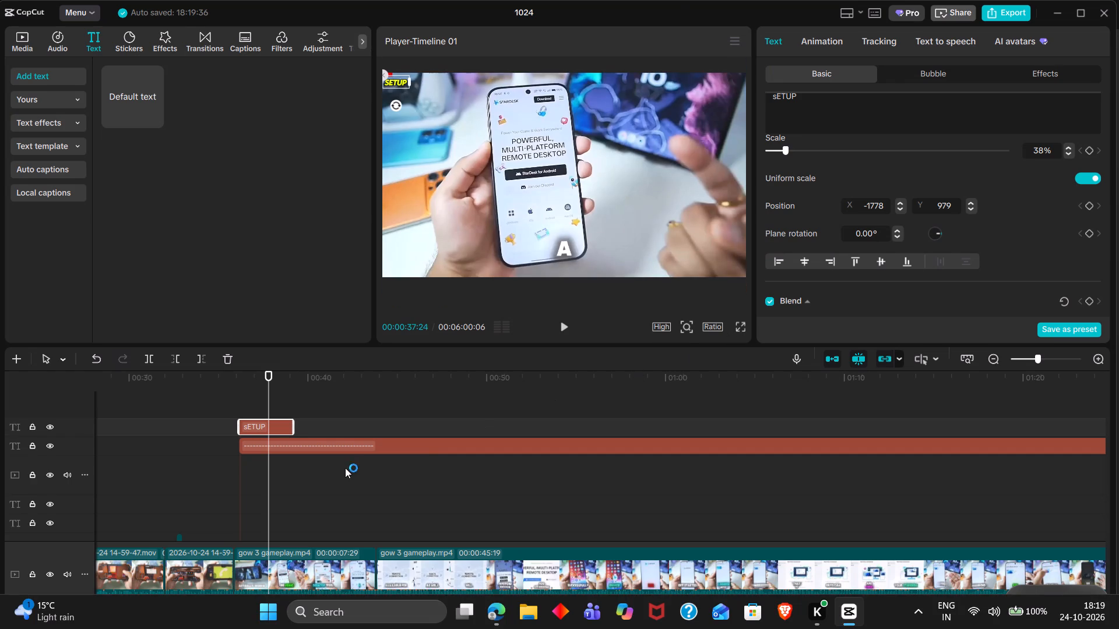
Extend the SETUP text clip on the timeline to end at 01:29:14, level with the end of the dashed-line text clip below it.
{"action": "scroll", "coordinate": [345, 468], "scroll_direction": "down", "scroll_amount": 5, "text": "ctrl"}
{"action": "left_click_drag", "start_coordinate": [279, 424], "coordinate": [641, 432]}
{"action": "triple_click", "coordinate": [639, 380]}
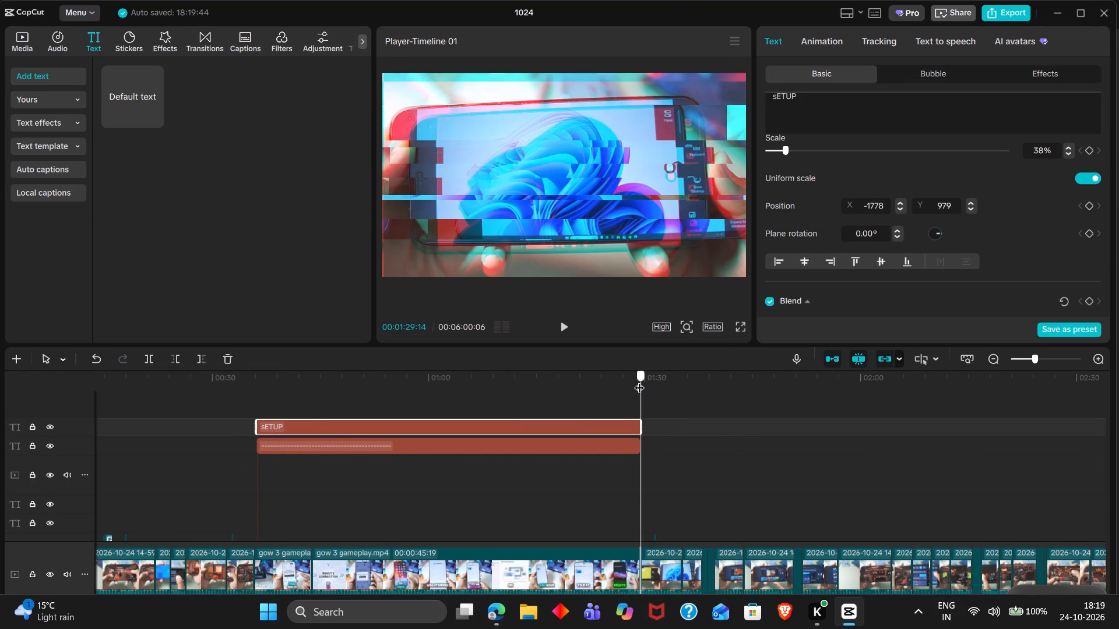
Apply the Fade Out exit animation to the SETUP text with a duration of 0.3 s.
{"action": "double_click", "coordinate": [810, 52]}
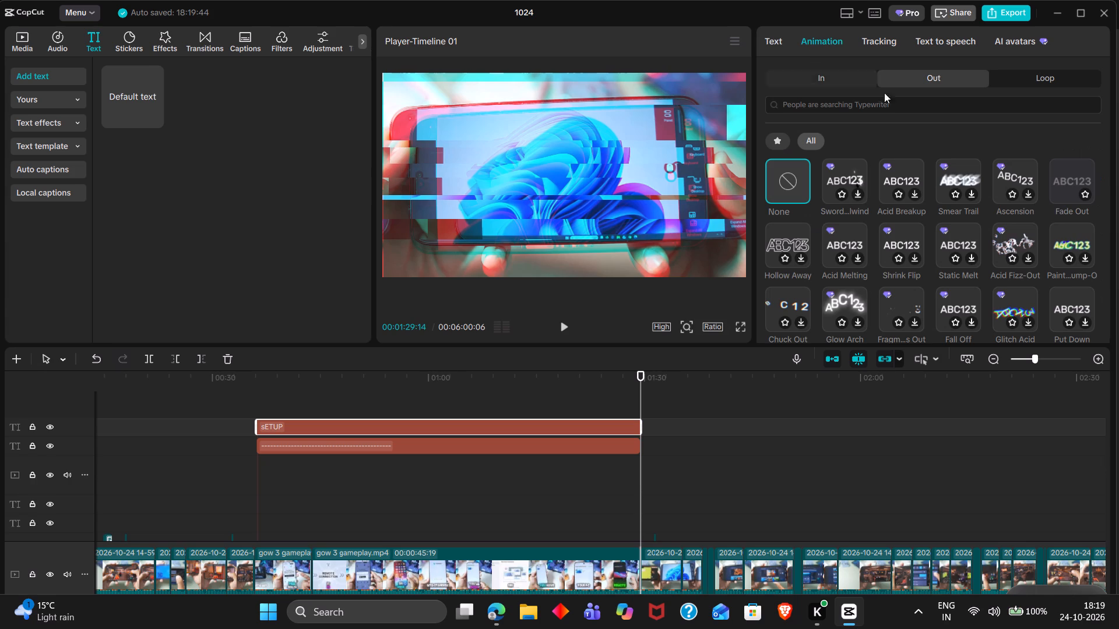
{"action": "double_click", "coordinate": [1057, 181]}
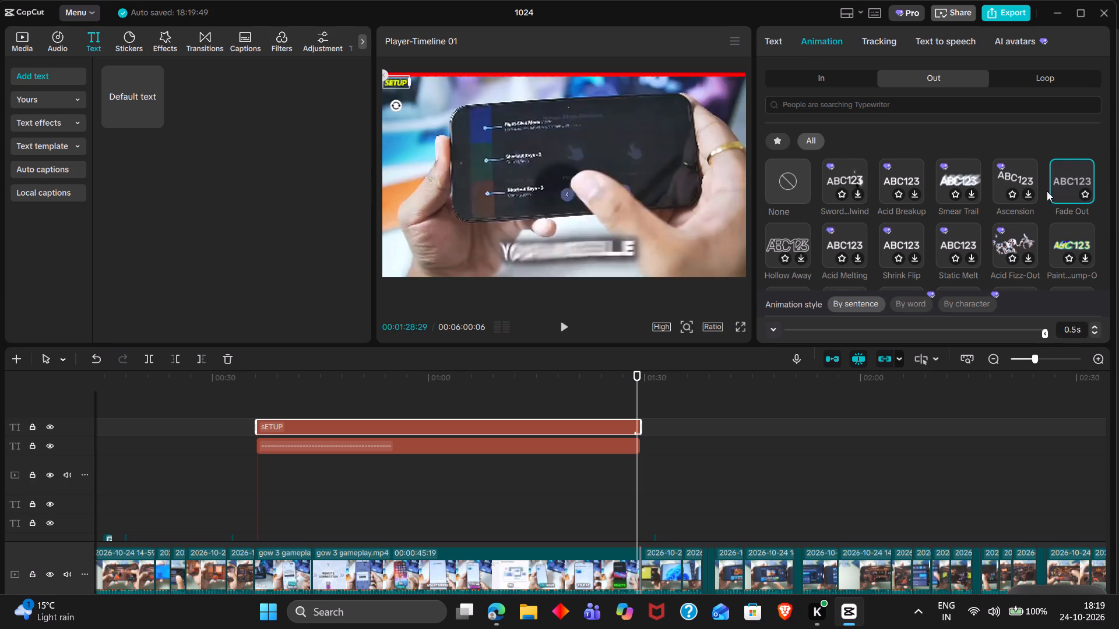
{"action": "double_click", "coordinate": [1094, 333]}
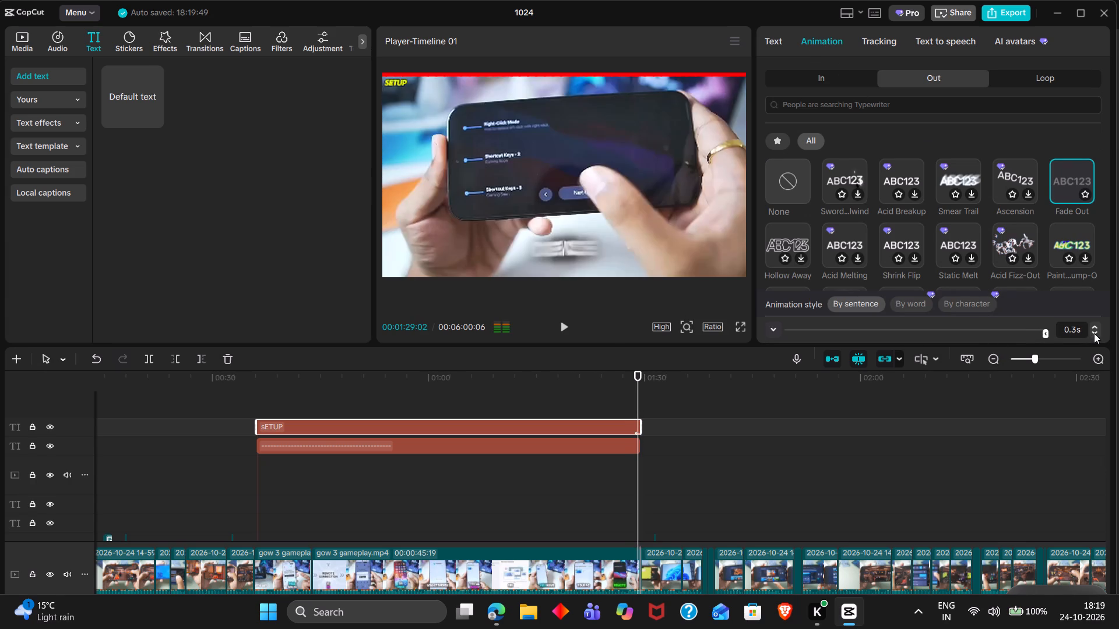
Apply the Blur Fade-In entrance animation to the SETUP text with a duration of 0.2 s.
{"action": "left_click_drag", "start_coordinate": [828, 87], "coordinate": [819, 78]}
{"action": "left_click", "coordinate": [819, 78]}
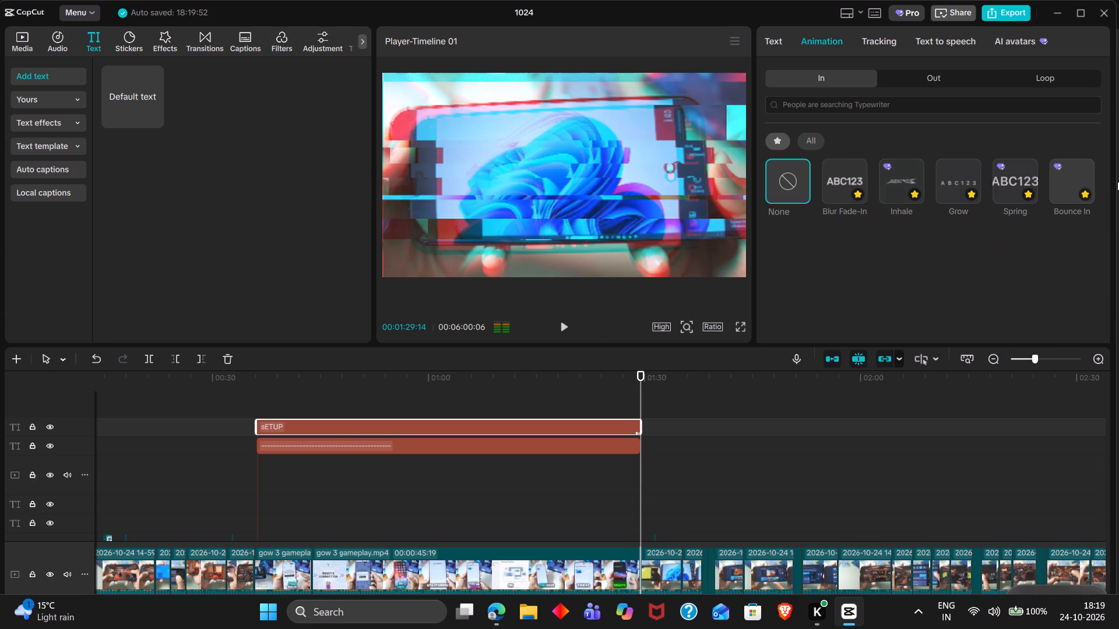
{"action": "double_click", "coordinate": [856, 179]}
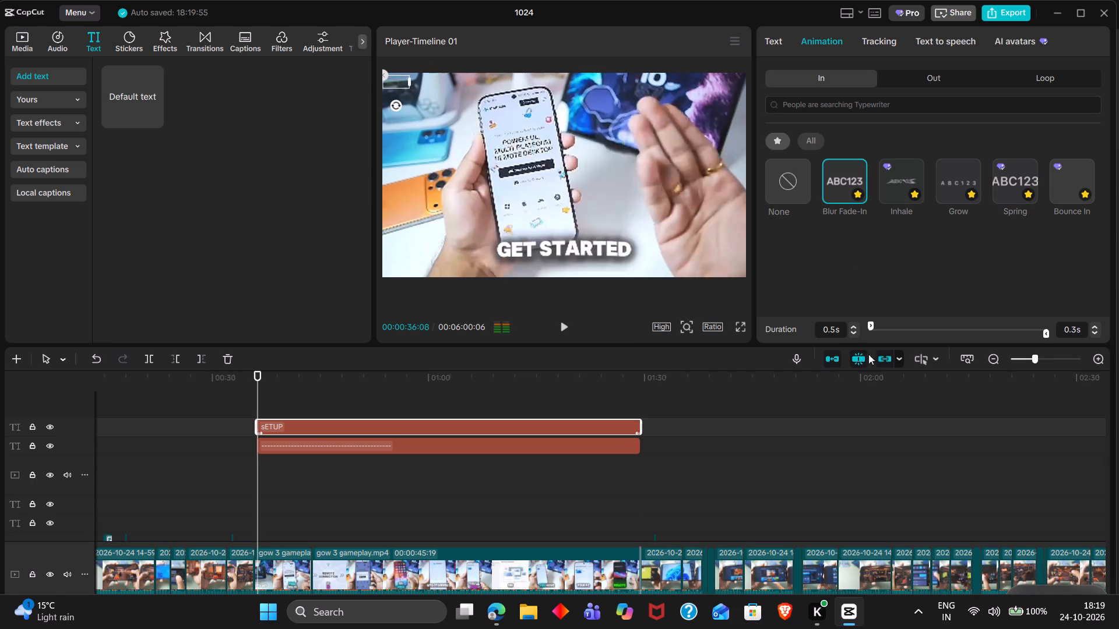
{"action": "triple_click", "coordinate": [853, 334]}
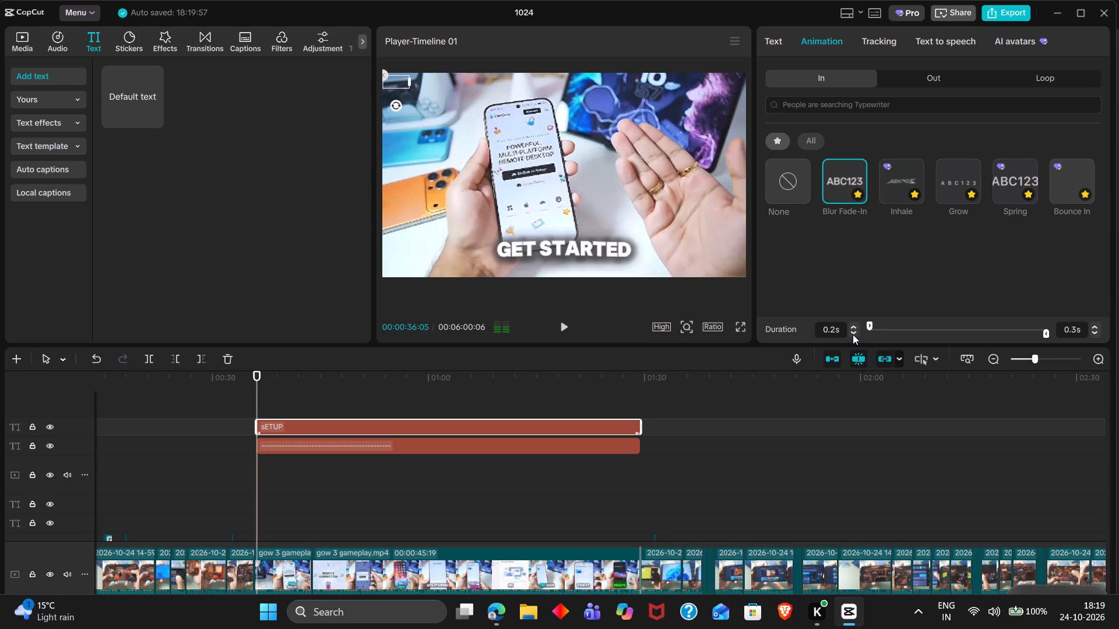
Play back the section from the start of the SETUP text to review its entrance animation and placement.
{"action": "scroll", "coordinate": [412, 526], "scroll_direction": "up", "scroll_amount": 4, "text": "ctrl"}
{"action": "scroll", "coordinate": [412, 526], "scroll_direction": "left", "scroll_amount": 1}
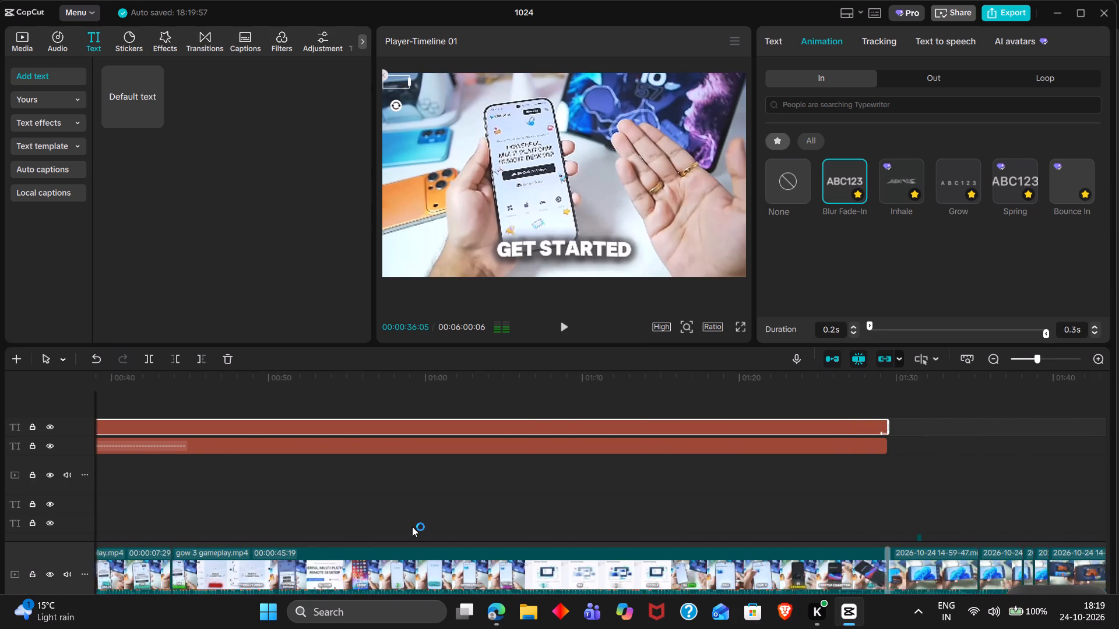
{"action": "scroll", "coordinate": [412, 526], "scroll_direction": "left", "scroll_amount": 1}
{"action": "key", "text": "space"}
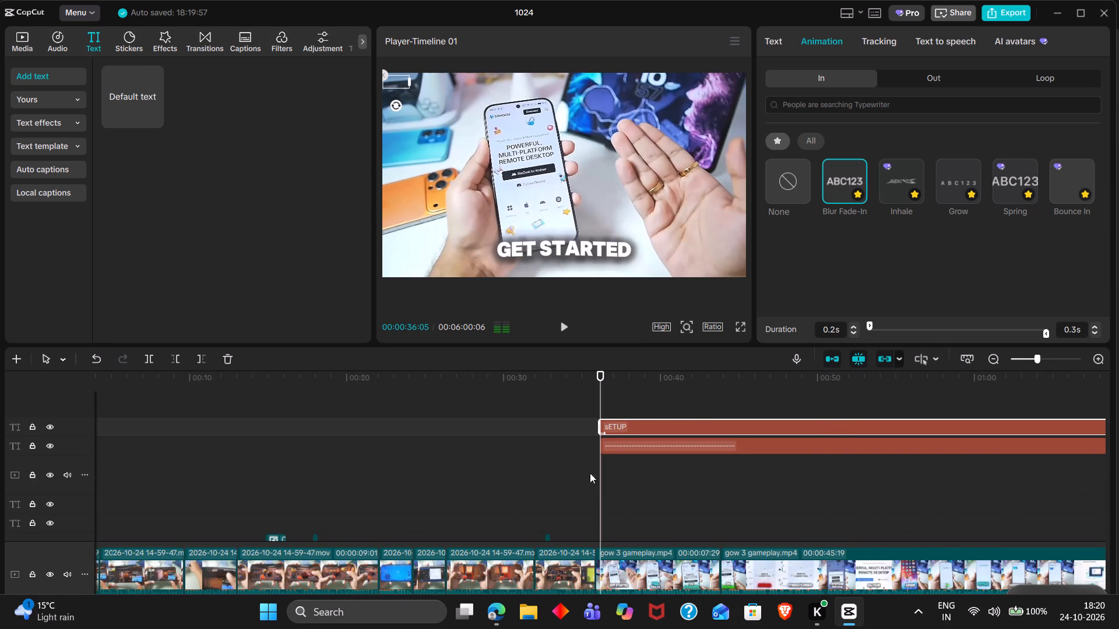
{"action": "left_click", "coordinate": [600, 376]}
{"action": "key", "text": "space"}
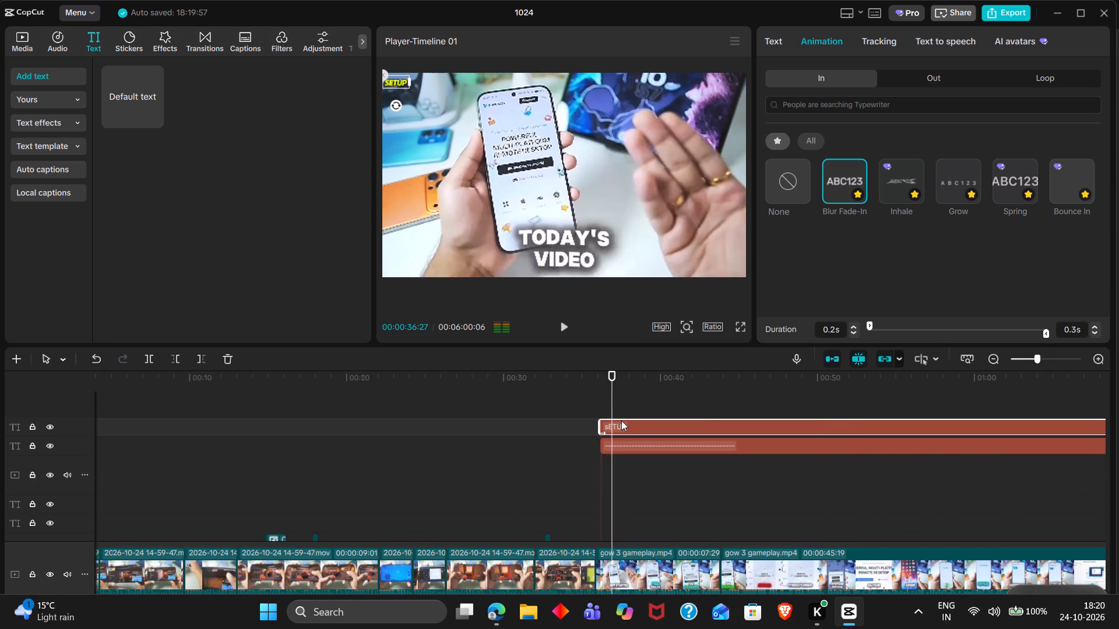
{"action": "scroll", "coordinate": [621, 420], "scroll_direction": "left", "scroll_amount": 2}
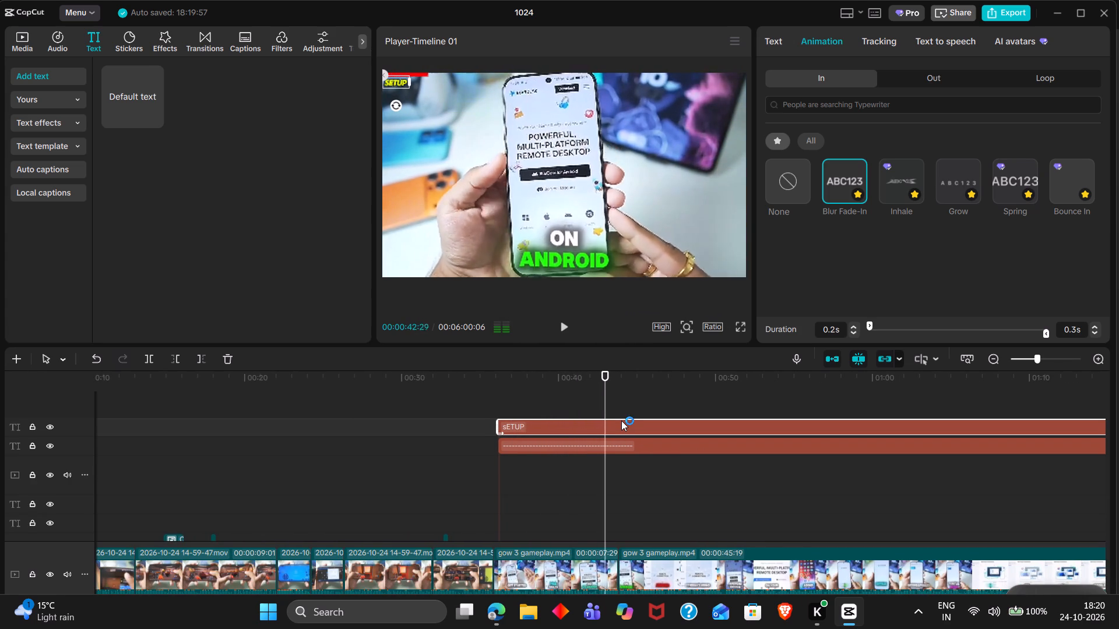
{"action": "key", "text": "space"}
{"action": "key", "text": "space"}
{"action": "scroll", "coordinate": [621, 420], "scroll_direction": "left", "scroll_amount": 1}
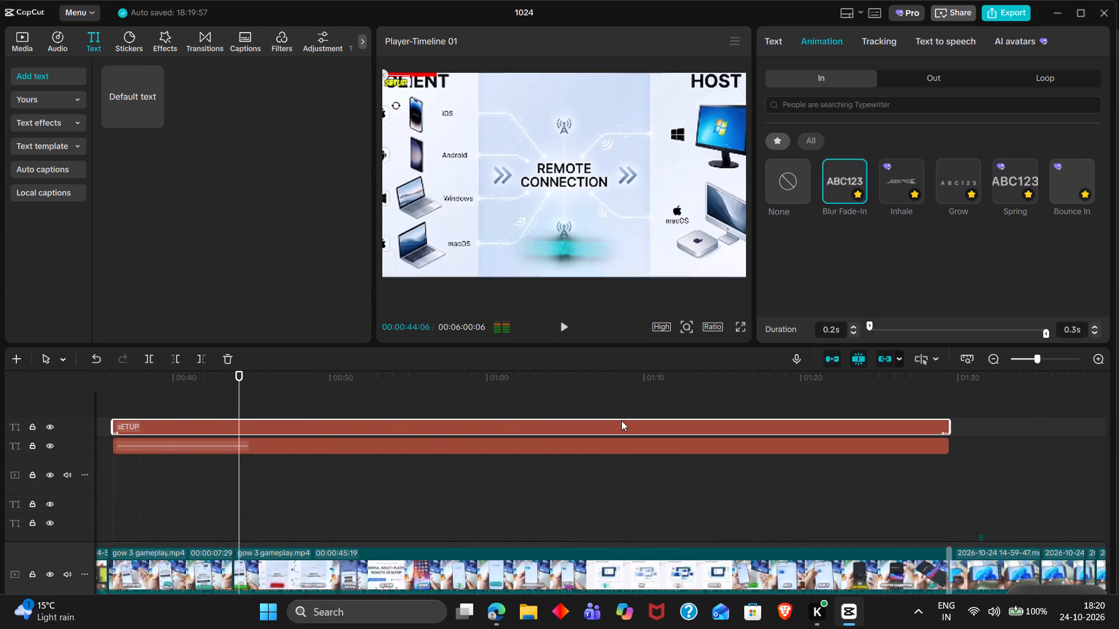
Paste a copy of the SETUP text clip at about 01:22 and trim its end to 01:27:28.
{"action": "key", "text": "ctrl+c"}
{"action": "key", "text": "space"}
{"action": "double_click", "coordinate": [797, 394]}
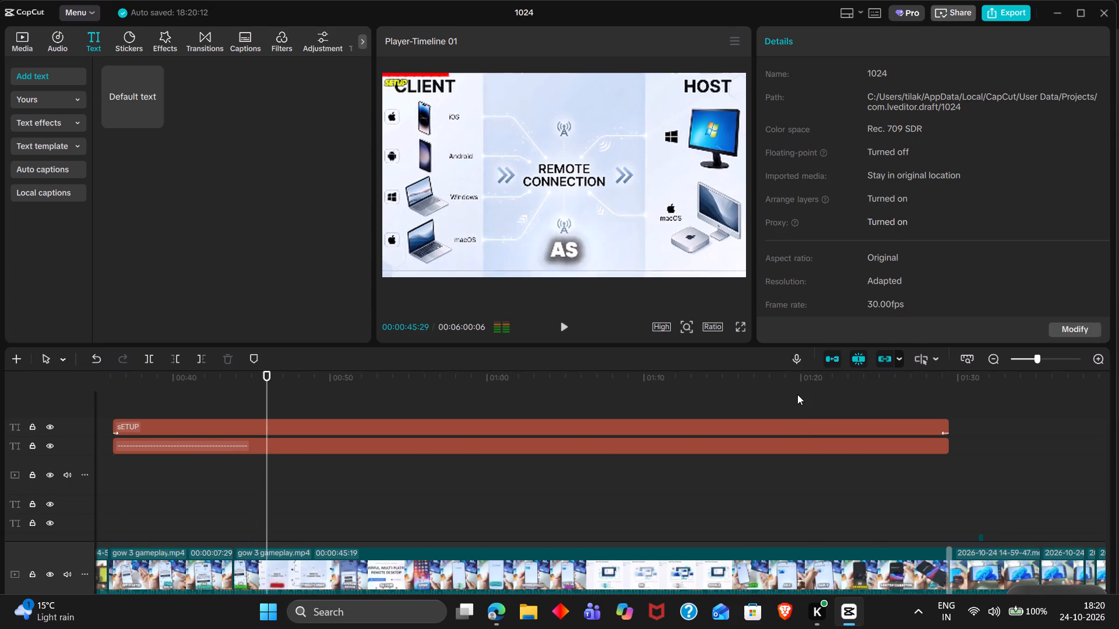
{"action": "left_click_drag", "start_coordinate": [797, 394], "coordinate": [866, 400]}
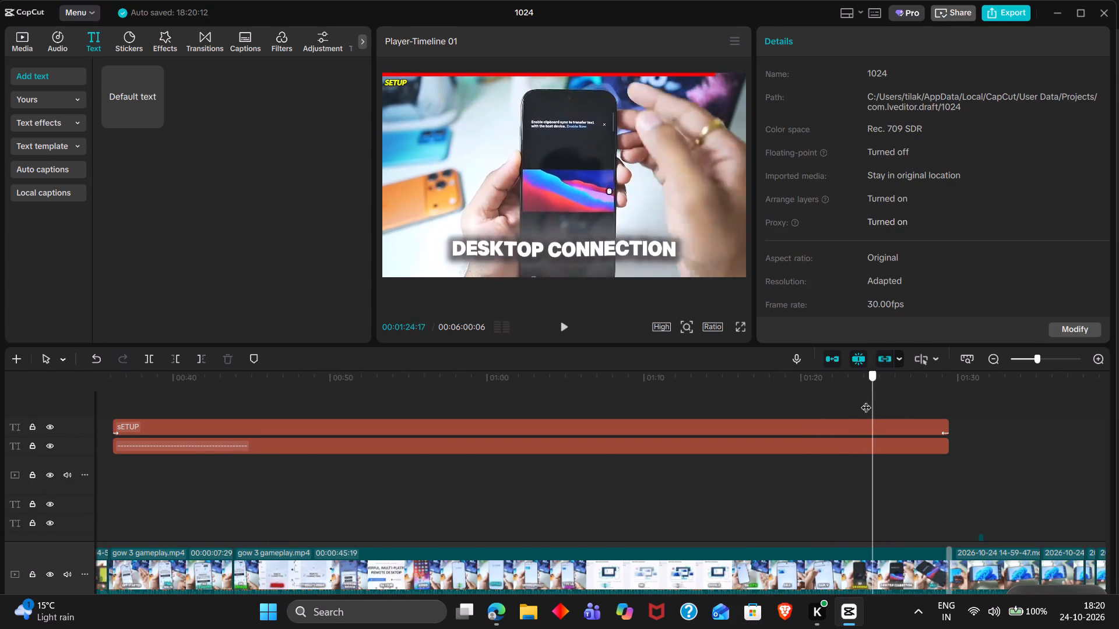
{"action": "left_click_drag", "start_coordinate": [866, 400], "coordinate": [833, 399]}
{"action": "key", "text": "ctrl+v"}
{"action": "triple_click", "coordinate": [926, 385]}
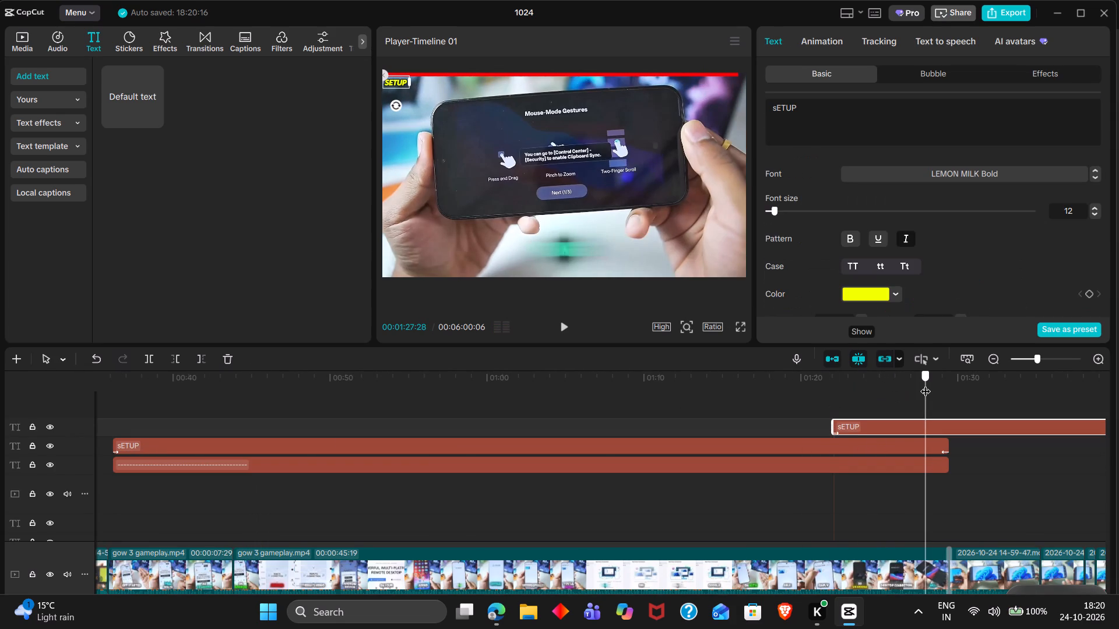
{"action": "key", "text": "w"}
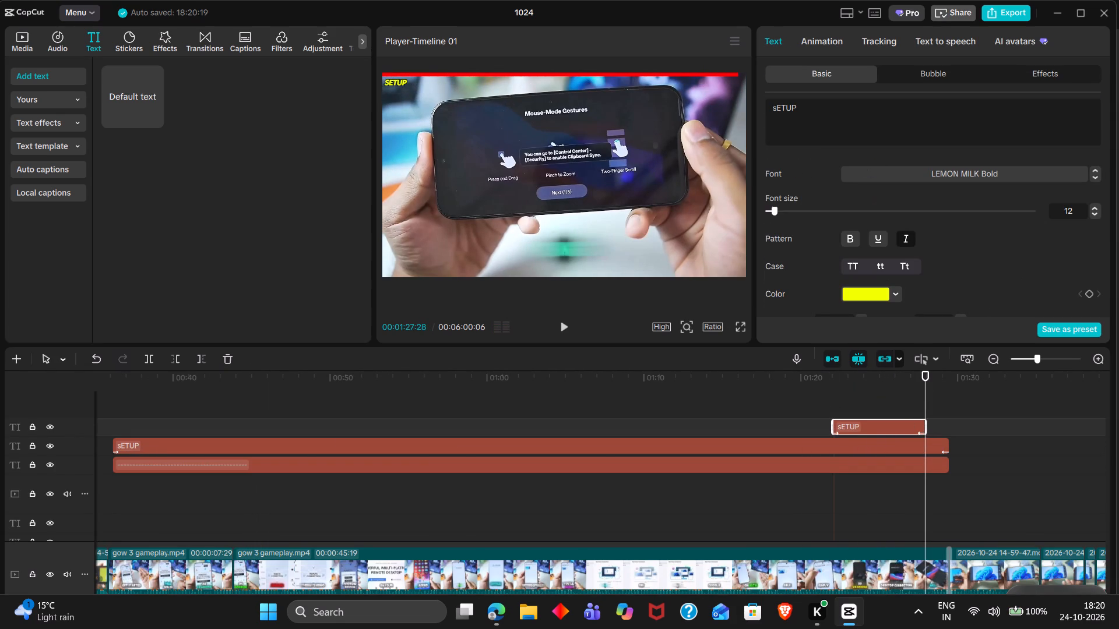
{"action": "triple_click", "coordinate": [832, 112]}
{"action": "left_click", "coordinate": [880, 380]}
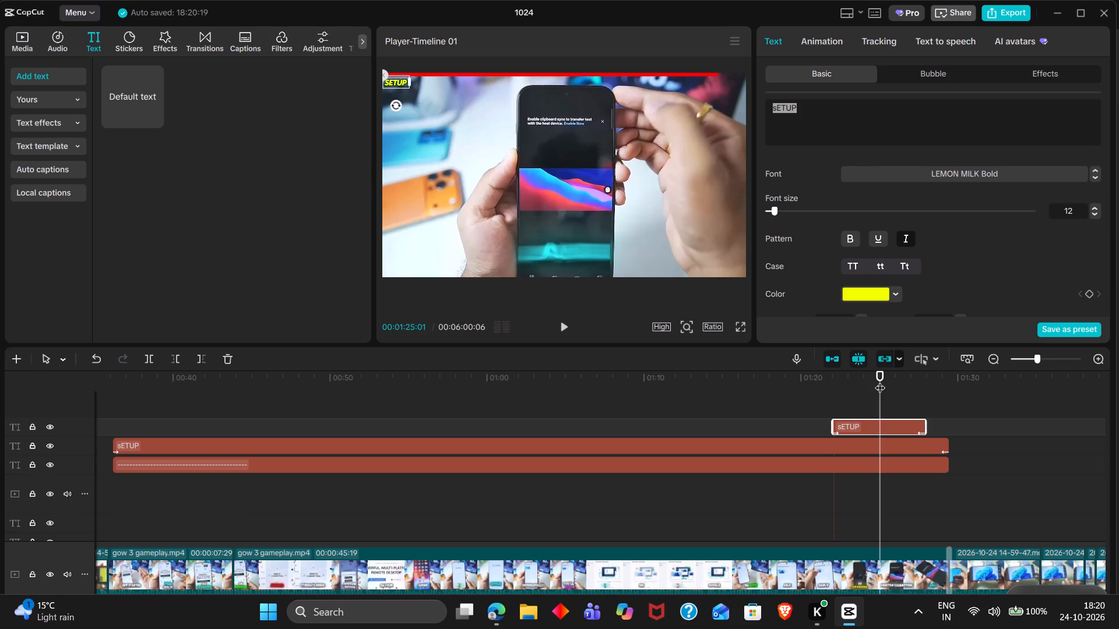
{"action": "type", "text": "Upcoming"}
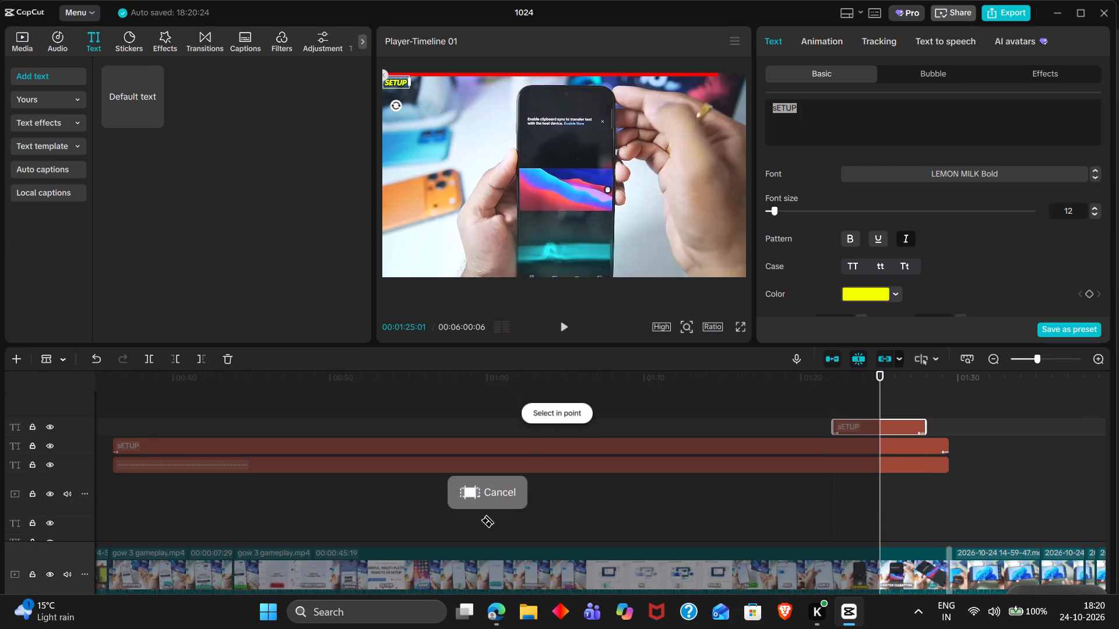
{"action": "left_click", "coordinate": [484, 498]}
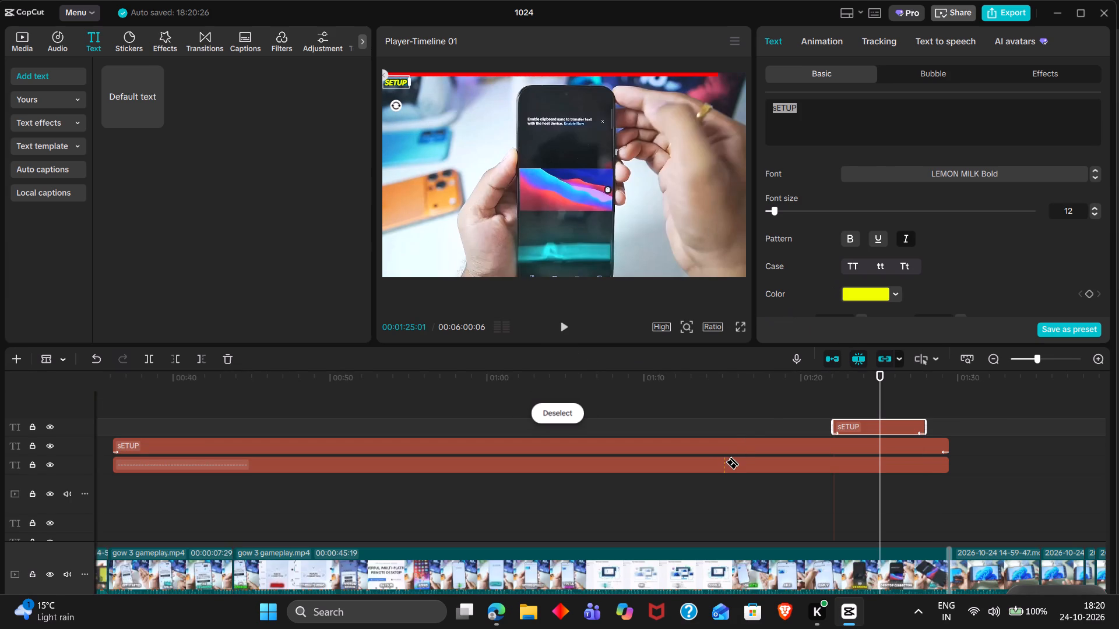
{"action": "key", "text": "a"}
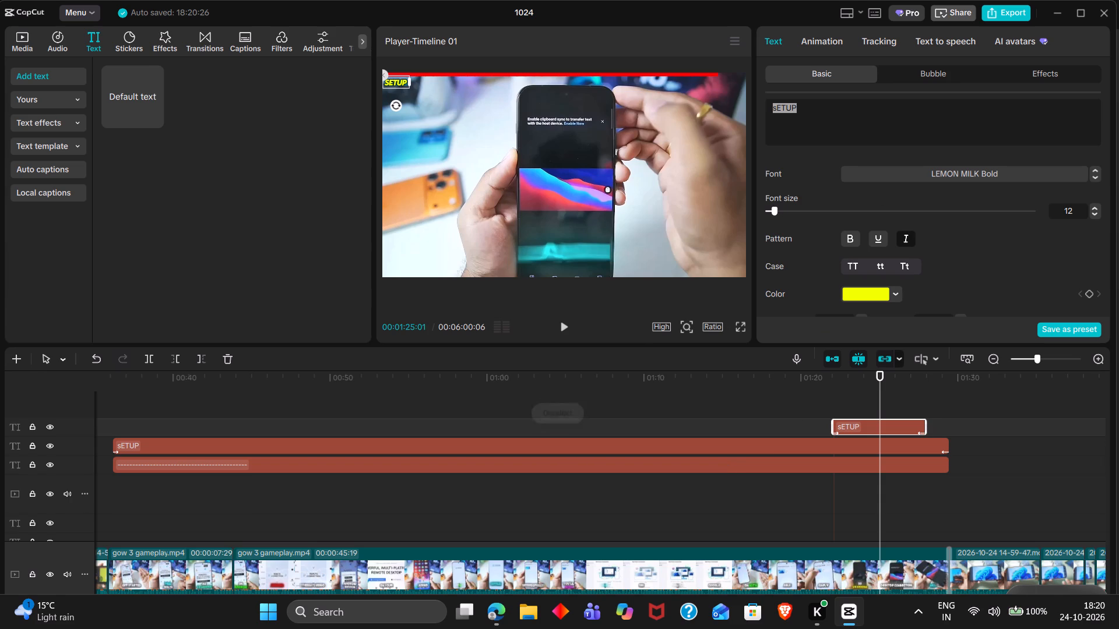
Replace the text of the copied SETUP clip with "Upcoming:" and "Running Scam" on a second line.
{"action": "triple_click", "coordinate": [841, 133]}
{"action": "key", "text": "shift+i"}
{"action": "key", "text": "shift+BackSpace"}
{"action": "type", "text": "Upcoming:"}
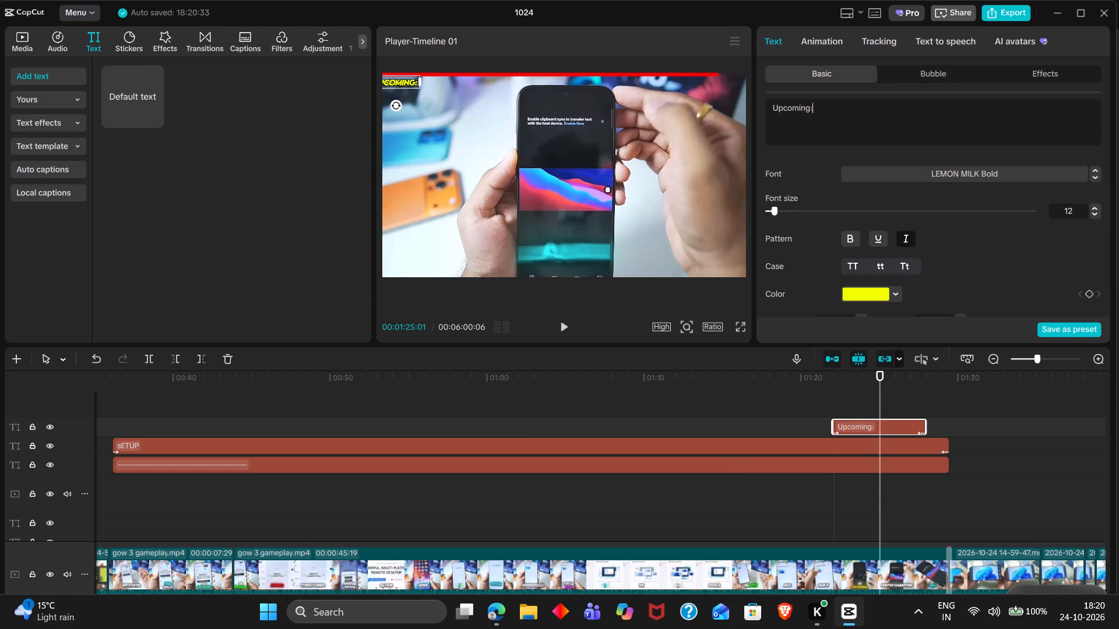
{"action": "key", "text": "Return"}
{"action": "type", "text": "Runnon"}
{"action": "key", "text": "BackSpace"}
{"action": "key", "text": "BackSpace"}
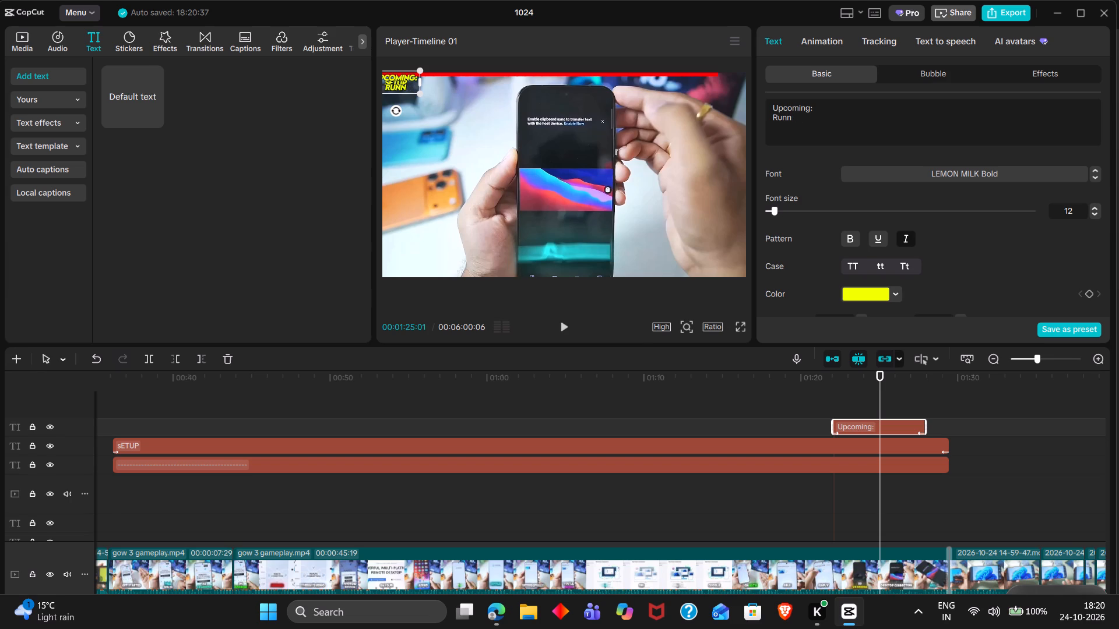
{"action": "type", "text": "ing"}
{"action": "key", "text": "space"}
{"action": "type", "text": "Sca,"}
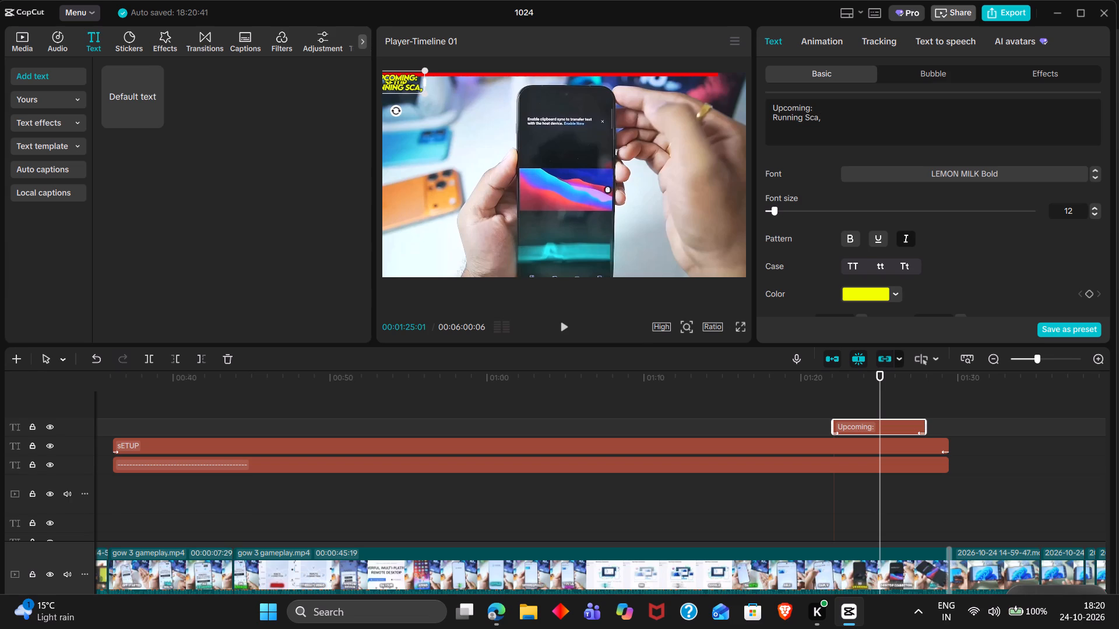
{"action": "key", "text": "BackSpace"}
{"action": "key", "text": "m"}
Move the "Upcoming: Running Scam" text to the top-right corner of the video frame.
{"action": "left_click_drag", "start_coordinate": [404, 77], "coordinate": [716, 84]}
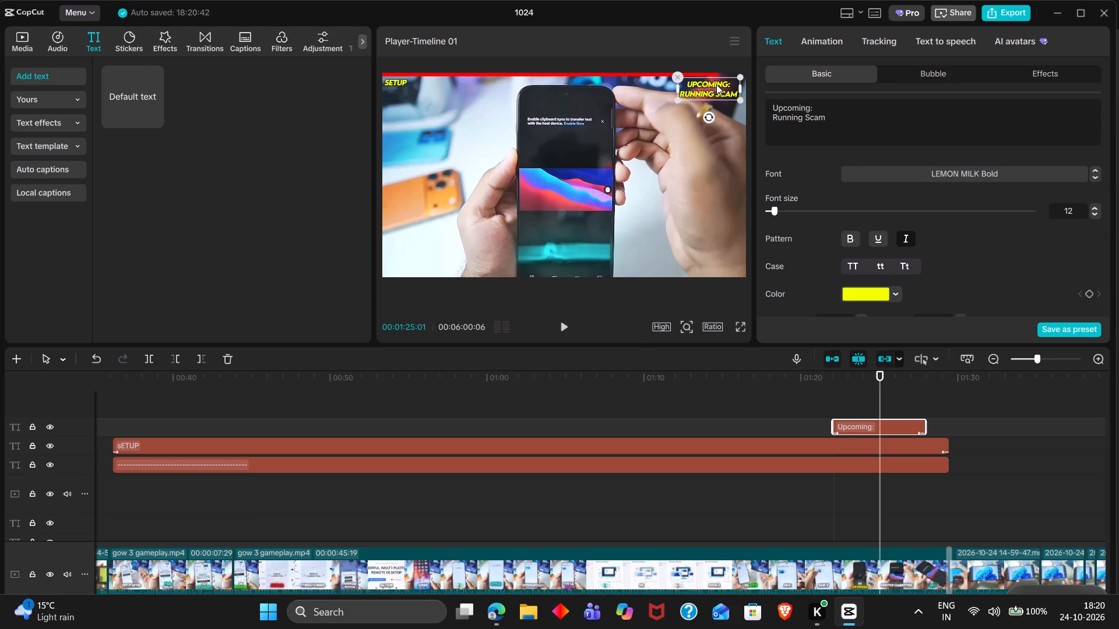
{"action": "left_click_drag", "start_coordinate": [716, 84], "coordinate": [719, 84]}
Set the line spacing of the "Upcoming: Running Scam" text to -3.
{"action": "scroll", "coordinate": [979, 257], "scroll_direction": "down", "scroll_amount": 1}
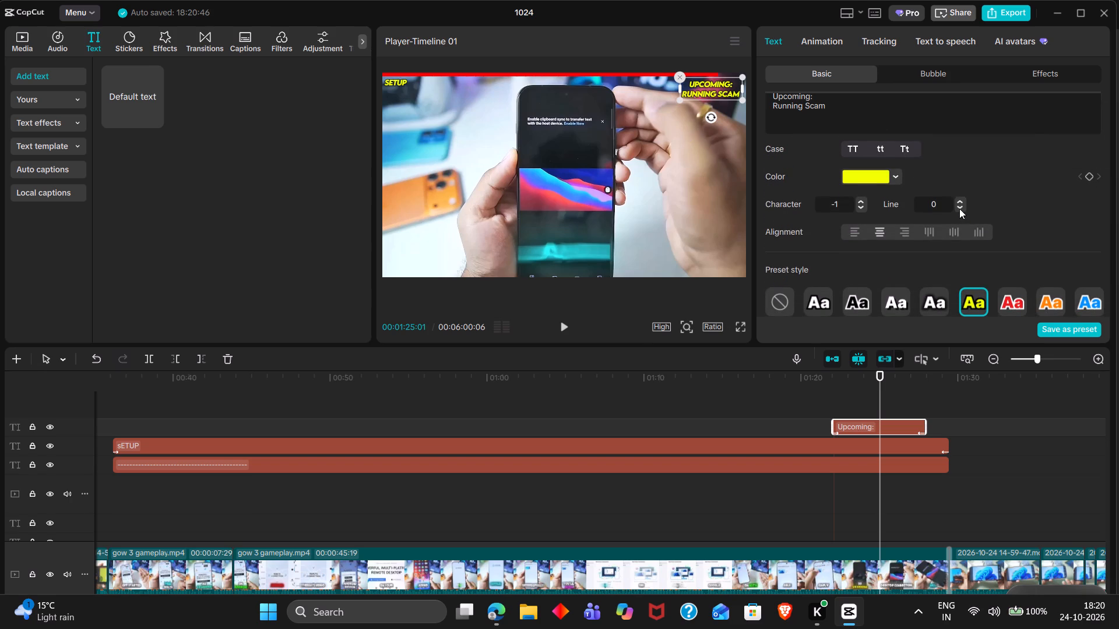
{"action": "left_click", "coordinate": [959, 209]}
{"action": "left_click", "coordinate": [959, 209]}
{"action": "left_click", "coordinate": [959, 209]}
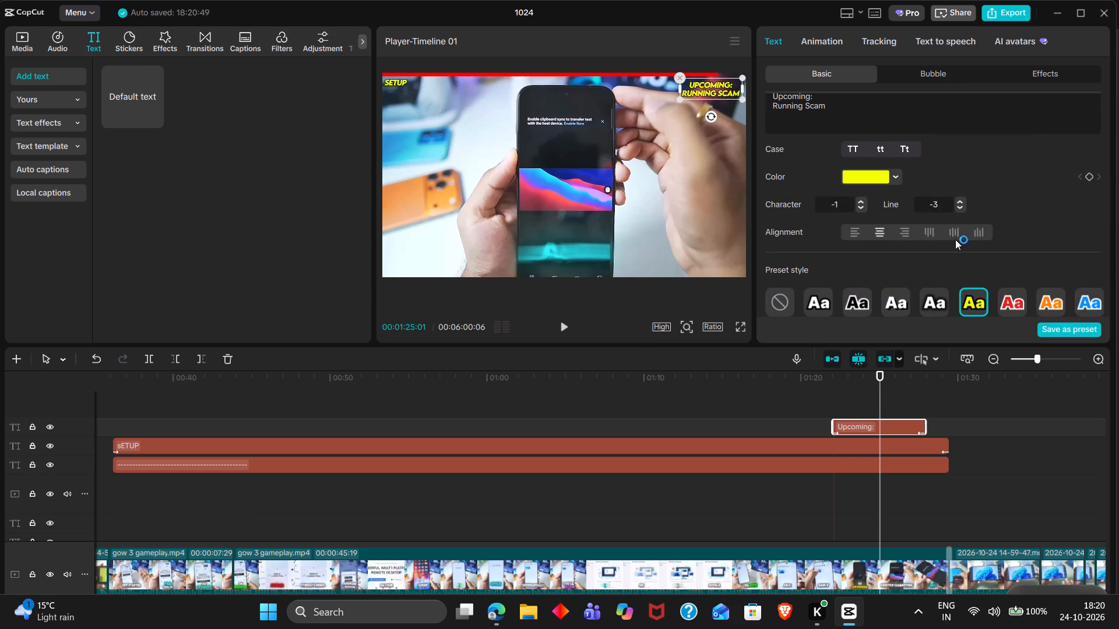
Shift the "Upcoming: Running Scam" text closer to the frame's top-right corner, at position X 1590, Y 947.
{"action": "left_click", "coordinate": [710, 89]}
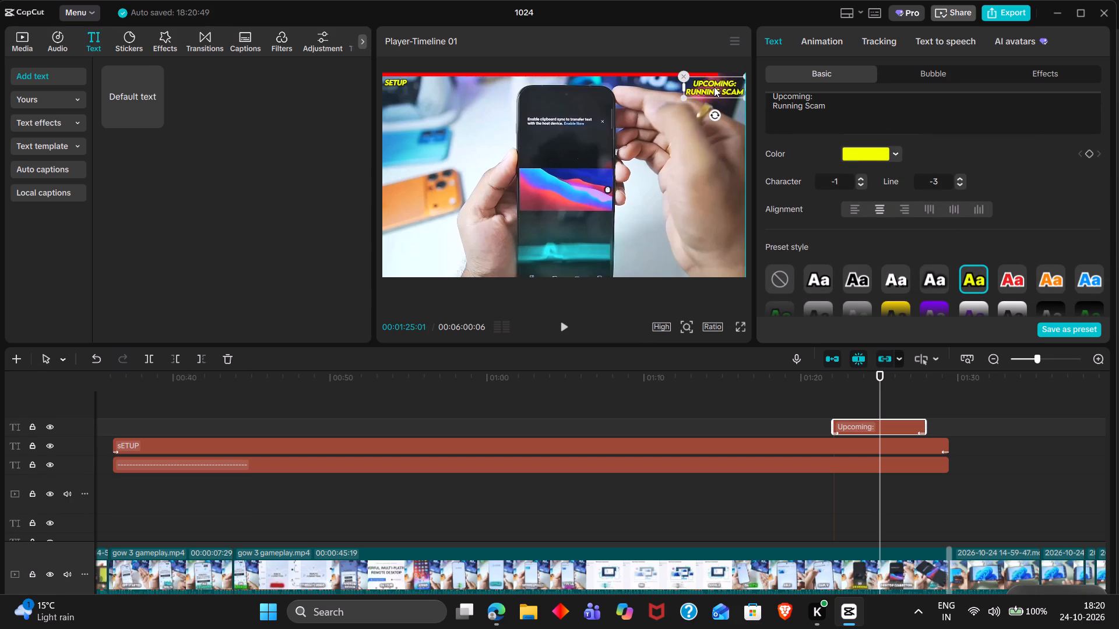
{"action": "scroll", "coordinate": [859, 168], "scroll_direction": "down", "scroll_amount": 1}
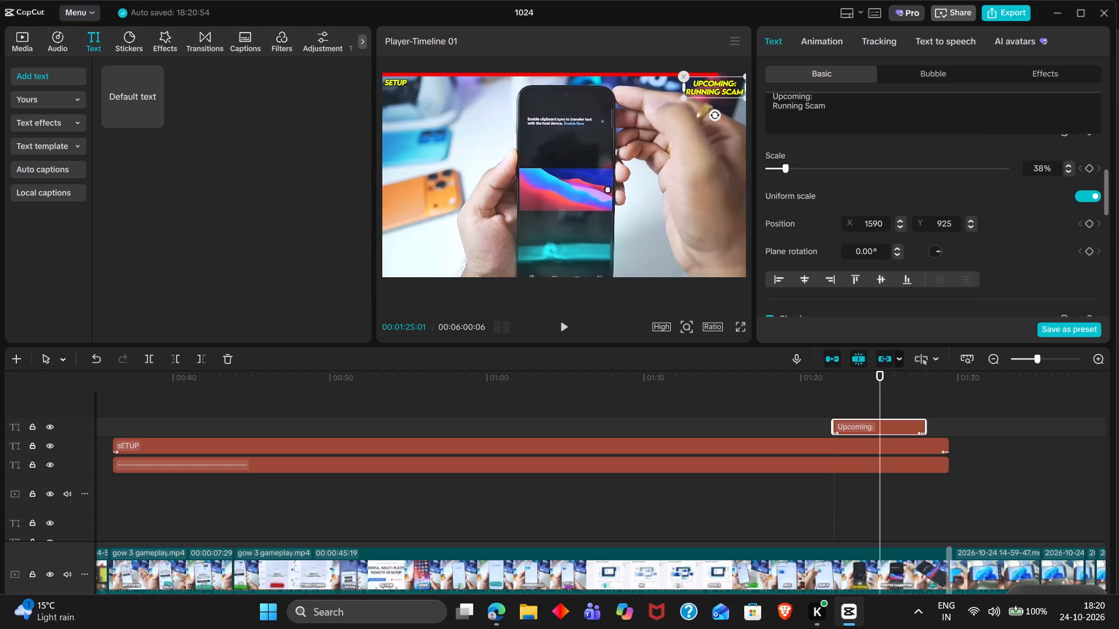
{"action": "left_click", "coordinate": [934, 224]}
{"action": "key", "text": "Up"}
{"action": "key", "text": "Up"}
{"action": "key", "text": "Up"}
{"action": "key", "text": "Up"}
{"action": "key", "text": "Up"}
{"action": "key", "text": "Up"}
{"action": "key", "text": "Up"}
{"action": "key", "text": "Up"}
{"action": "key", "text": "Up"}
{"action": "key", "text": "Up"}
{"action": "key", "text": "Up"}
{"action": "key", "text": "Up"}
{"action": "key", "text": "Up"}
{"action": "key", "text": "Up"}
{"action": "key", "text": "Up"}
{"action": "key", "text": "Up"}
{"action": "key", "text": "Up"}
{"action": "key", "text": "Up"}
{"action": "key", "text": "Up"}
{"action": "key", "text": "Up"}
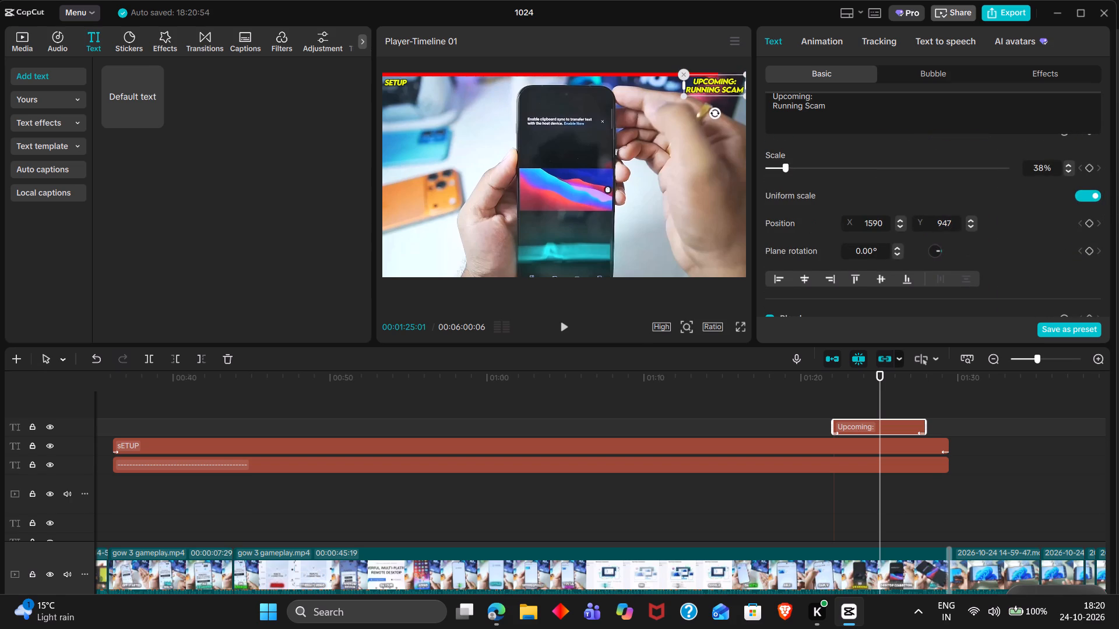
Check the Upcoming text's placement at 01:23:28 and lower its Y position to 936.
{"action": "double_click", "coordinate": [838, 408]}
{"action": "left_click_drag", "start_coordinate": [838, 408], "coordinate": [863, 409]}
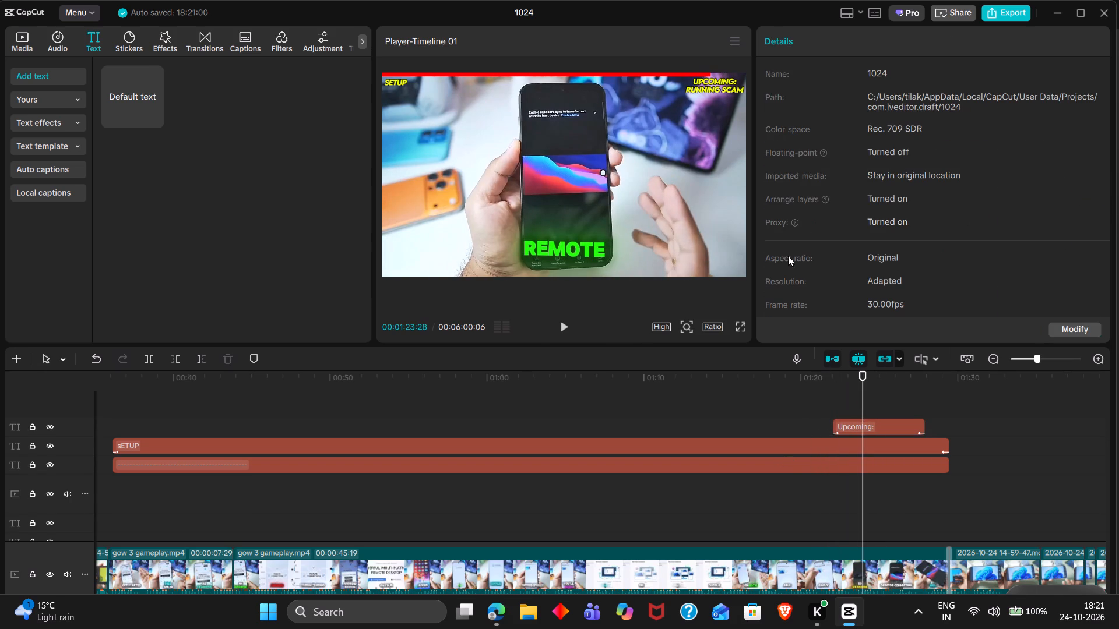
{"action": "left_click", "coordinate": [716, 80]}
{"action": "scroll", "coordinate": [854, 231], "scroll_direction": "down", "scroll_amount": 1}
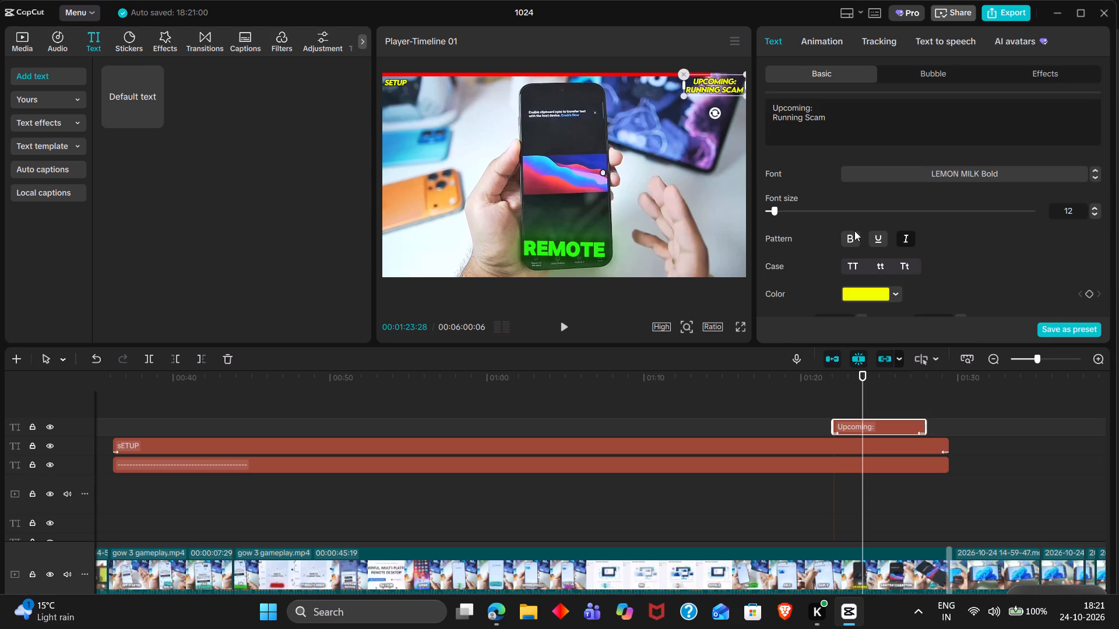
{"action": "scroll", "coordinate": [854, 231], "scroll_direction": "down", "scroll_amount": 1}
{"action": "scroll", "coordinate": [939, 219], "scroll_direction": "down", "scroll_amount": 1}
{"action": "left_click", "coordinate": [947, 301]}
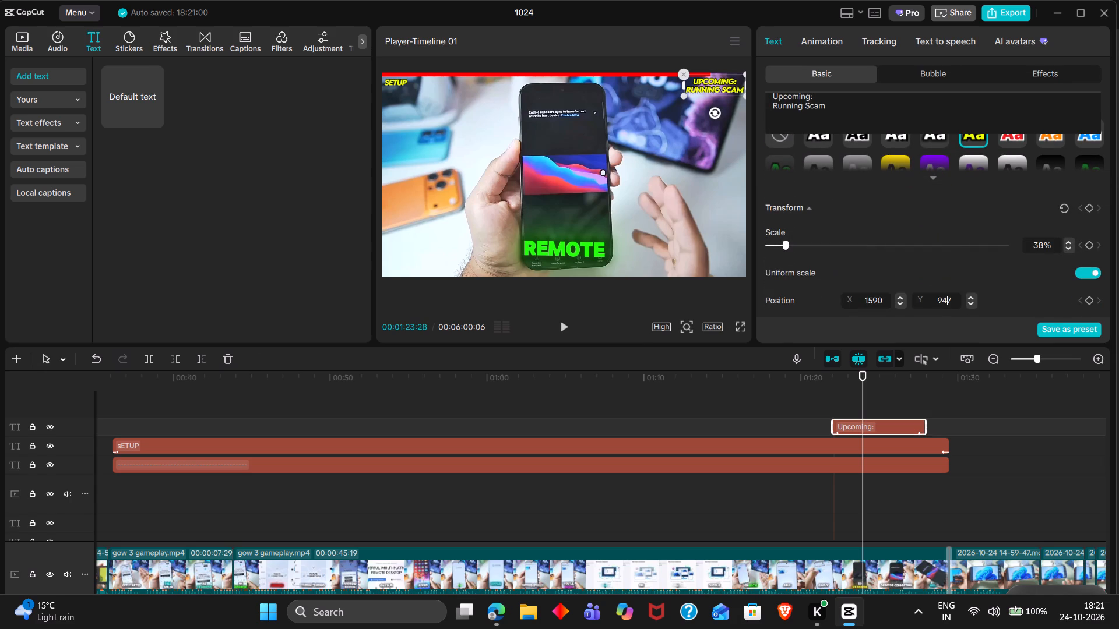
{"action": "key", "text": "Down"}
{"action": "key", "text": "Down"}
{"action": "key", "text": "Down"}
{"action": "key", "text": "Down"}
{"action": "key", "text": "Down"}
{"action": "key", "text": "Down"}
{"action": "key", "text": "Down"}
{"action": "key", "text": "Down"}
{"action": "key", "text": "Down"}
{"action": "key", "text": "Down"}
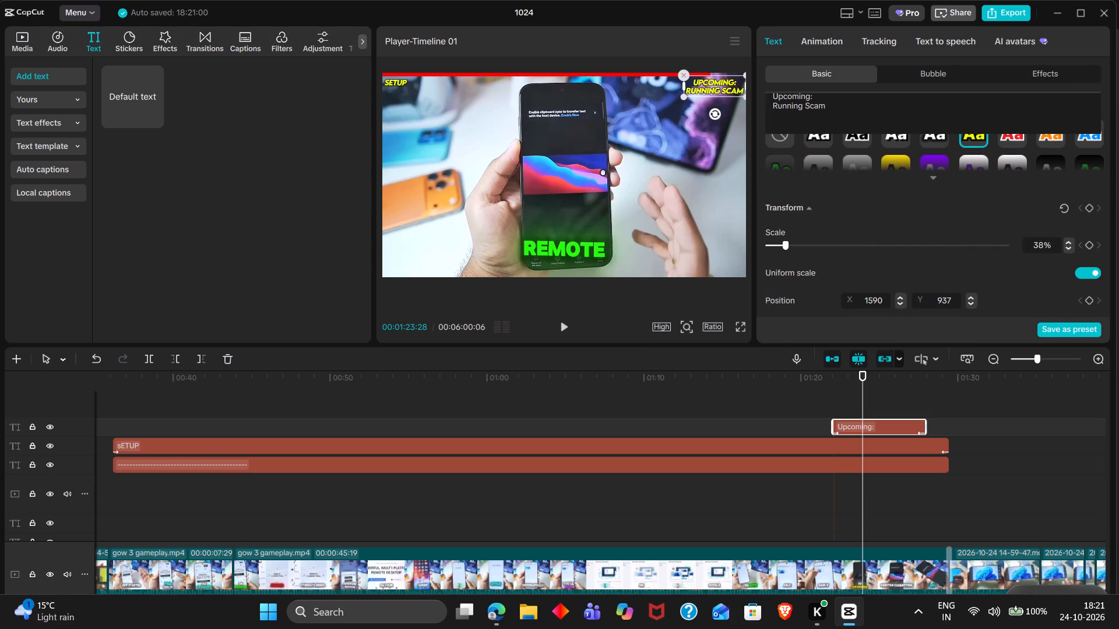
{"action": "key", "text": "Down"}
Play back the section from just before the Upcoming text to the end of the SETUP text to review both labels.
{"action": "double_click", "coordinate": [817, 414]}
{"action": "key", "text": "space"}
{"action": "scroll", "coordinate": [817, 414], "scroll_direction": "left", "scroll_amount": 1}
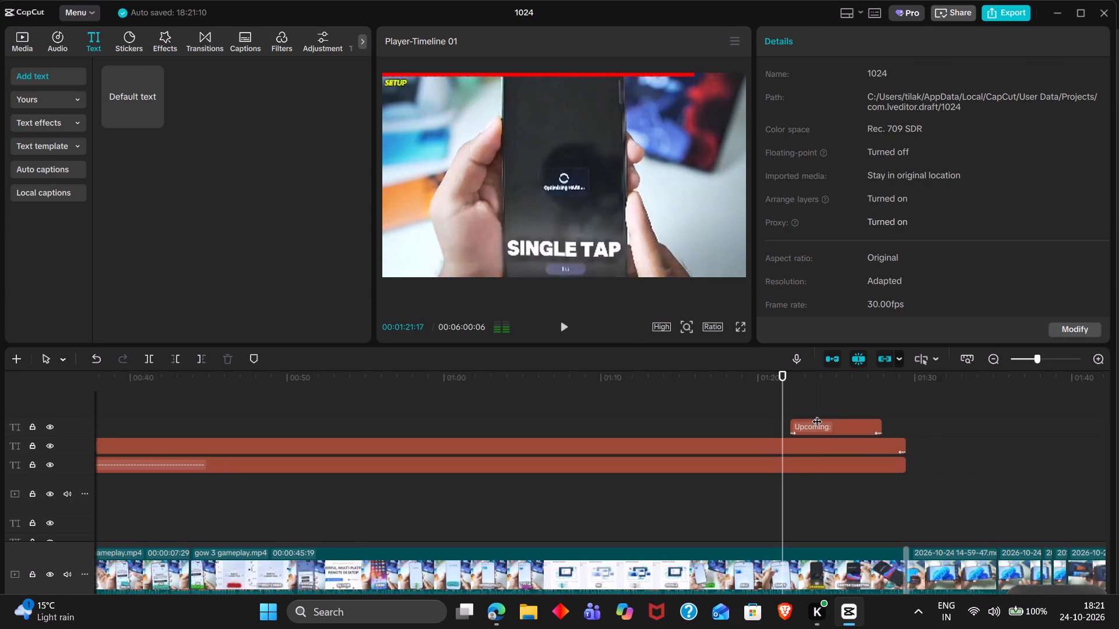
{"action": "scroll", "coordinate": [817, 414], "scroll_direction": "left", "scroll_amount": 1}
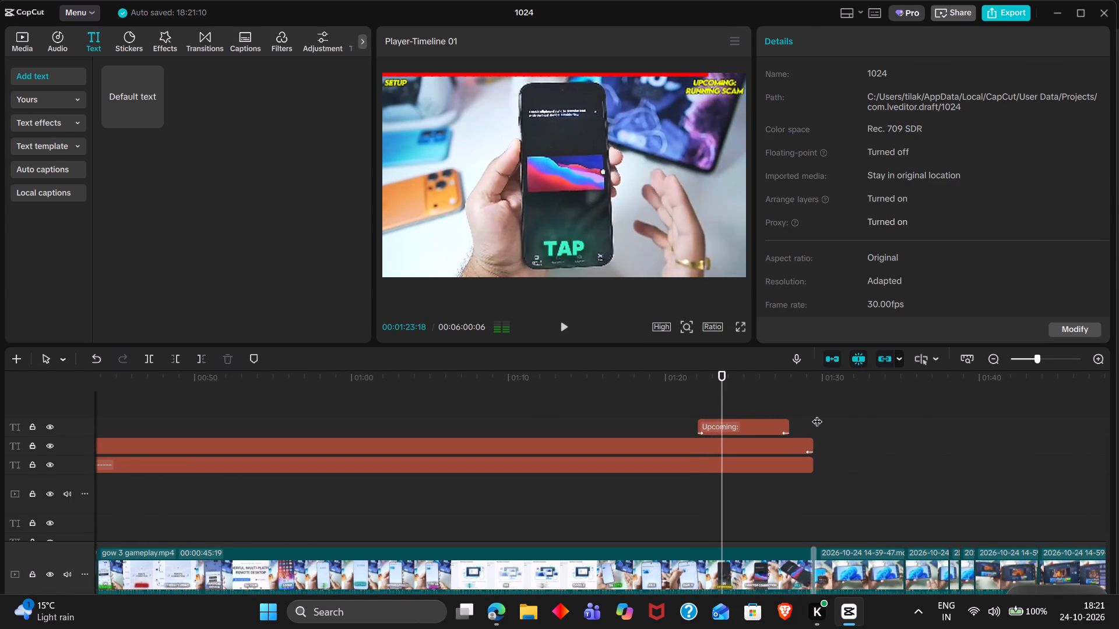
{"action": "key", "text": "space"}
{"action": "key", "text": "space"}
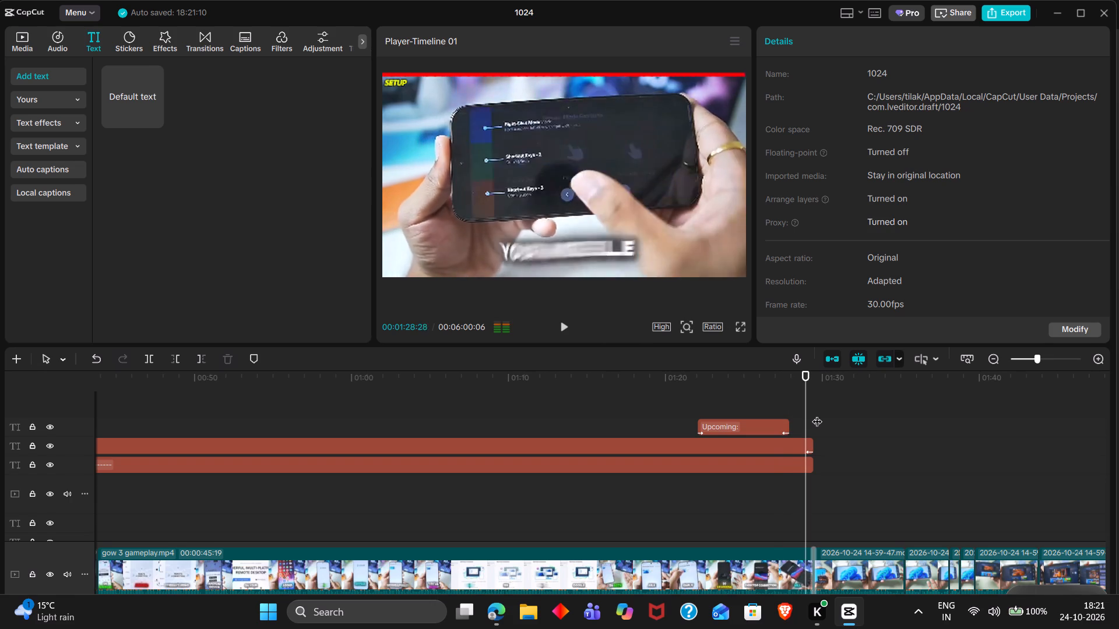
{"action": "key", "text": "space"}
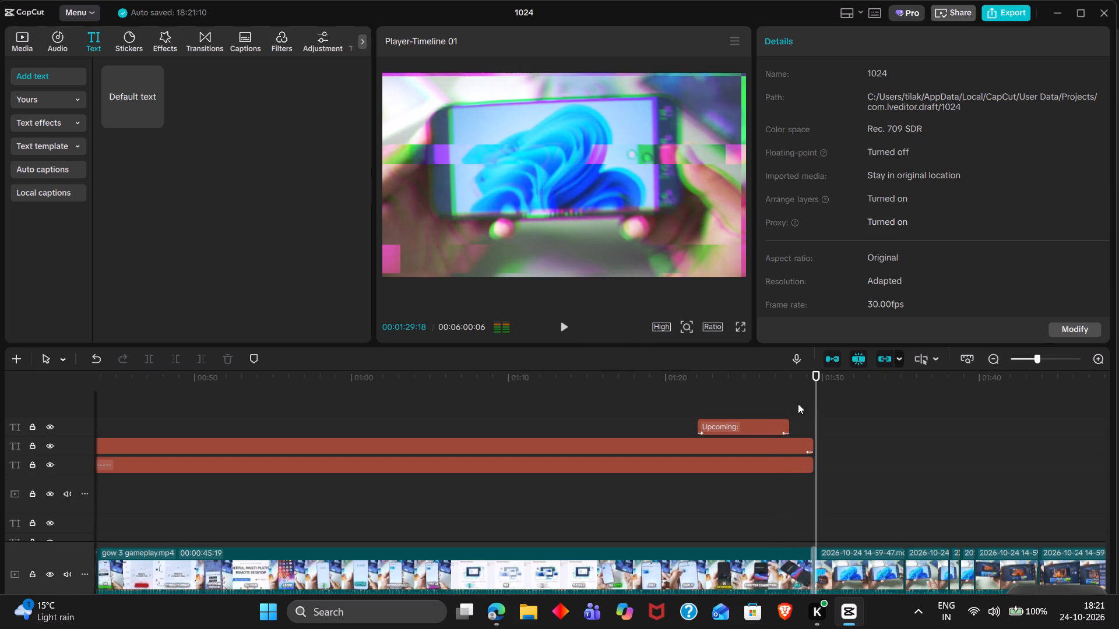
Replace the "S" in "Scam" with "$" so the second line of the Upcoming text reads "Running $cam".
{"action": "double_click", "coordinate": [716, 387]}
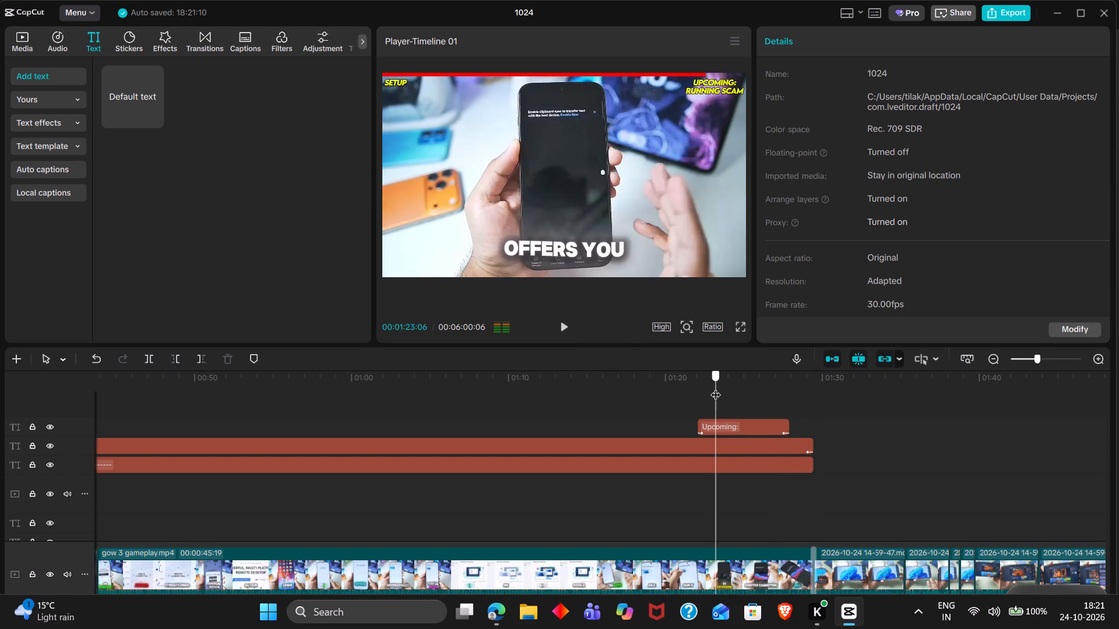
{"action": "left_click", "coordinate": [737, 430]}
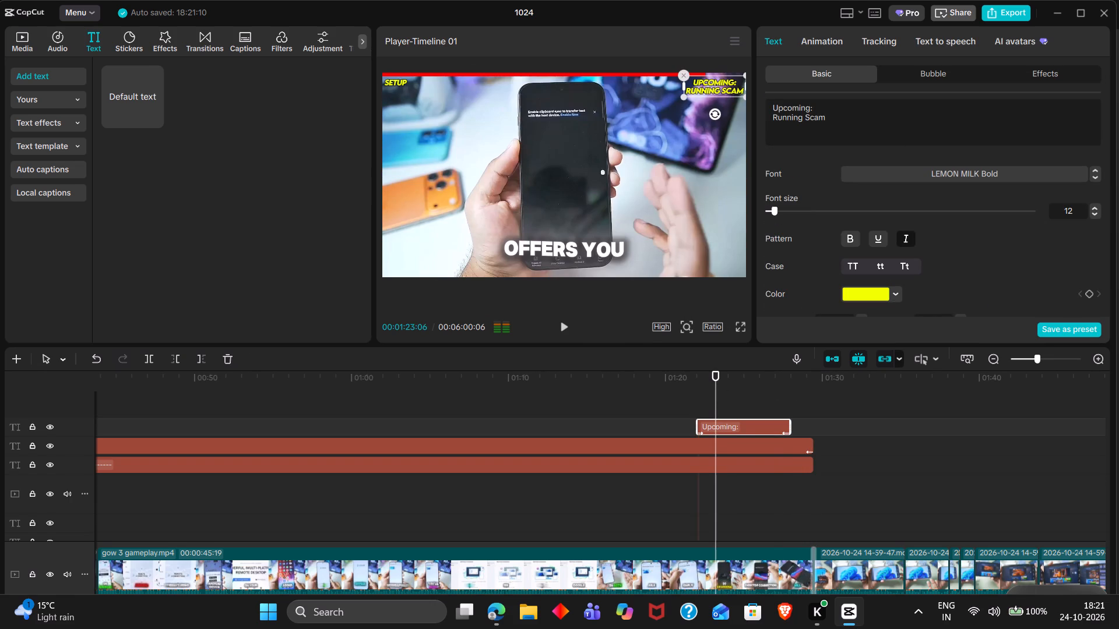
{"action": "left_click", "coordinate": [809, 123]}
{"action": "left_click", "coordinate": [809, 123]}
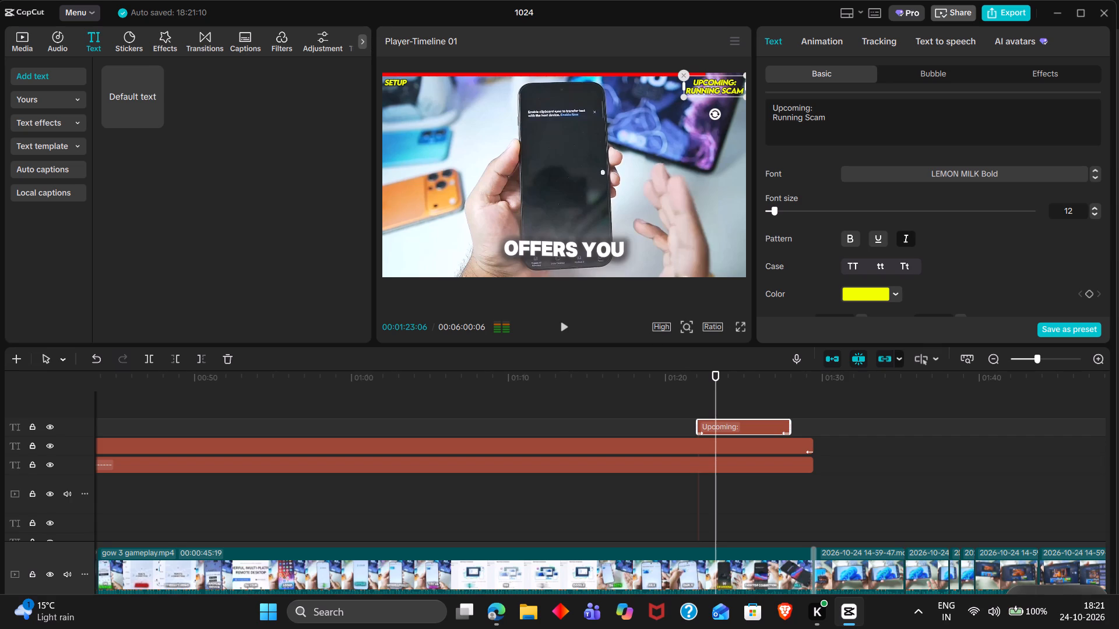
{"action": "left_click", "coordinate": [809, 122]}
{"action": "key", "text": "BackSpace"}
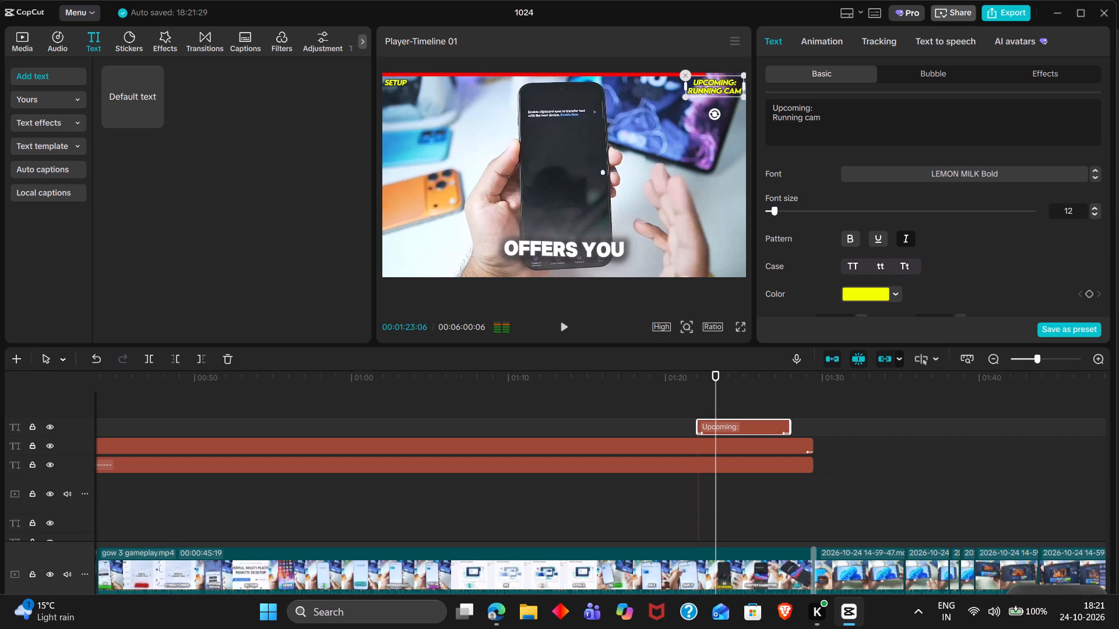
{"action": "key", "text": "shift+dollar"}
Play back the section from about 01:22:29 to review the edited Upcoming text.
{"action": "left_click", "coordinate": [712, 404]}
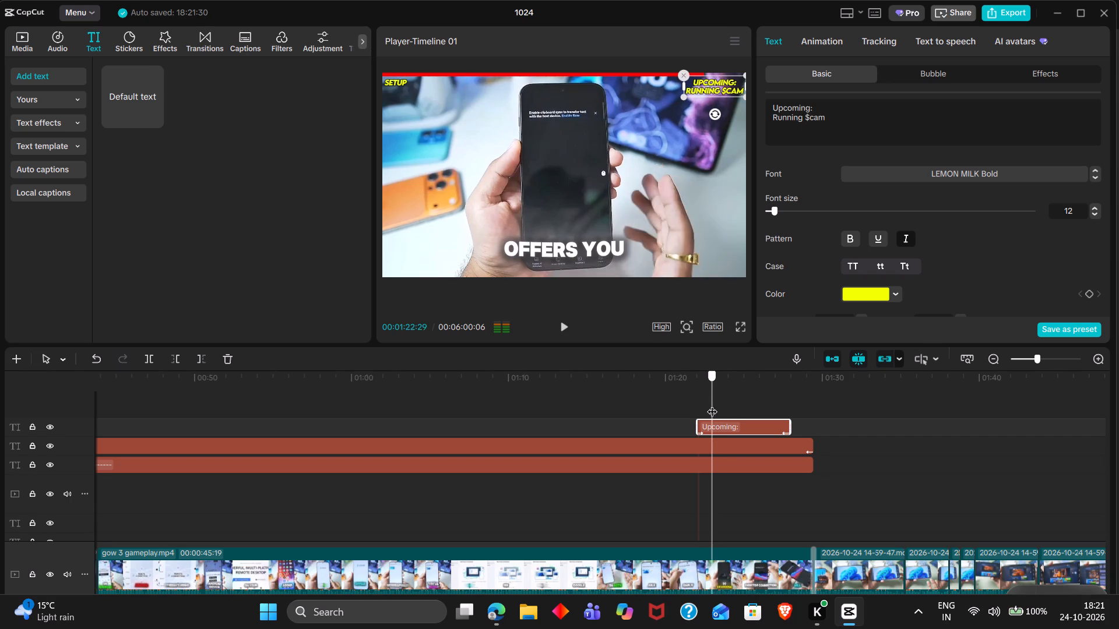
{"action": "key", "text": "space"}
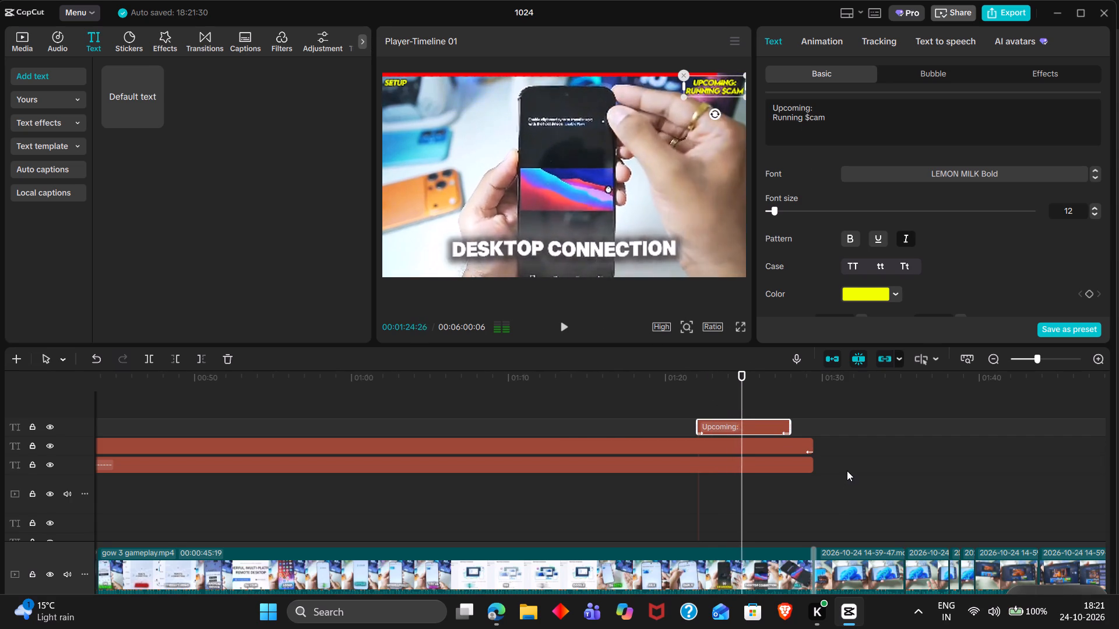
Copy the SETUP text and dashed-line text clips together and paste them directly after the originals at 01:29:14.
{"action": "left_click_drag", "start_coordinate": [847, 471], "coordinate": [763, 419]}
{"action": "key", "text": "ctrl+c"}
{"action": "double_click", "coordinate": [819, 416]}
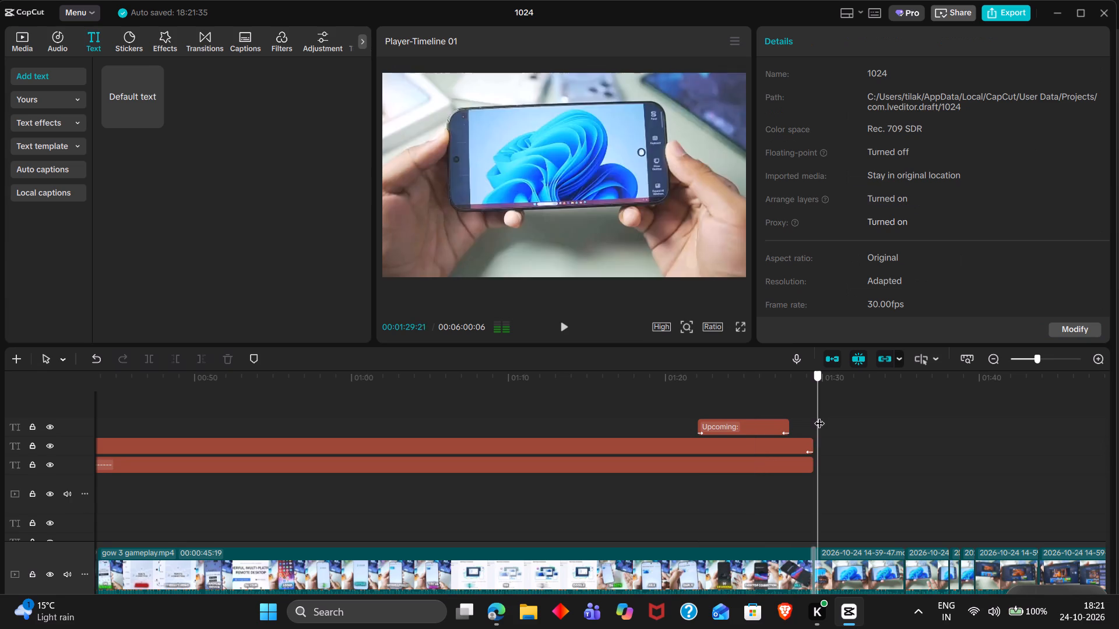
{"action": "key", "text": "ctrl+v"}
Replace the text of the pasted SETUP clip with "Running $cam".
{"action": "left_click", "coordinate": [847, 447]}
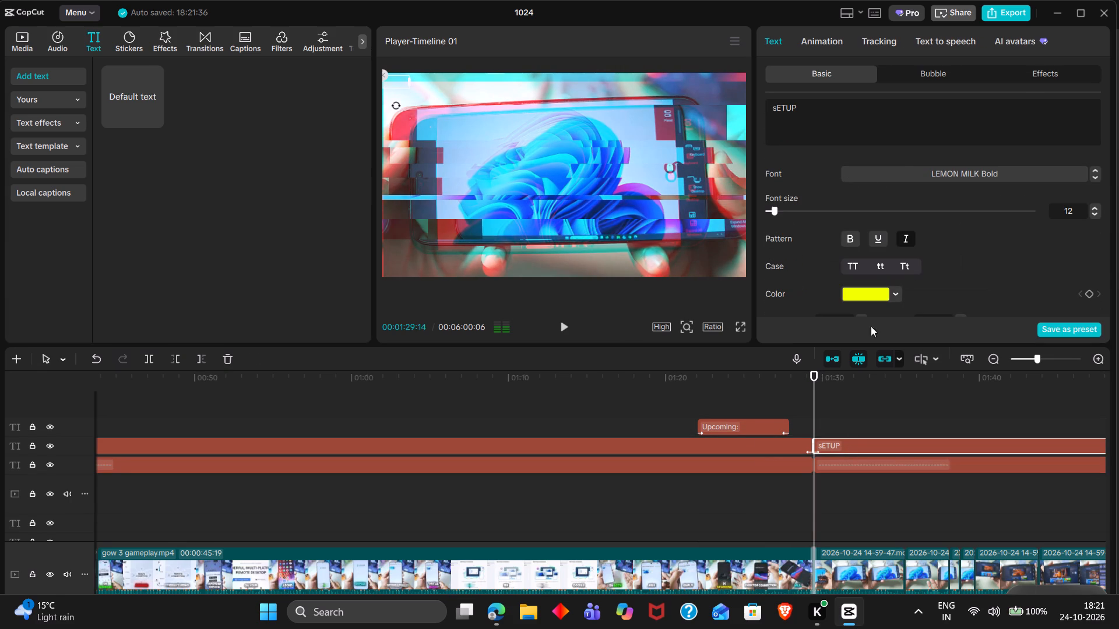
{"action": "triple_click", "coordinate": [819, 121]}
{"action": "type", "text": "Running"}
{"action": "key", "text": "space"}
{"action": "type", "text": "$cam"}
Set the X position of the "Running $cam" text to -1588 so the whole label fits inside the frame.
{"action": "double_click", "coordinate": [857, 384]}
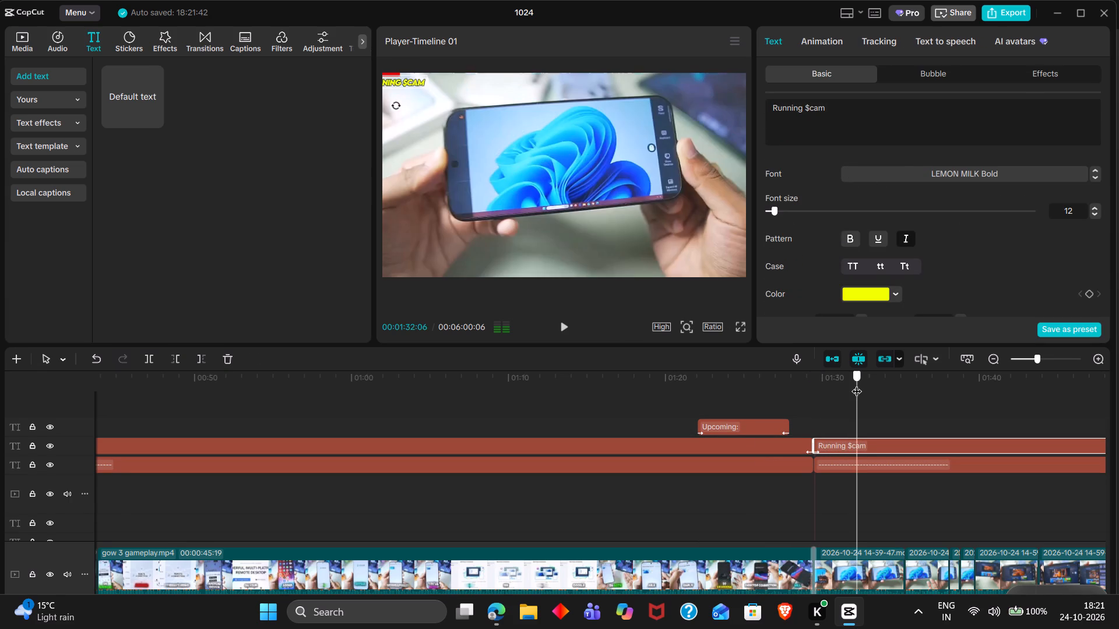
{"action": "scroll", "coordinate": [895, 306], "scroll_direction": "down", "scroll_amount": 1}
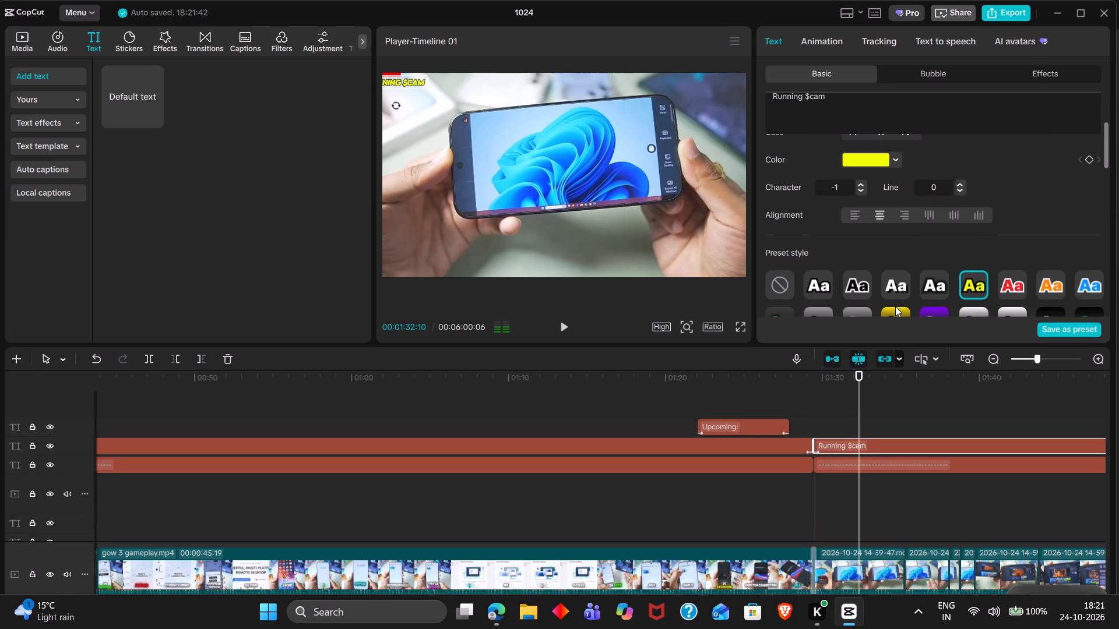
{"action": "scroll", "coordinate": [878, 289], "scroll_direction": "down", "scroll_amount": 2}
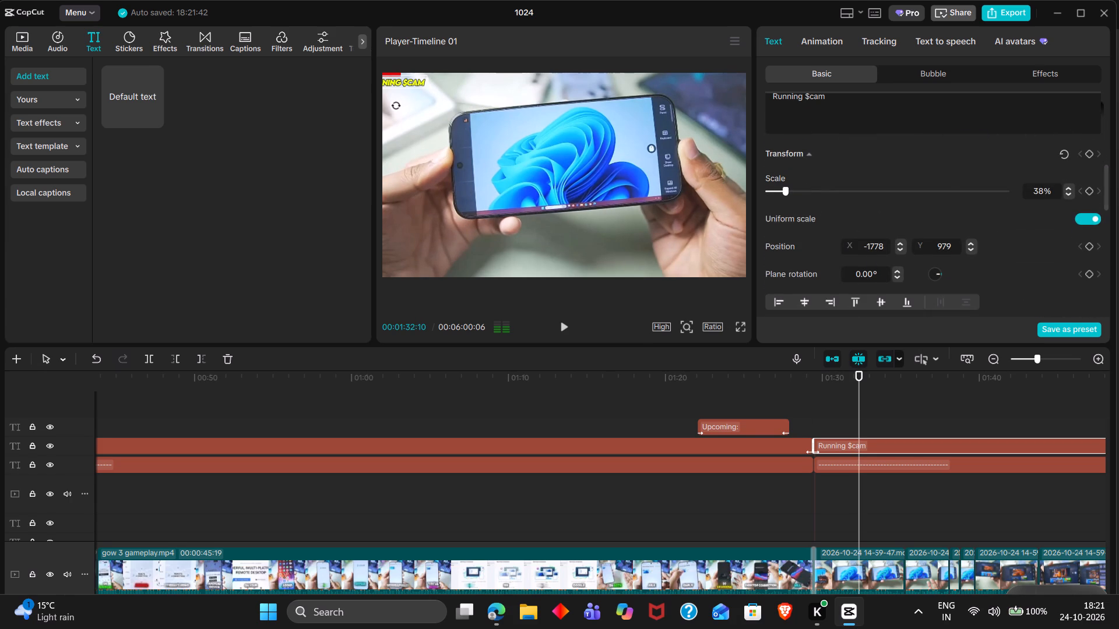
{"action": "left_click", "coordinate": [869, 252]}
{"action": "key", "text": "Up"}
{"action": "key", "text": "Up"}
{"action": "key", "text": "Up"}
{"action": "key", "text": "Up"}
{"action": "key", "text": "Up"}
{"action": "key", "text": "Up"}
{"action": "key", "text": "Up"}
{"action": "key", "text": "Up"}
{"action": "key", "text": "Up"}
{"action": "key", "text": "Up"}
{"action": "key", "text": "Up"}
{"action": "key", "text": "Up"}
{"action": "key", "text": "Up"}
{"action": "key", "text": "Up"}
{"action": "key", "text": "Up"}
{"action": "key", "text": "Up"}
{"action": "key", "text": "Up"}
{"action": "key", "text": "Up"}
{"action": "key", "text": "Up"}
{"action": "key", "text": "Up"}
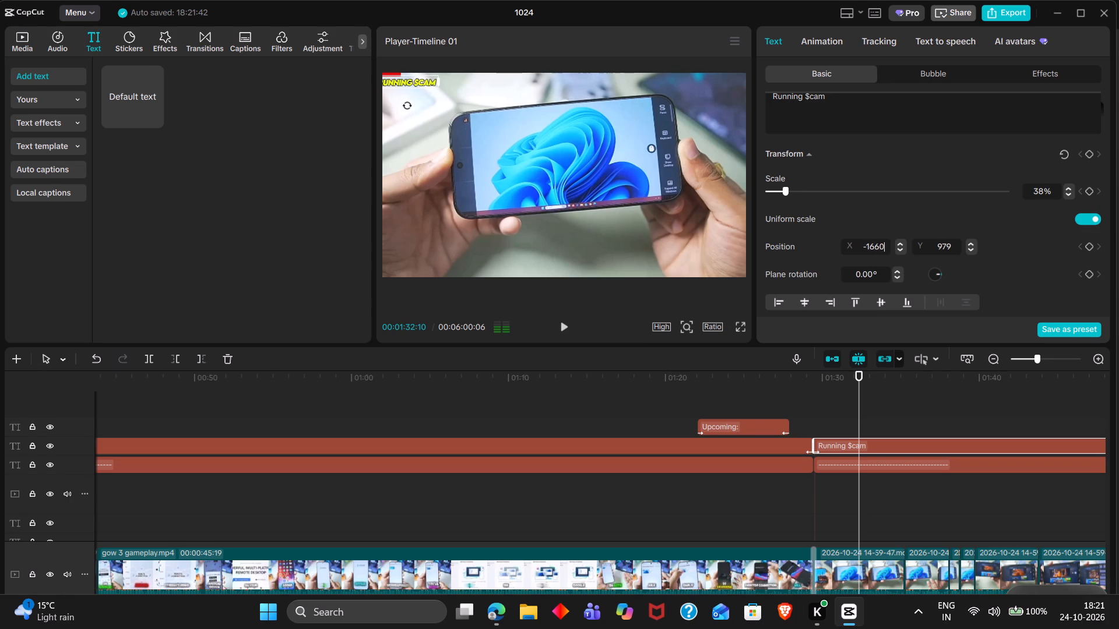
{"action": "key", "text": "Up"}
{"action": "key", "text": "Up"}
{"action": "key", "text": "Up"}
{"action": "key", "text": "Up"}
{"action": "key", "text": "Up"}
{"action": "key", "text": "Up"}
{"action": "key", "text": "Up"}
{"action": "key", "text": "Up"}
{"action": "key", "text": "Up"}
{"action": "key", "text": "Up"}
{"action": "key", "text": "Up"}
{"action": "key", "text": "Up"}
{"action": "key", "text": "Up"}
{"action": "key", "text": "Up"}
{"action": "key", "text": "Up"}
{"action": "key", "text": "Up"}
{"action": "key", "text": "Up"}
{"action": "key", "text": "Up"}
{"action": "key", "text": "Up"}
{"action": "key", "text": "Up"}
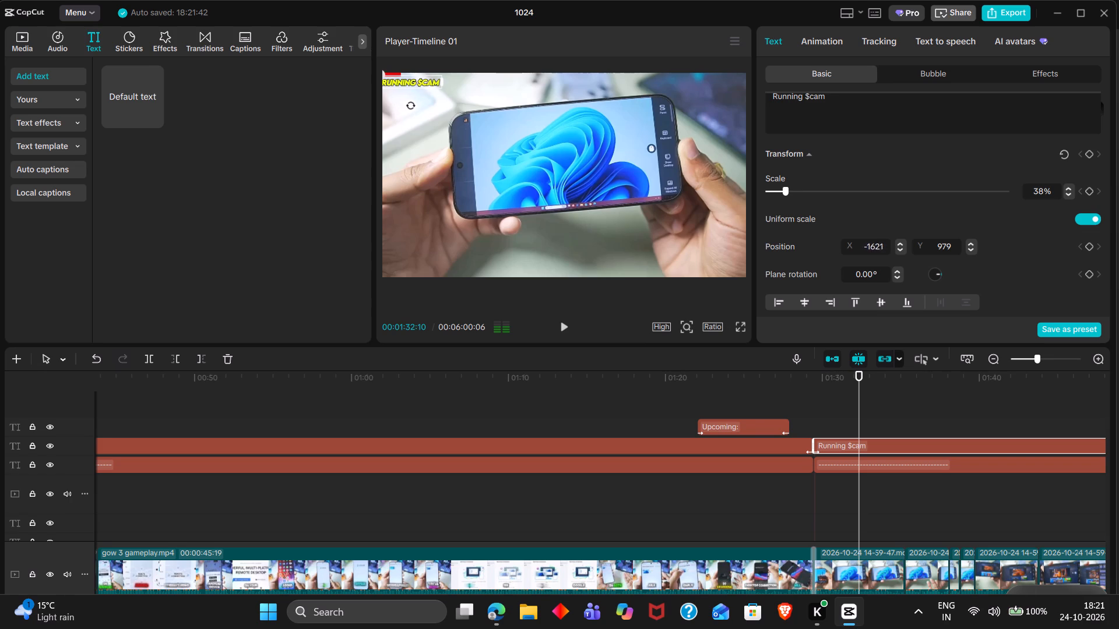
{"action": "key", "text": "Up"}
{"action": "key", "text": "Up"}
{"action": "key", "text": "Up"}
{"action": "key", "text": "Up"}
{"action": "key", "text": "Up"}
{"action": "key", "text": "Up"}
{"action": "key", "text": "Up"}
{"action": "key", "text": "Up"}
{"action": "key", "text": "Up"}
{"action": "key", "text": "Up"}
{"action": "key", "text": "Up"}
{"action": "key", "text": "Up"}
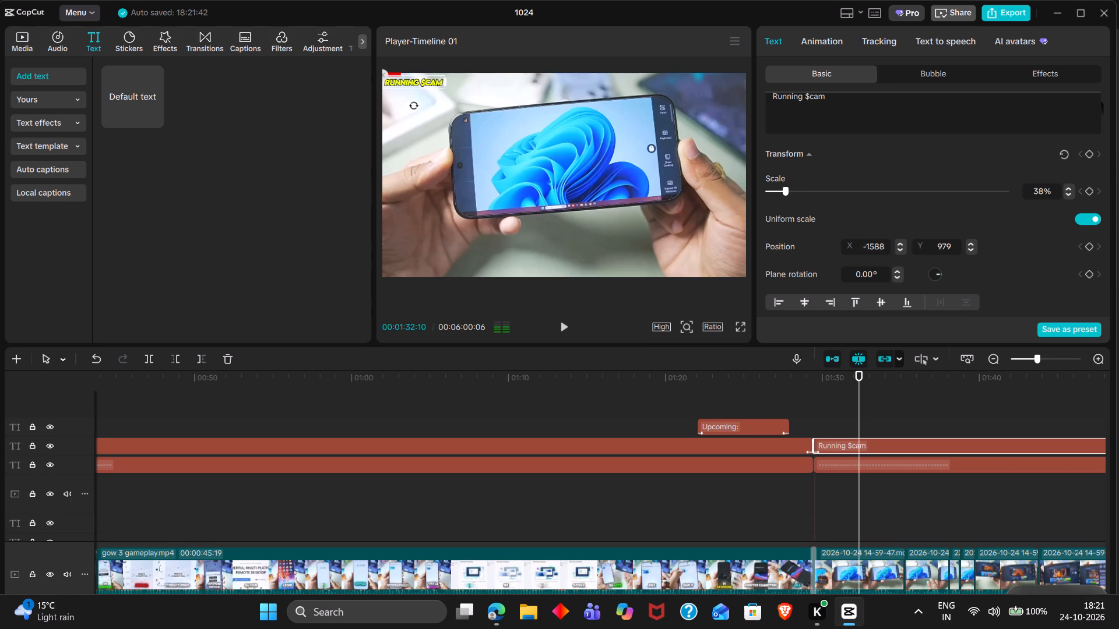
Play back the section from about 01:28:07 to review the change from the SETUP label to the "Running $cam" label.
{"action": "left_click", "coordinate": [768, 381]}
{"action": "left_click_drag", "start_coordinate": [768, 381], "coordinate": [794, 390]}
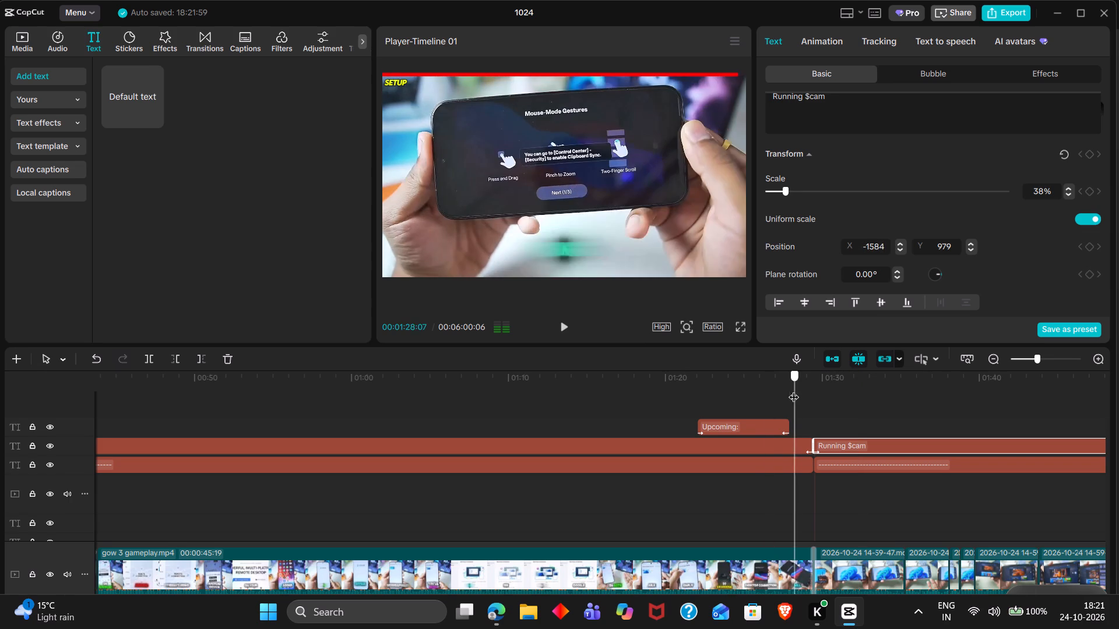
{"action": "left_click_drag", "start_coordinate": [794, 390], "coordinate": [793, 389]}
{"action": "key", "text": "space"}
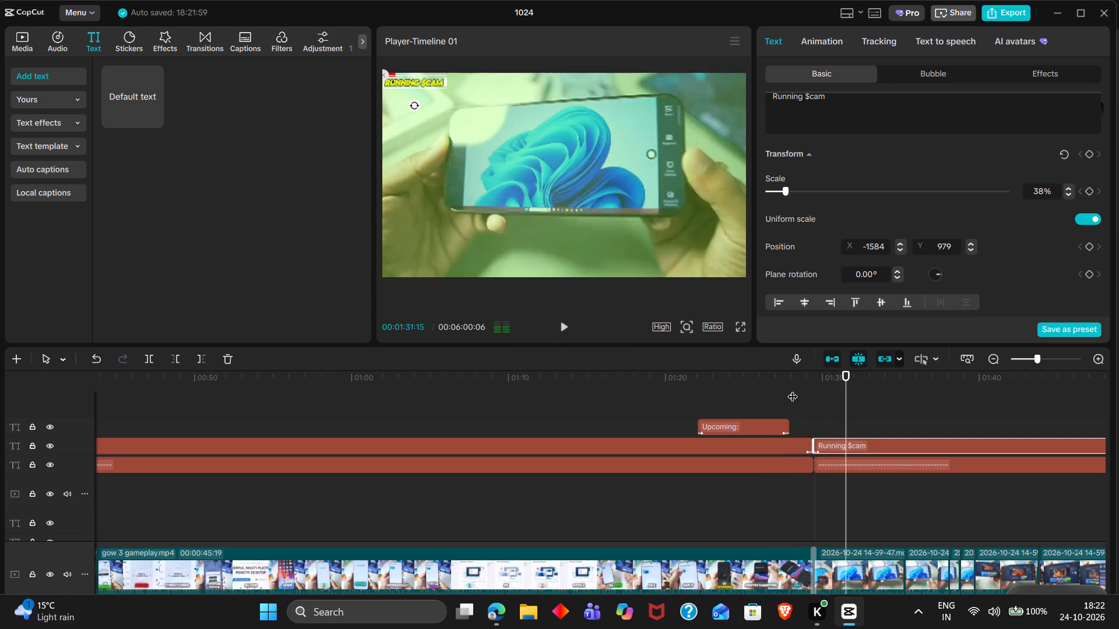
{"action": "scroll", "coordinate": [793, 389], "scroll_direction": "left", "scroll_amount": 1}
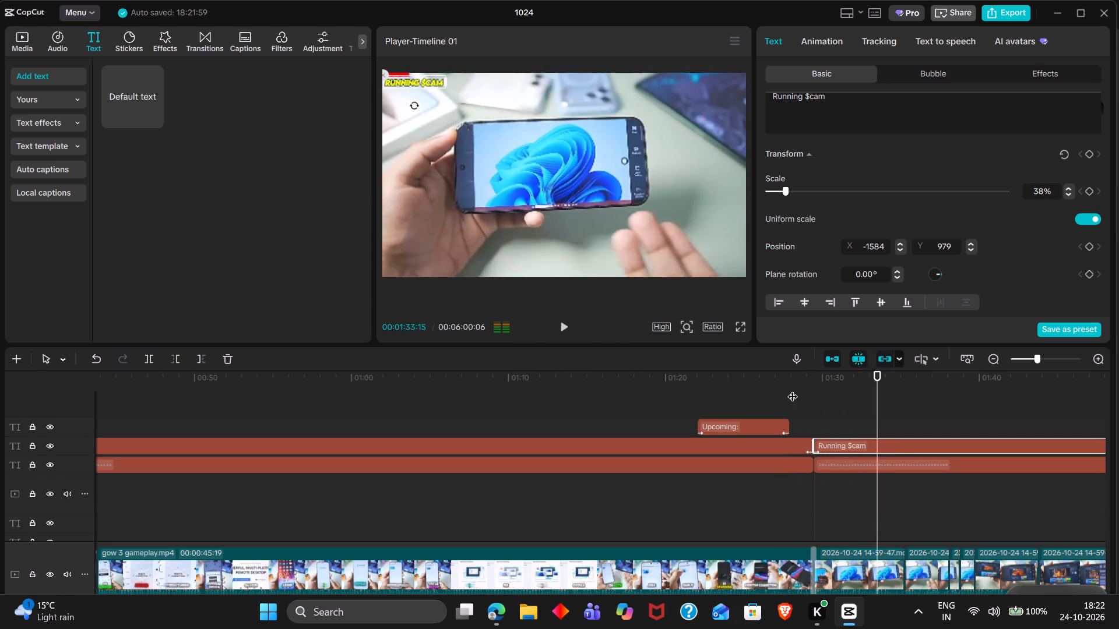
{"action": "scroll", "coordinate": [803, 444], "scroll_direction": "left", "scroll_amount": 1}
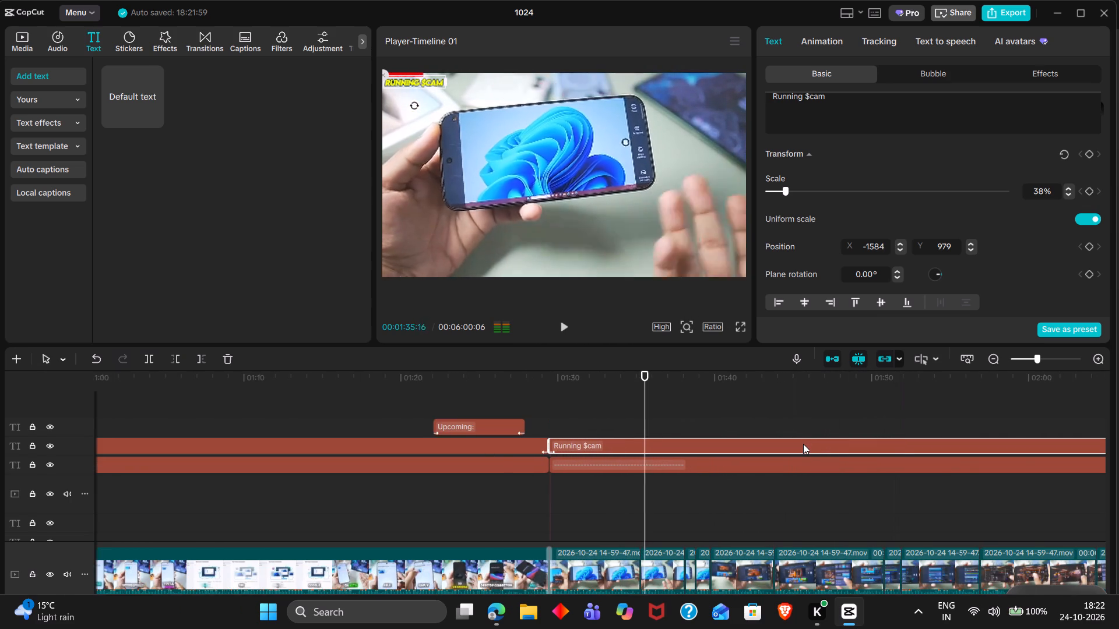
{"action": "key", "text": "space"}
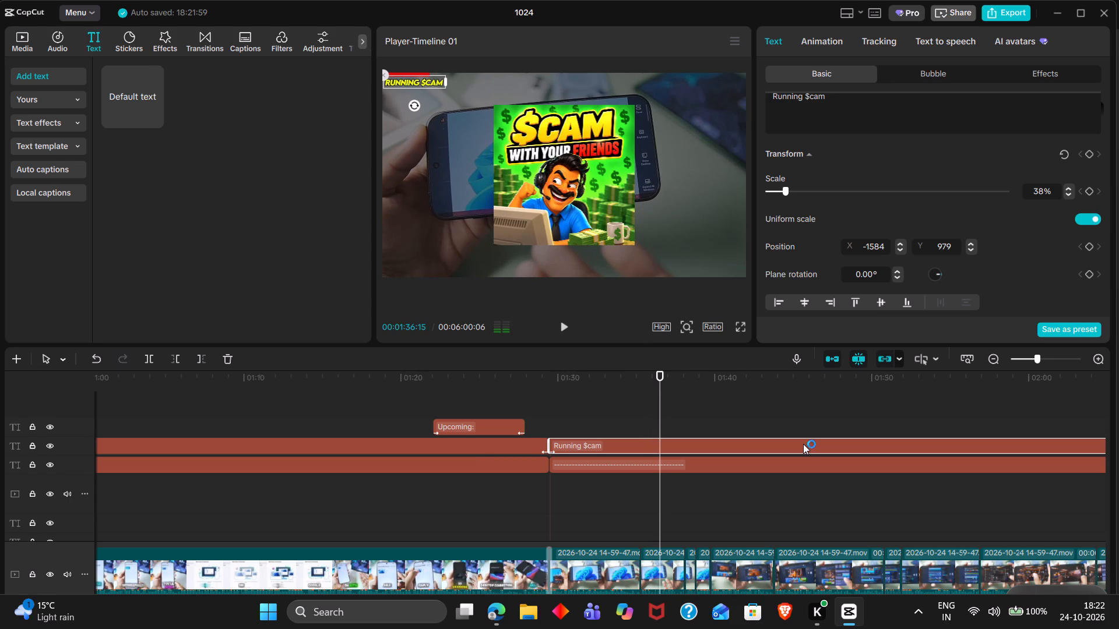
{"action": "key", "text": "space"}
{"action": "key", "text": "space"}
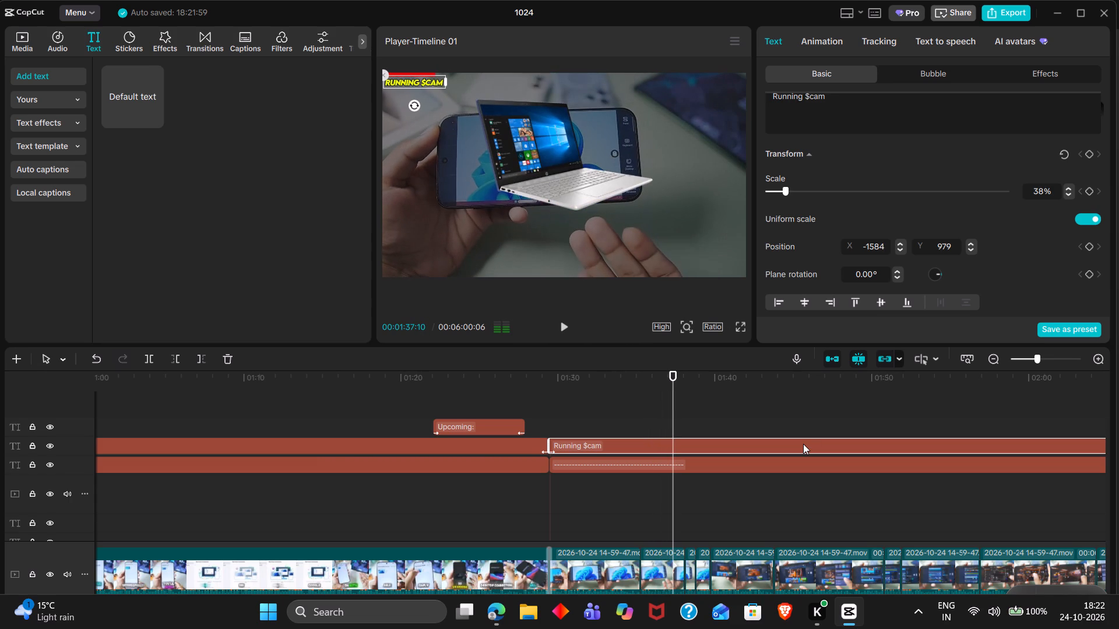
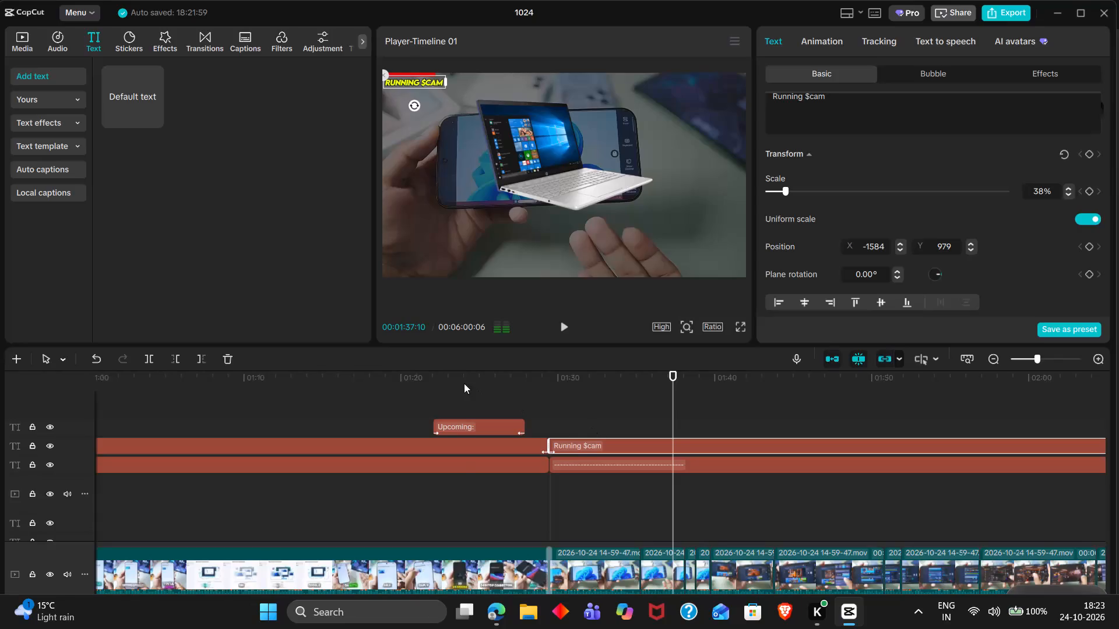
Play back the section from about 01:26 to 02:22 to review the "Running $cam" label and the "Upcoming:" teasers.
{"action": "key", "text": "space"}
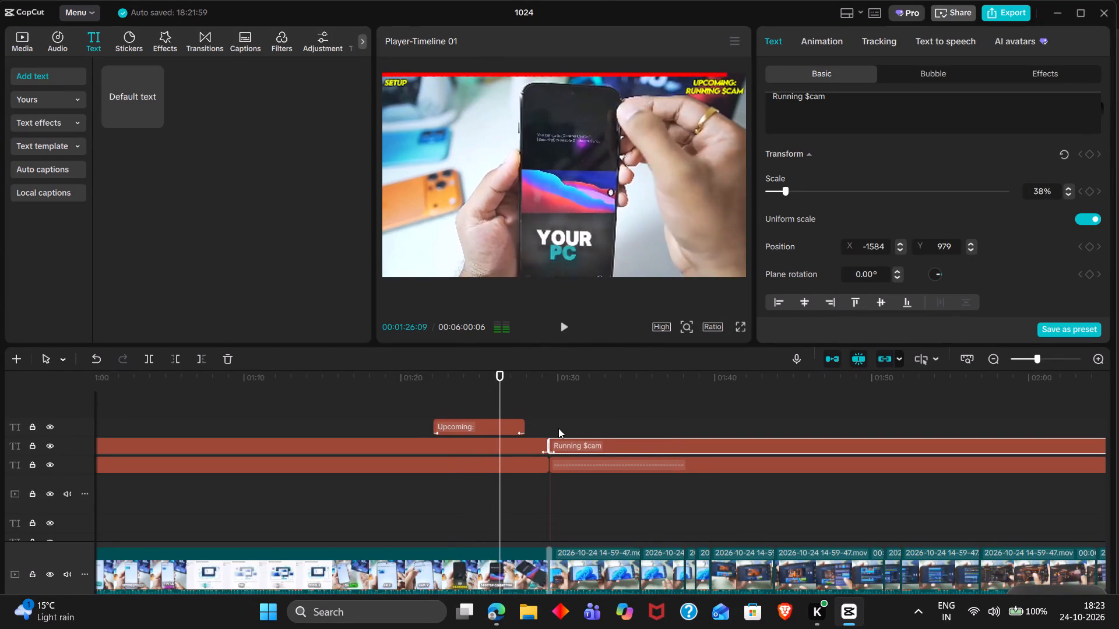
{"action": "scroll", "coordinate": [558, 428], "scroll_direction": "up", "scroll_amount": 3, "text": "ctrl"}
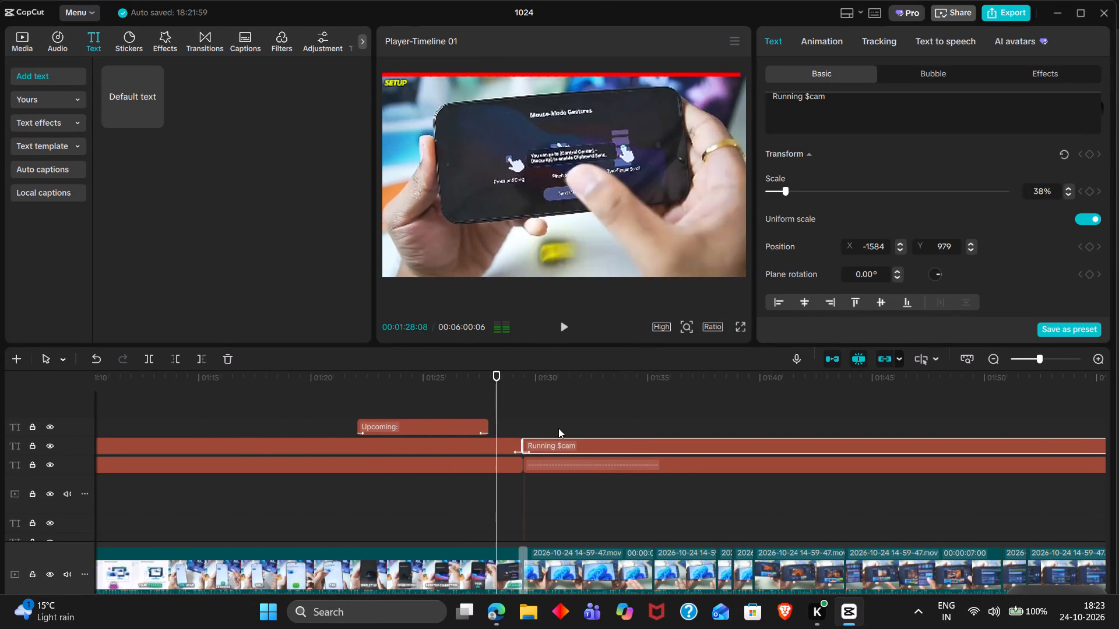
{"action": "scroll", "coordinate": [558, 428], "scroll_direction": "left", "scroll_amount": 1}
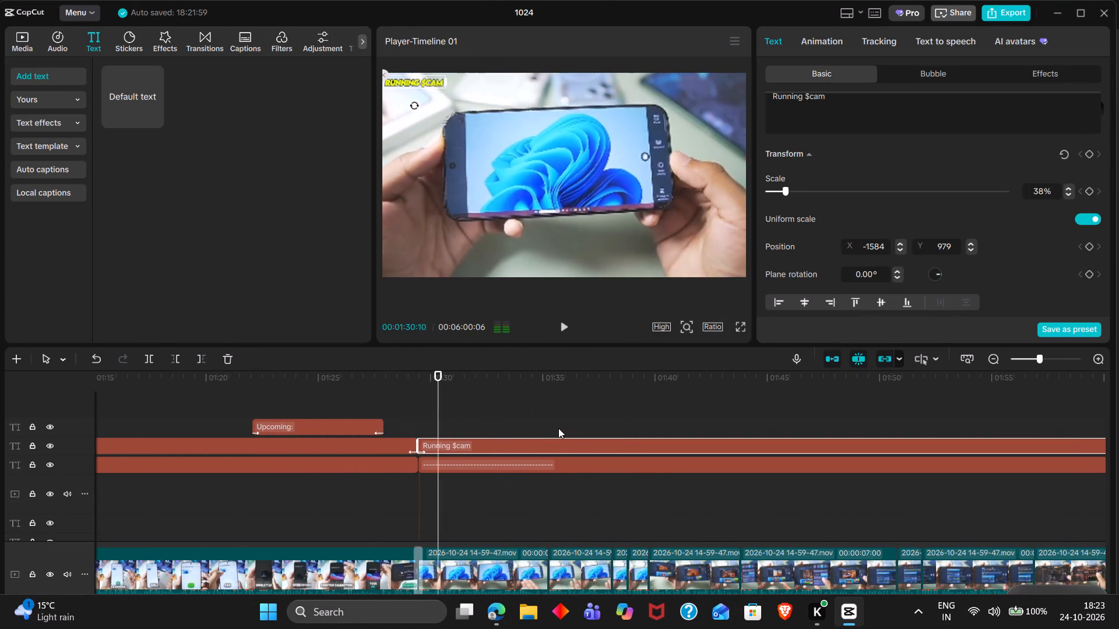
{"action": "scroll", "coordinate": [558, 428], "scroll_direction": "up", "scroll_amount": 2, "text": "ctrl"}
{"action": "scroll", "coordinate": [558, 430], "scroll_direction": "left", "scroll_amount": 1}
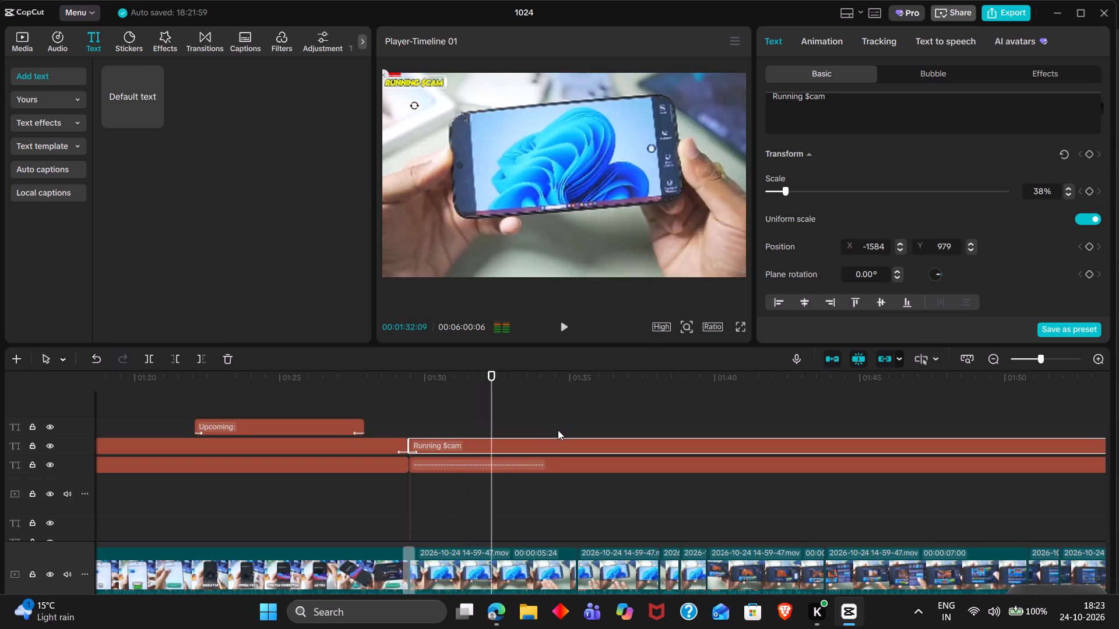
{"action": "scroll", "coordinate": [558, 430], "scroll_direction": "left", "scroll_amount": 2}
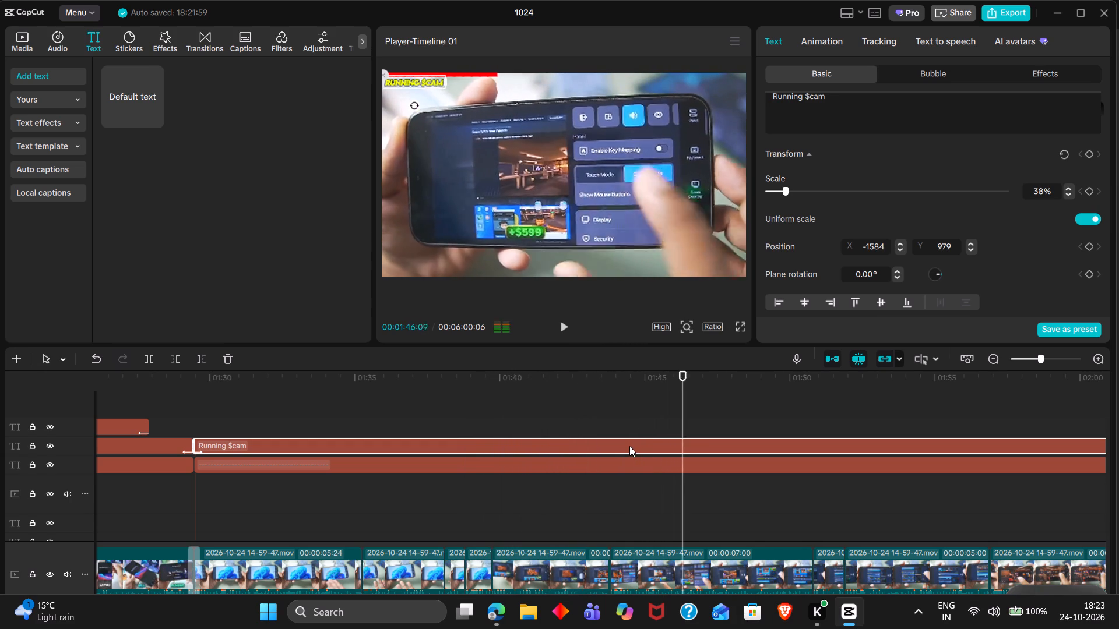
{"action": "scroll", "coordinate": [737, 491], "scroll_direction": "left", "scroll_amount": 1}
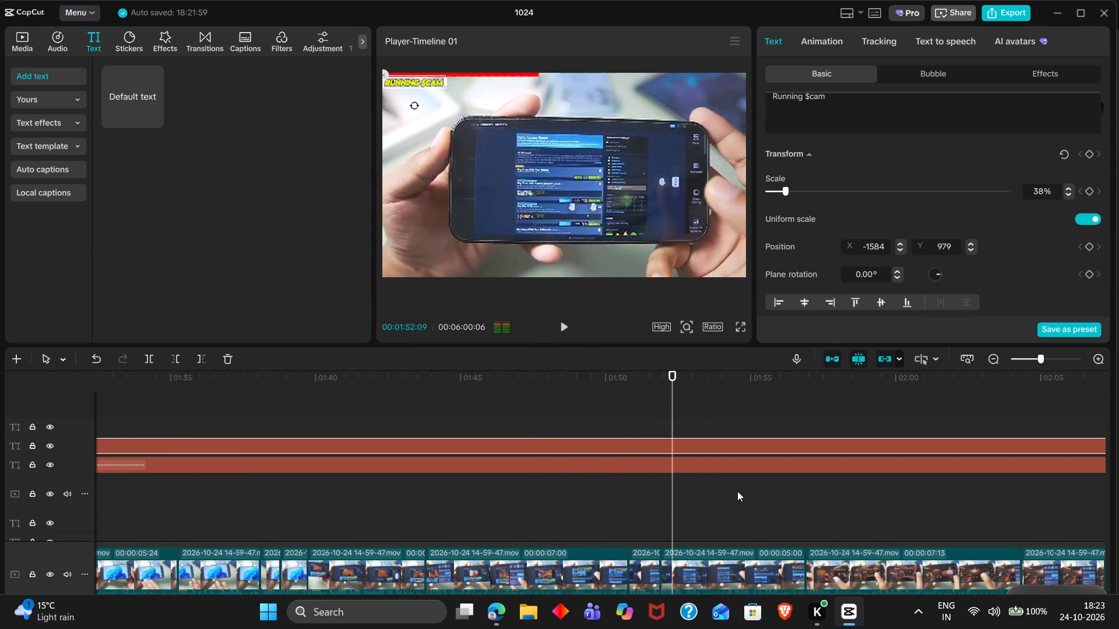
{"action": "scroll", "coordinate": [737, 491], "scroll_direction": "left", "scroll_amount": 1}
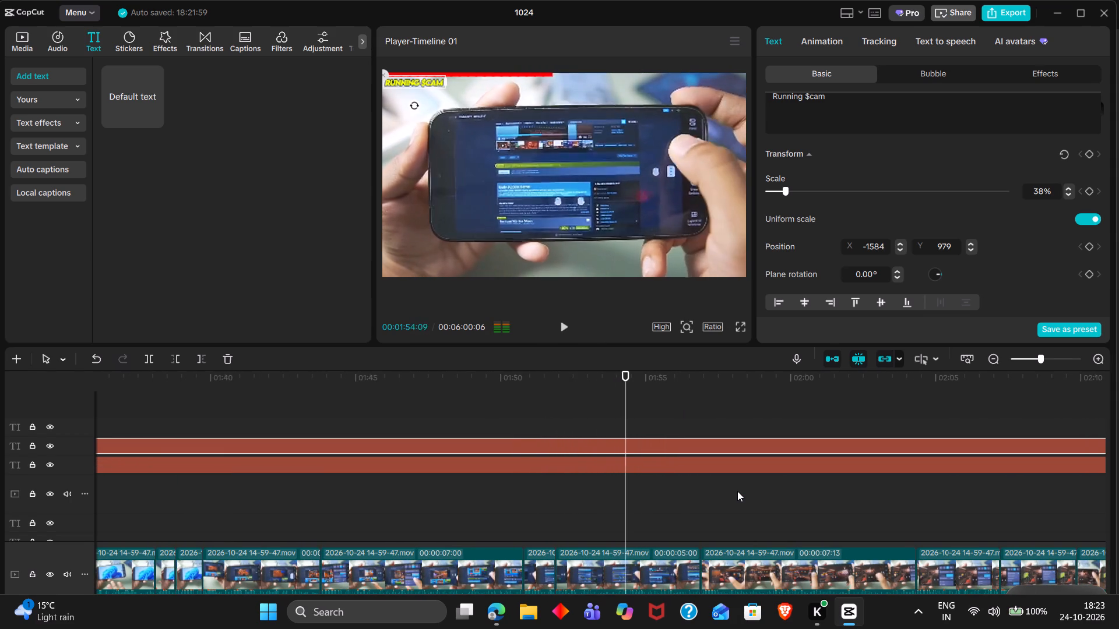
{"action": "scroll", "coordinate": [737, 491], "scroll_direction": "left", "scroll_amount": 1}
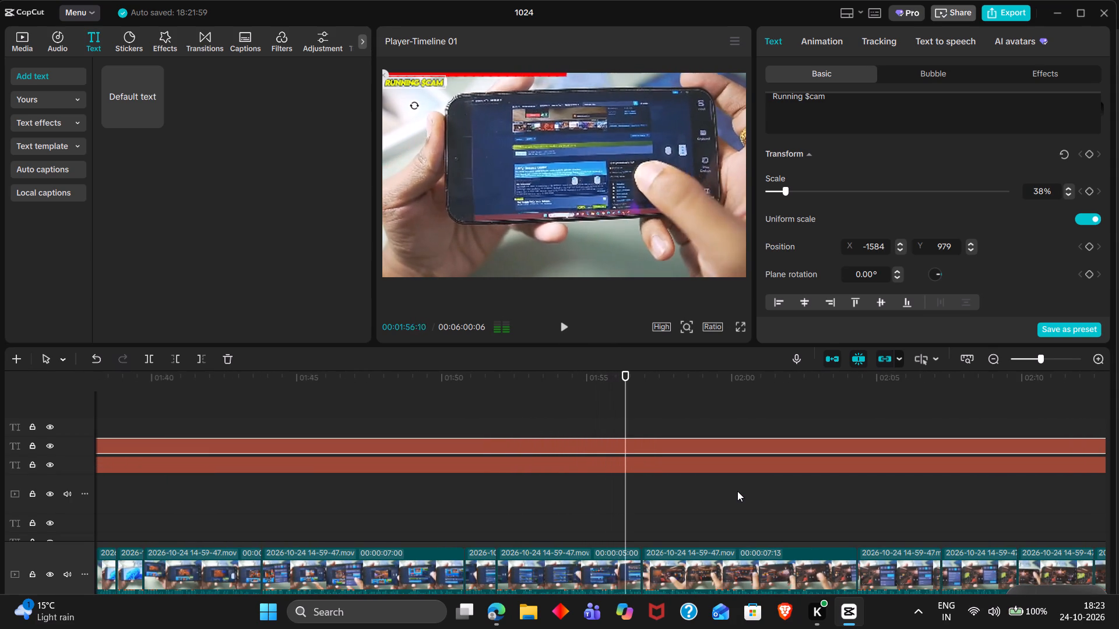
{"action": "scroll", "coordinate": [737, 491], "scroll_direction": "left", "scroll_amount": 1}
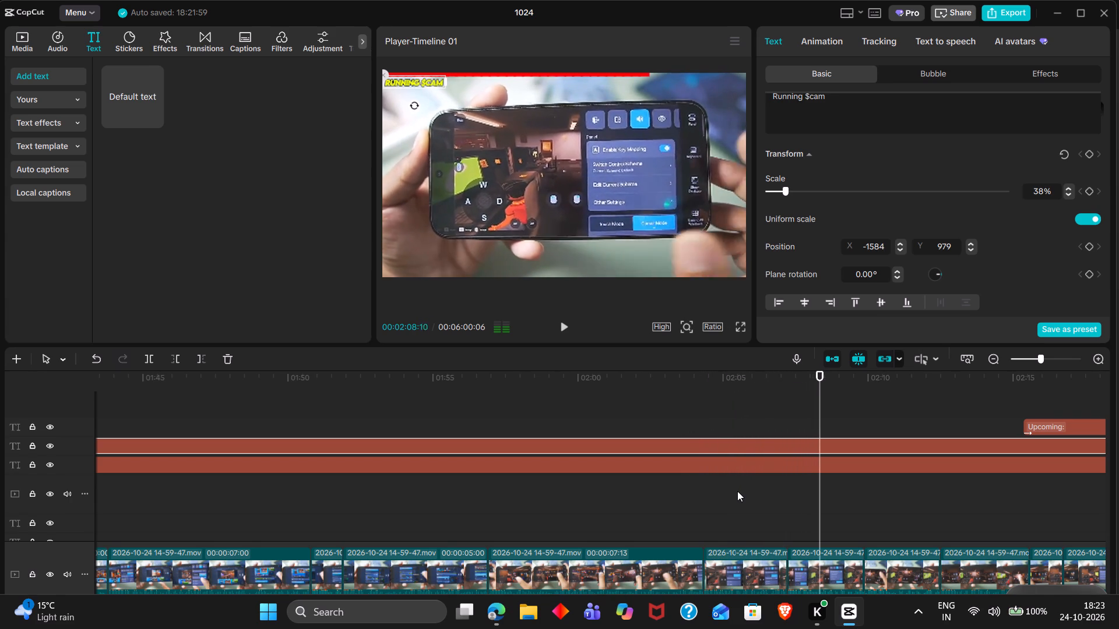
{"action": "scroll", "coordinate": [737, 491], "scroll_direction": "left", "scroll_amount": 1}
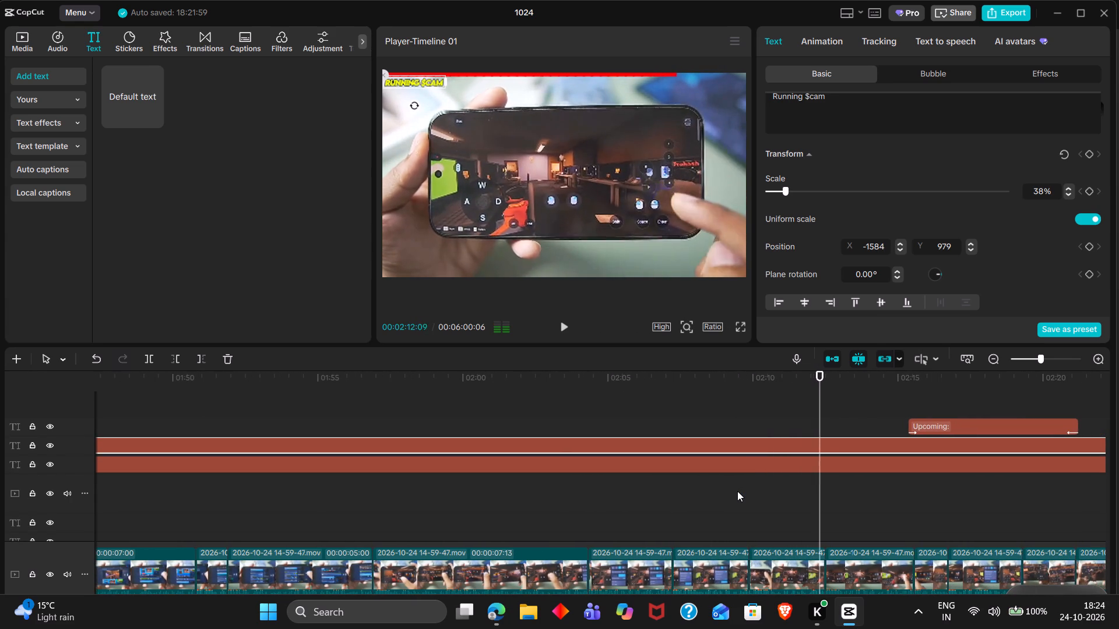
{"action": "scroll", "coordinate": [737, 491], "scroll_direction": "left", "scroll_amount": 1}
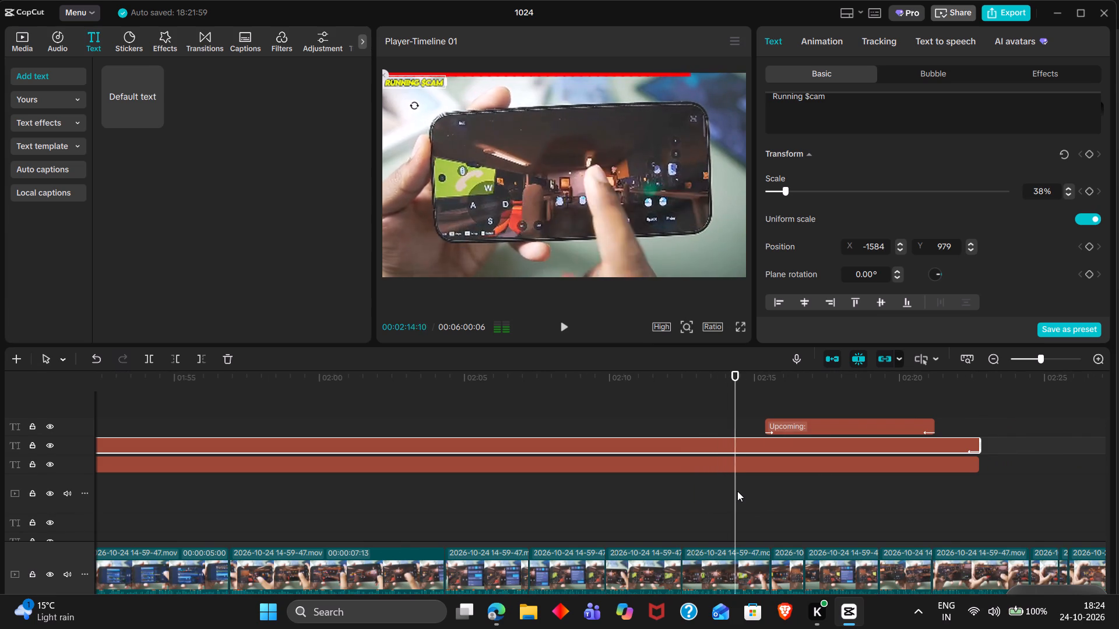
{"action": "scroll", "coordinate": [737, 491], "scroll_direction": "left", "scroll_amount": 1}
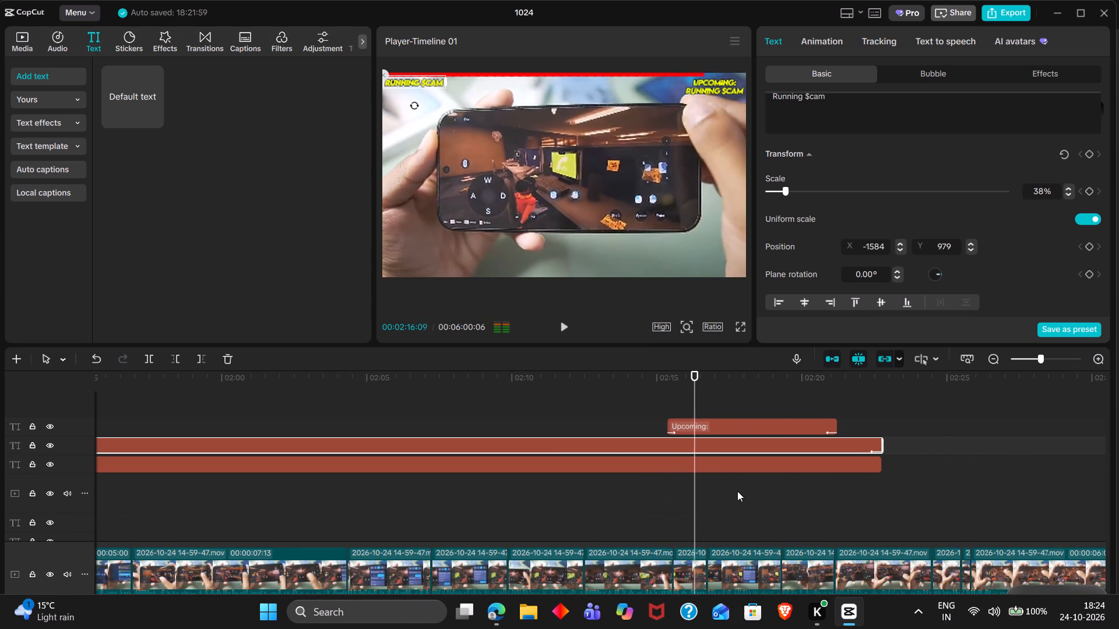
{"action": "scroll", "coordinate": [737, 491], "scroll_direction": "left", "scroll_amount": 1}
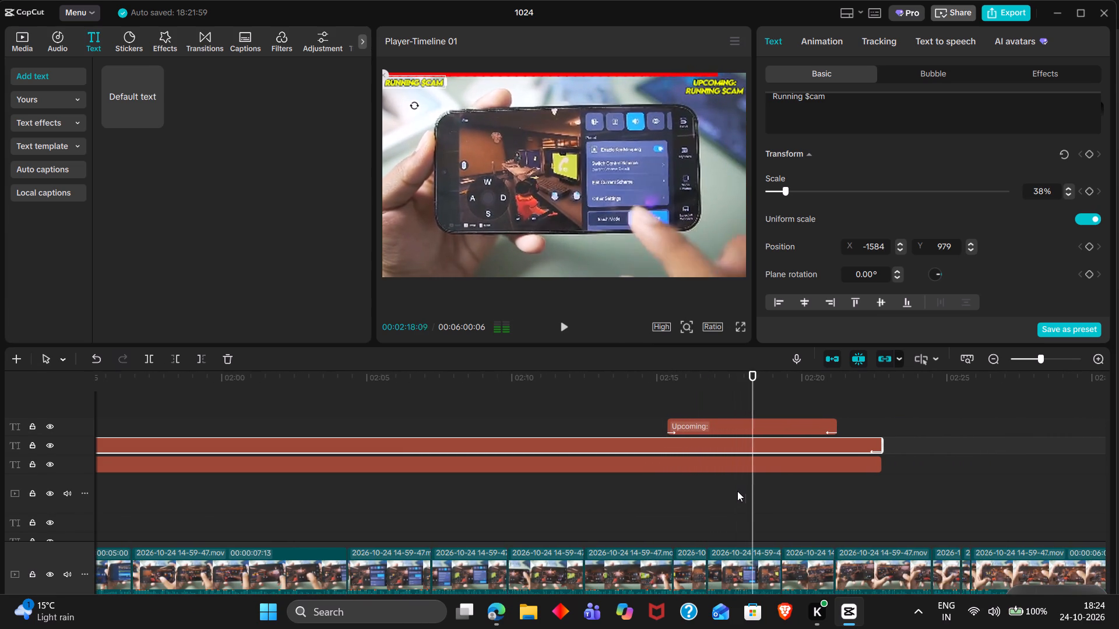
{"action": "scroll", "coordinate": [737, 491], "scroll_direction": "left", "scroll_amount": 1}
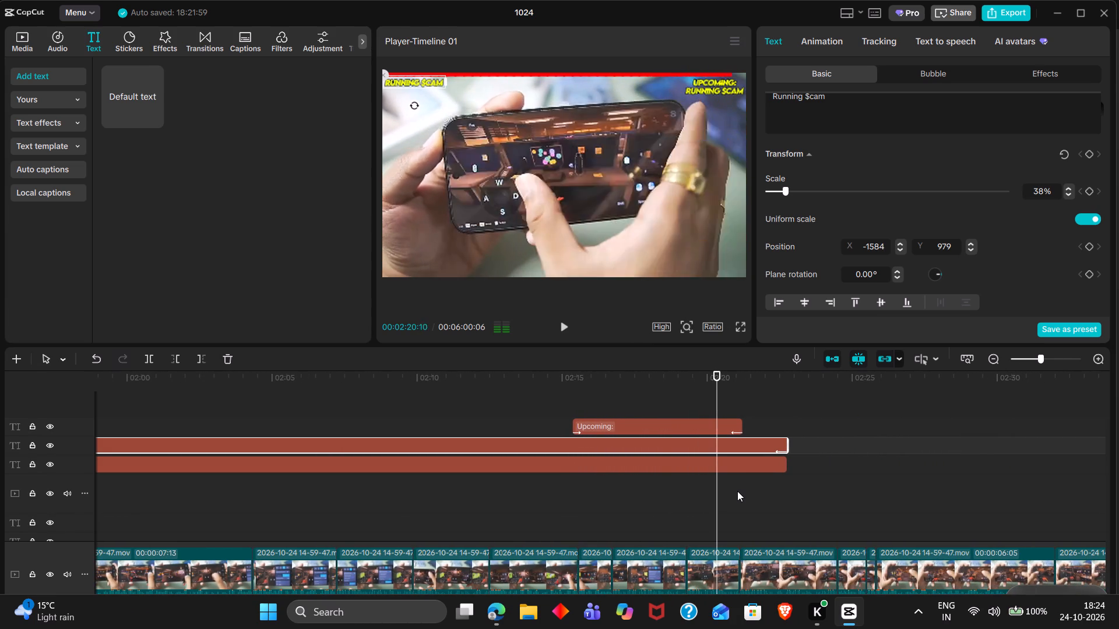
{"action": "scroll", "coordinate": [737, 491], "scroll_direction": "left", "scroll_amount": 1}
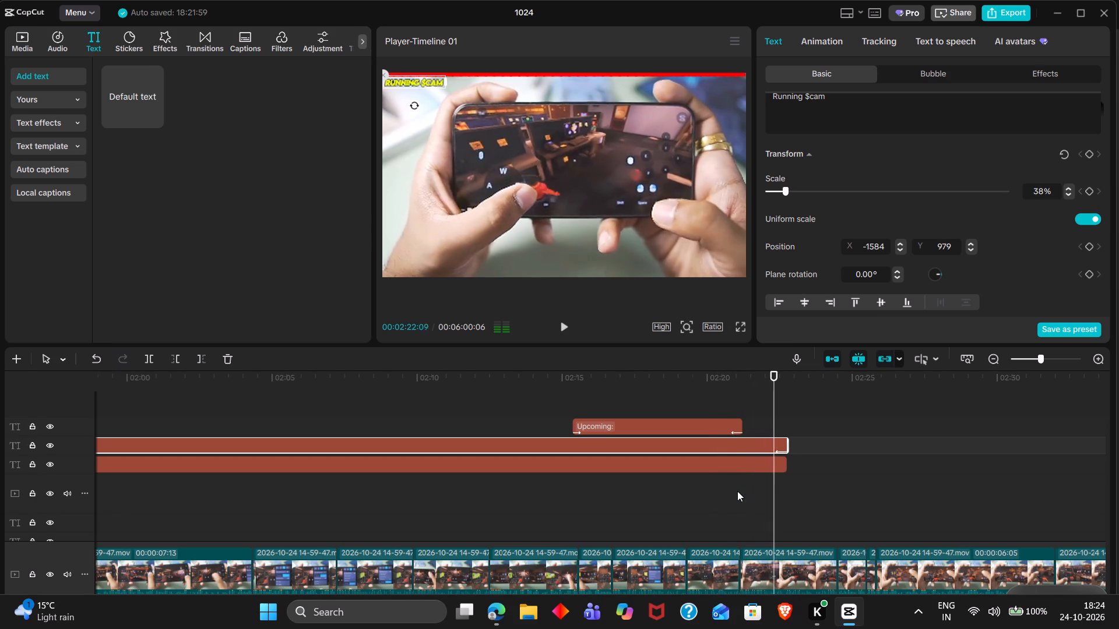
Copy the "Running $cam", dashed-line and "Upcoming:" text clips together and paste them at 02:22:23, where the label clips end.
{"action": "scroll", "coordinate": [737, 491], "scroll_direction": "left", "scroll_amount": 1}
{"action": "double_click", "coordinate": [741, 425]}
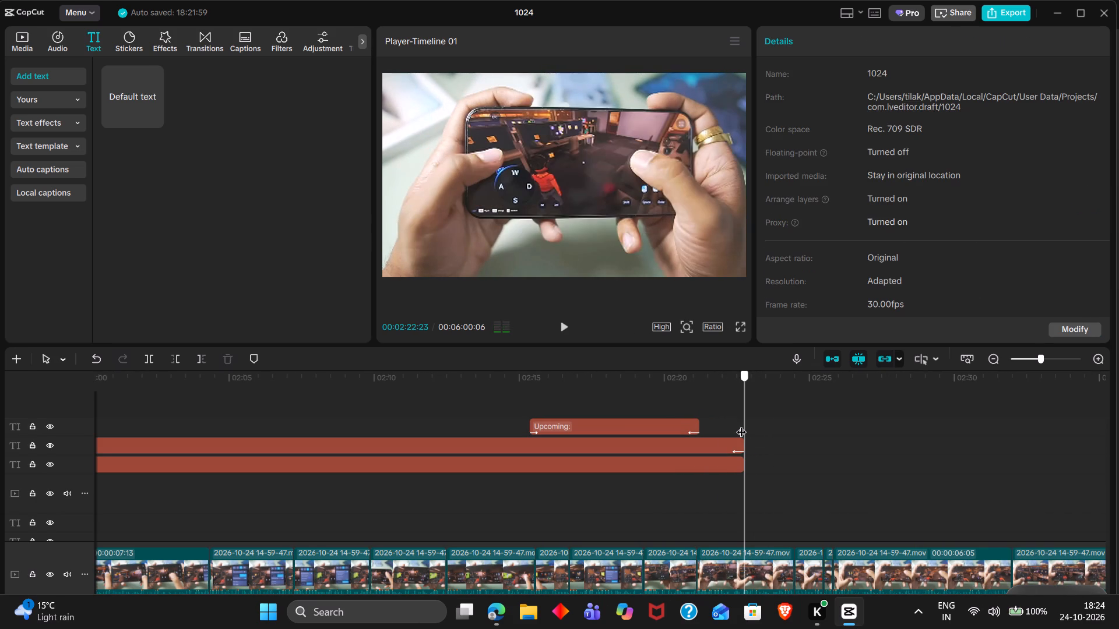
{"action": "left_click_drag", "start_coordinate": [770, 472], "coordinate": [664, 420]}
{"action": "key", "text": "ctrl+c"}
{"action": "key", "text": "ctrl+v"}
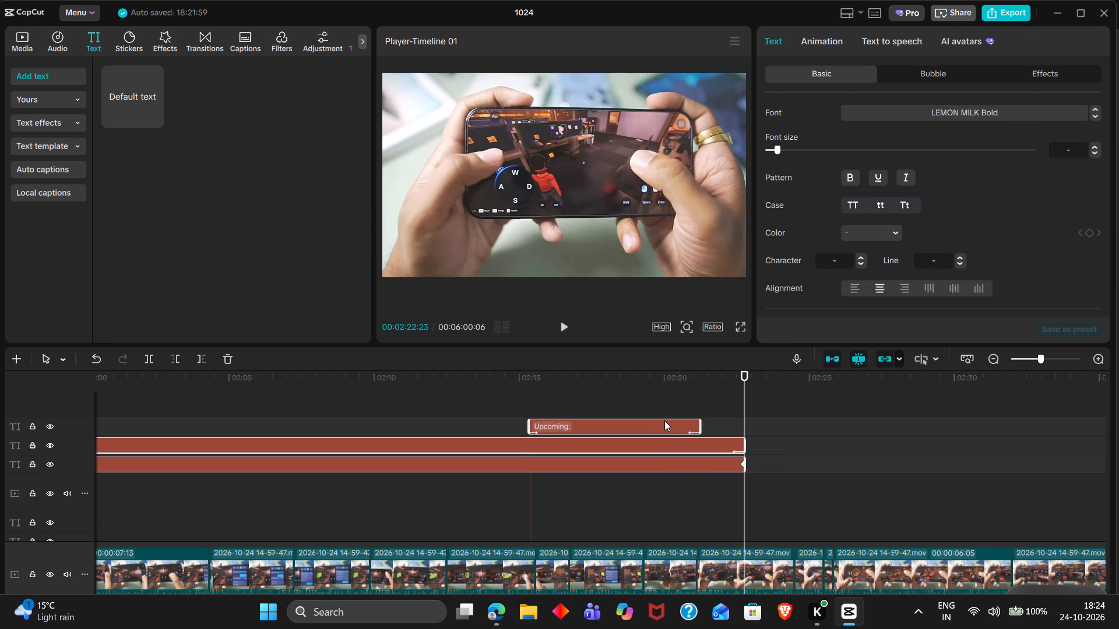
Play back the section from 02:22:23 to about 02:35 to review the pasted label over the gameplay footage.
{"action": "key", "text": "space"}
{"action": "scroll", "coordinate": [727, 443], "scroll_direction": "left", "scroll_amount": 1}
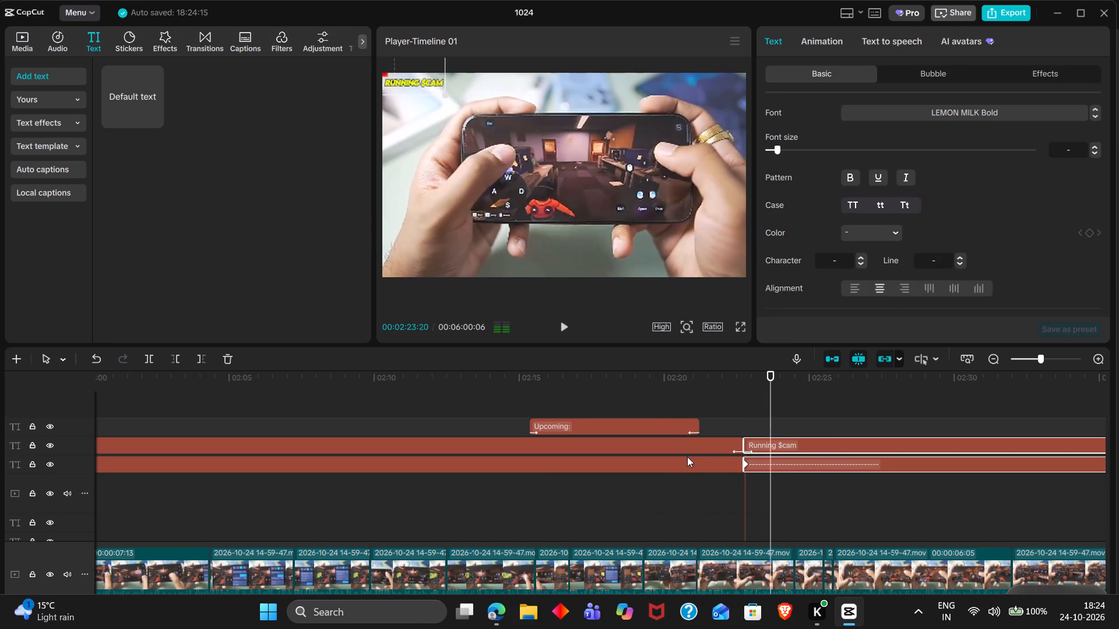
{"action": "scroll", "coordinate": [687, 457], "scroll_direction": "left", "scroll_amount": 1}
{"action": "scroll", "coordinate": [687, 457], "scroll_direction": "down", "scroll_amount": 1}
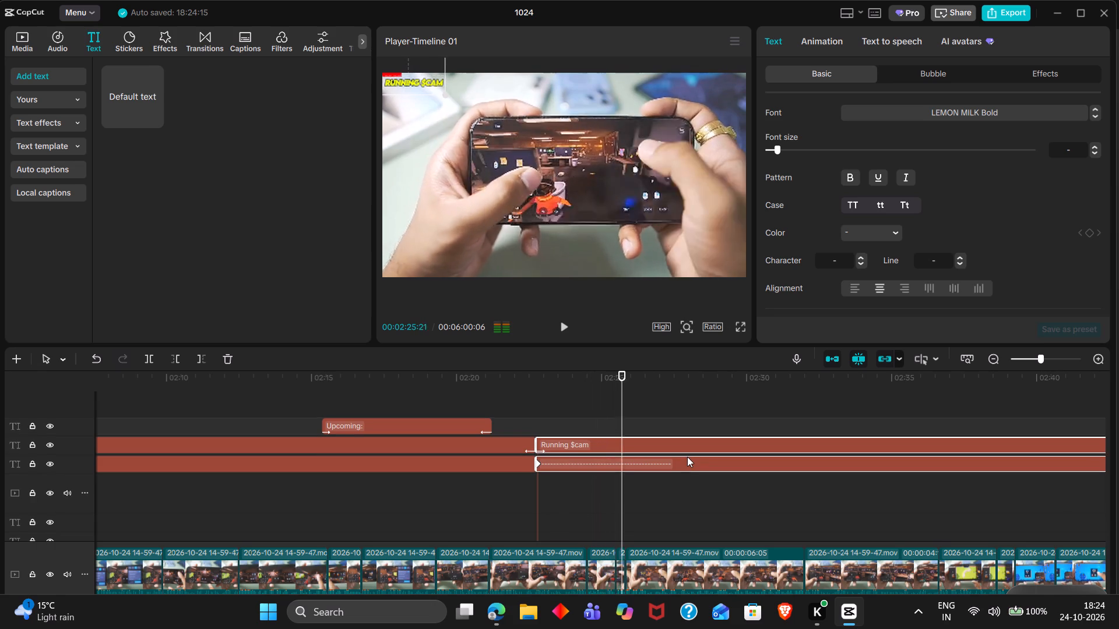
{"action": "scroll", "coordinate": [687, 457], "scroll_direction": "down", "scroll_amount": 1}
{"action": "scroll", "coordinate": [687, 457], "scroll_direction": "left", "scroll_amount": 2}
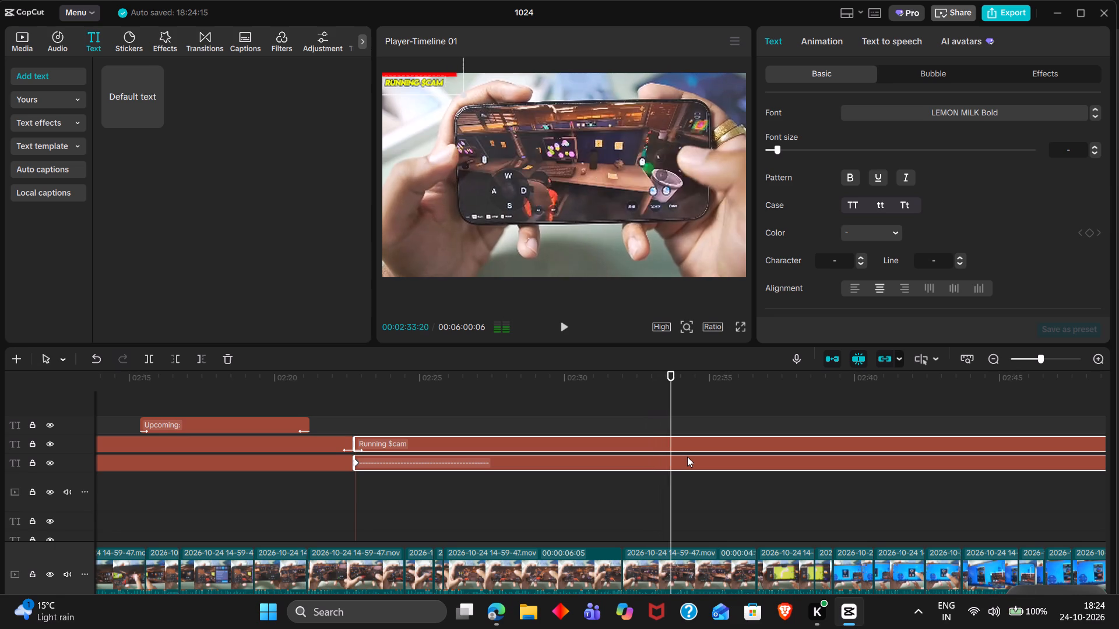
{"action": "key", "text": "space"}
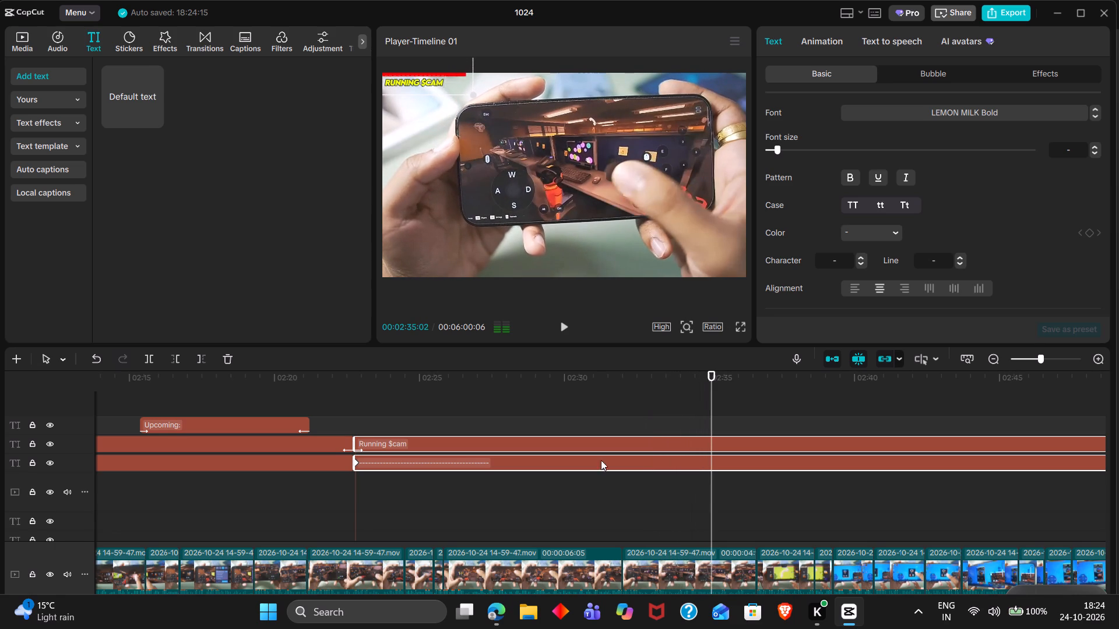
Change the second line of the "Upcoming:" teaser at about 02:15 to "Gameplay".
{"action": "left_click", "coordinate": [270, 426]}
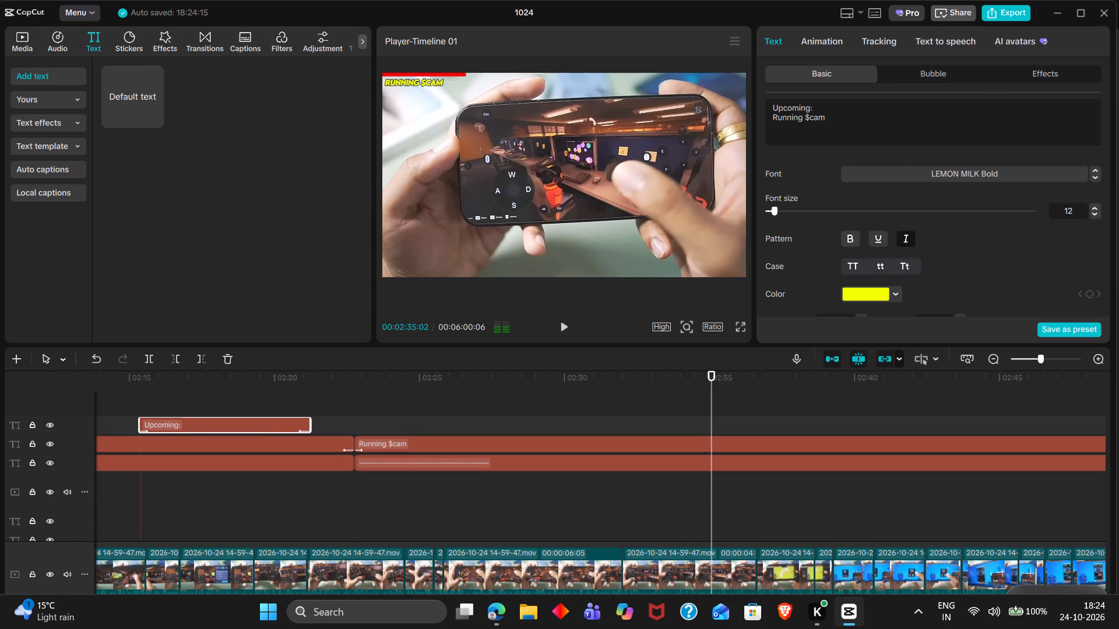
{"action": "left_click_drag", "start_coordinate": [845, 122], "coordinate": [769, 117]}
{"action": "type", "text": "Gameplay"}
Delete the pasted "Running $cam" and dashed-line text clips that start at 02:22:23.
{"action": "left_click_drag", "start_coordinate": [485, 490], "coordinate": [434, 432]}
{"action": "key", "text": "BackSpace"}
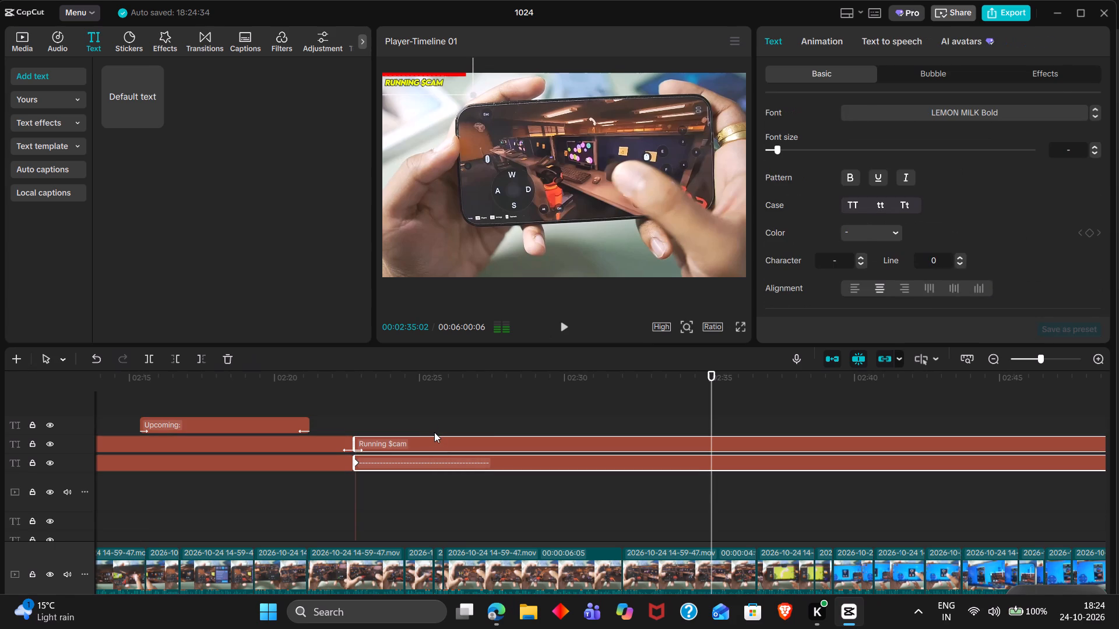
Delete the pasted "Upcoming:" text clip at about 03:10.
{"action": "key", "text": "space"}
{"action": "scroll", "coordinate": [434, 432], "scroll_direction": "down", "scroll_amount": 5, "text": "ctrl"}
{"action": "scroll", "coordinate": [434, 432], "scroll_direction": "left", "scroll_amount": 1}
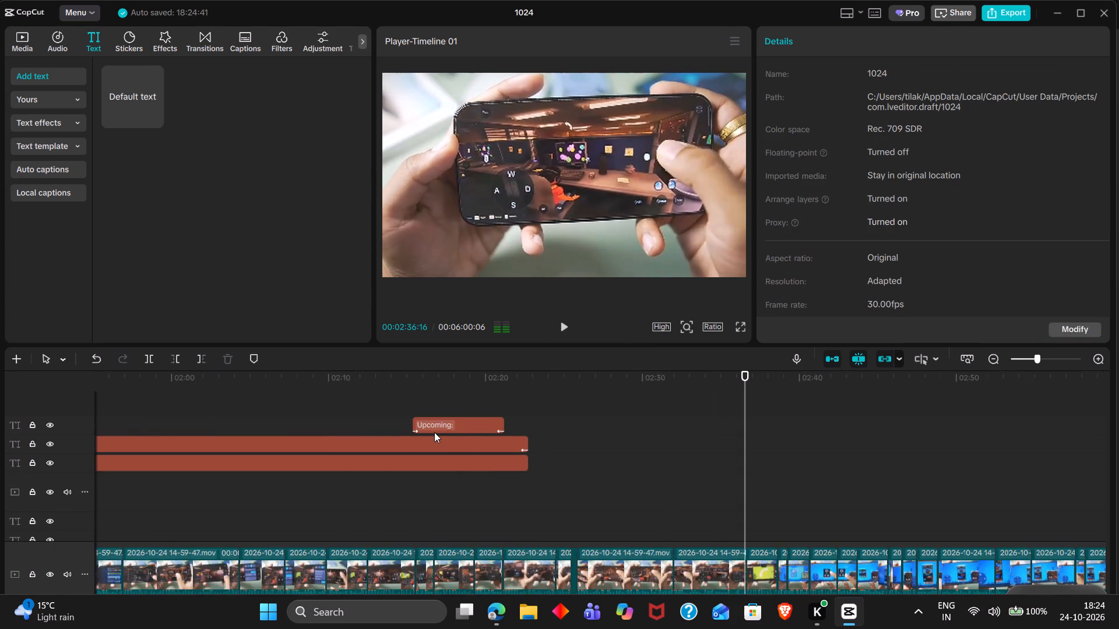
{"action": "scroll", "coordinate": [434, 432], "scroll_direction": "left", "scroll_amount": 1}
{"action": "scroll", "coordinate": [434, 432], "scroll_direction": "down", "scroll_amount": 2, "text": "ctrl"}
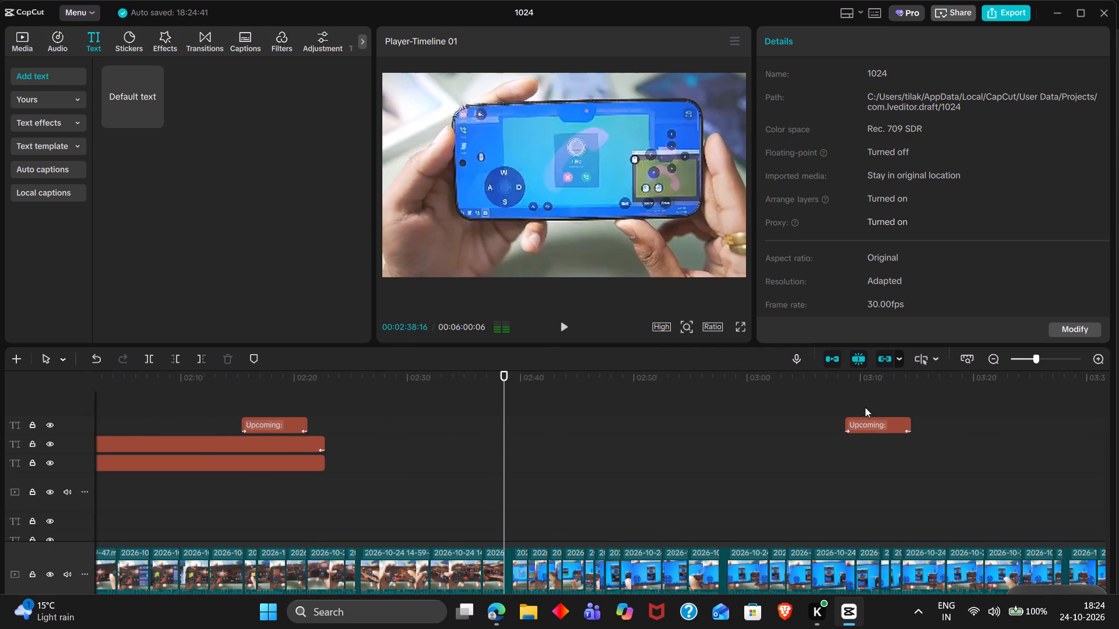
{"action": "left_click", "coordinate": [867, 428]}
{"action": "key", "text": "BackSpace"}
Play back the footage from about 02:38 to 03:17 to examine where the next chapter begins.
{"action": "key", "text": "space"}
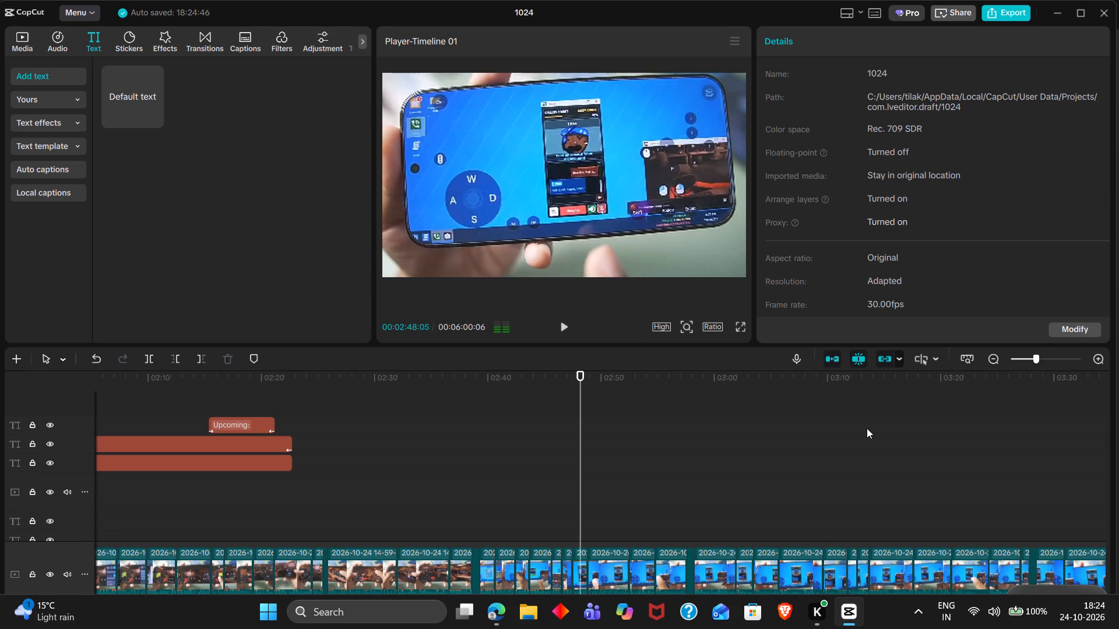
{"action": "scroll", "coordinate": [867, 428], "scroll_direction": "down", "scroll_amount": 1, "text": "ctrl"}
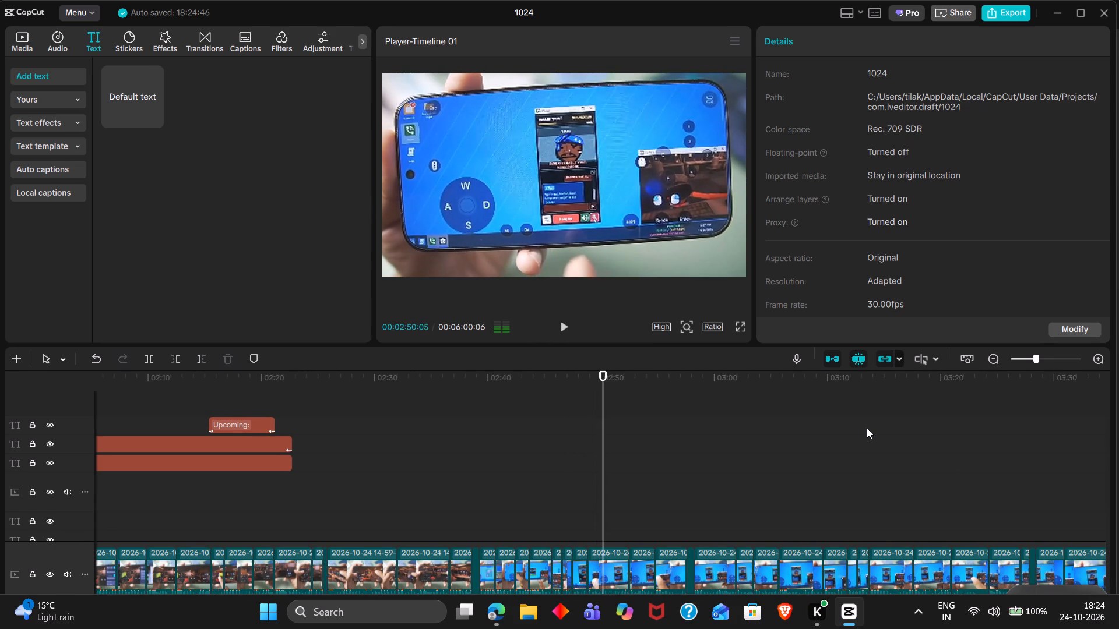
{"action": "scroll", "coordinate": [867, 428], "scroll_direction": "down", "scroll_amount": 1, "text": "ctrl"}
{"action": "scroll", "coordinate": [867, 428], "scroll_direction": "down", "scroll_amount": 1}
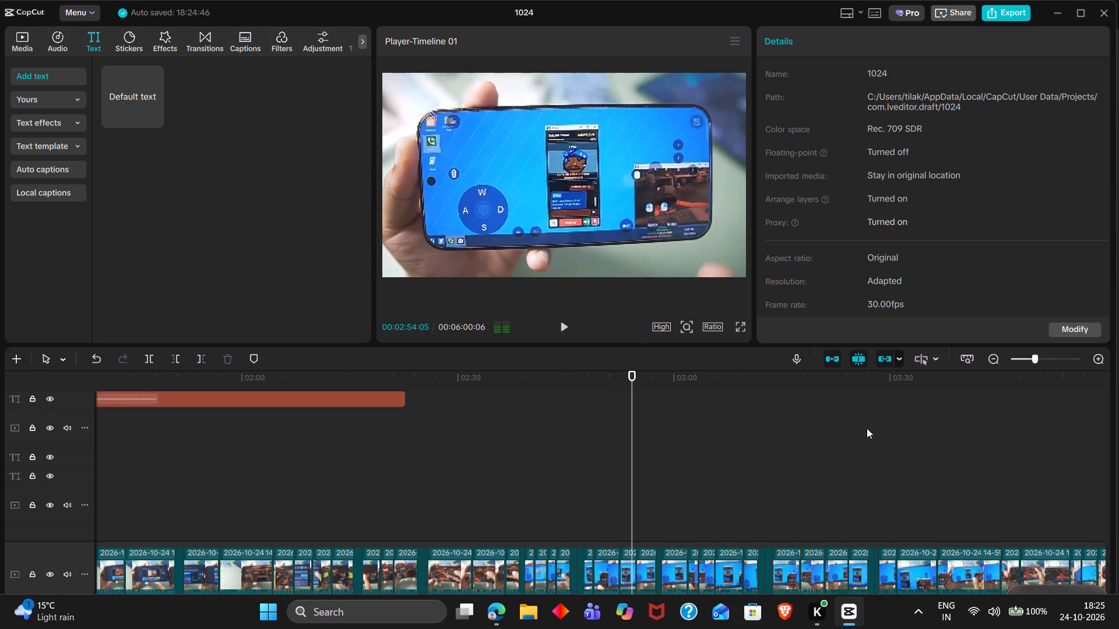
{"action": "key", "text": "space"}
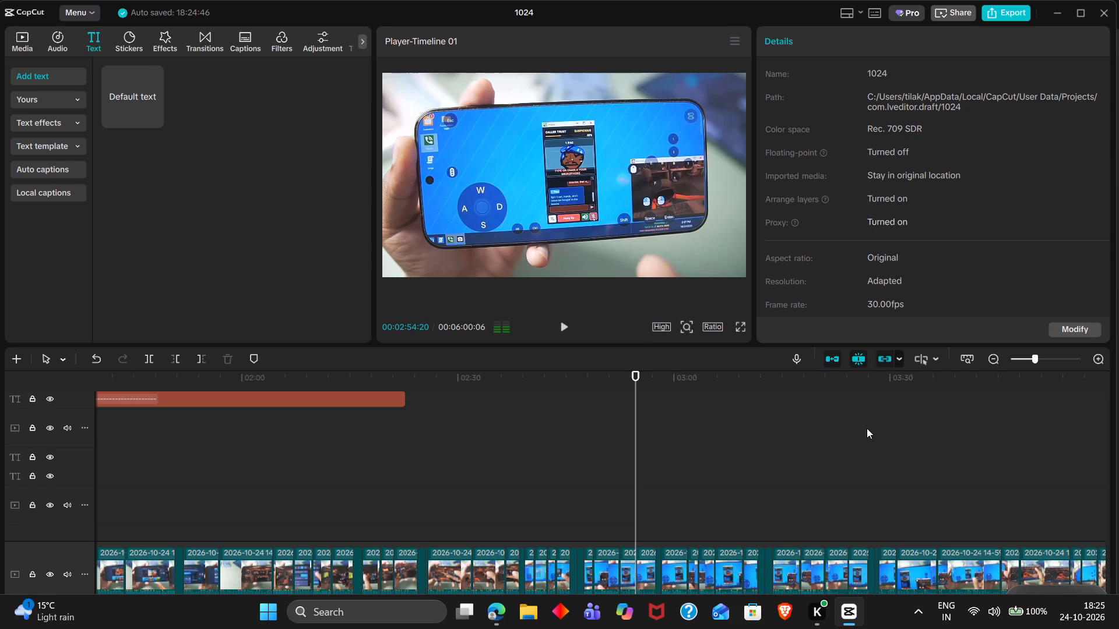
{"action": "key", "text": "space"}
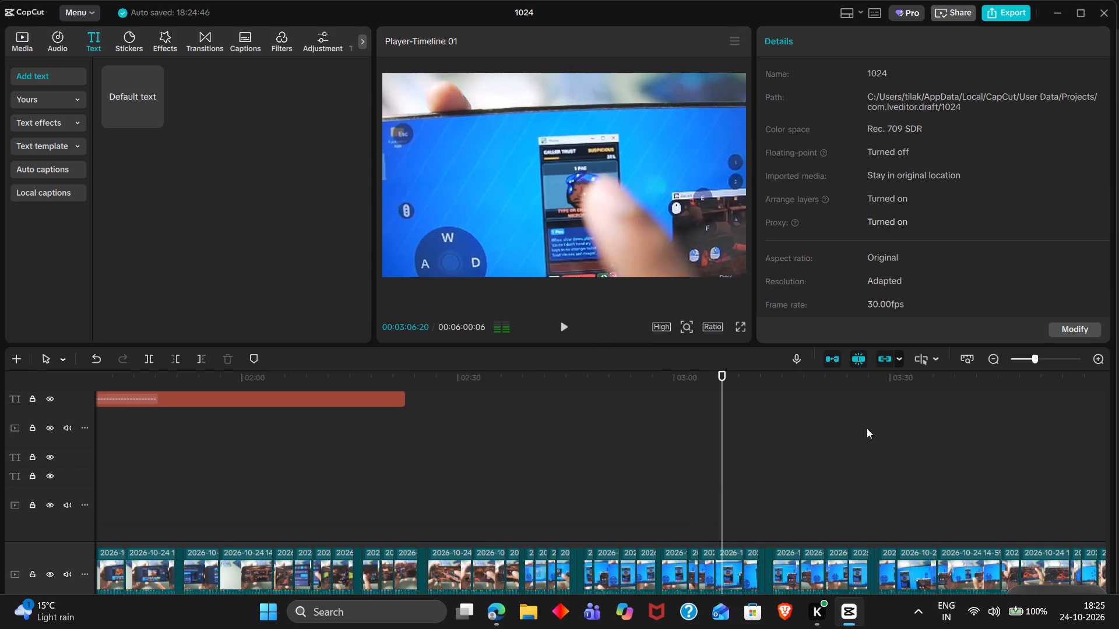
{"action": "key", "text": "space"}
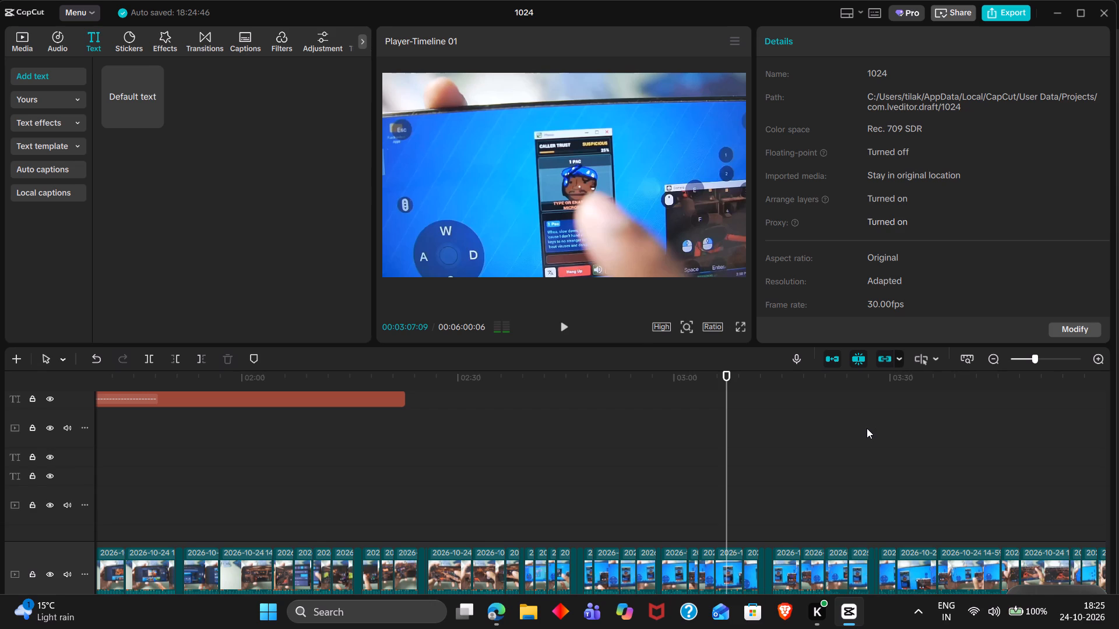
{"action": "key", "text": "space"}
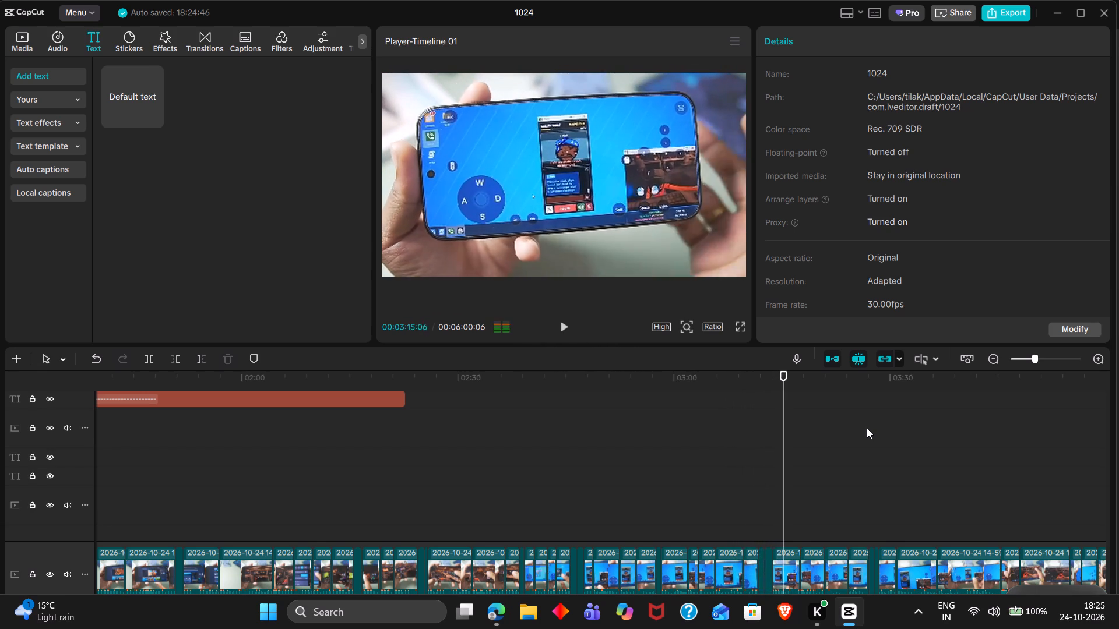
{"action": "scroll", "coordinate": [867, 428], "scroll_direction": "left", "scroll_amount": 1}
{"action": "scroll", "coordinate": [867, 428], "scroll_direction": "down", "scroll_amount": 1, "text": "ctrl"}
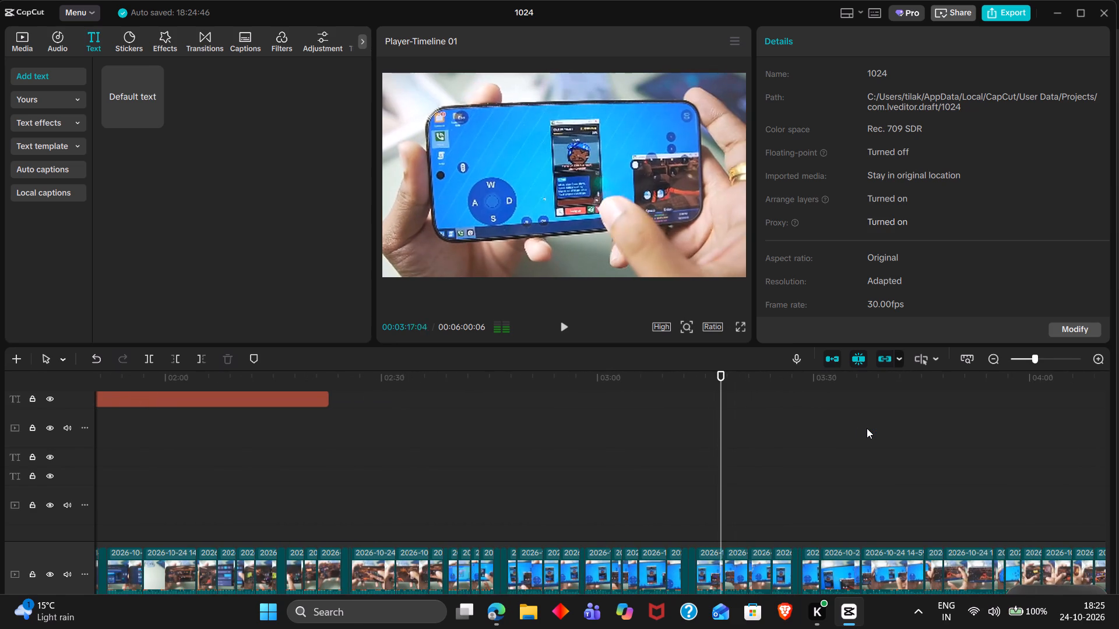
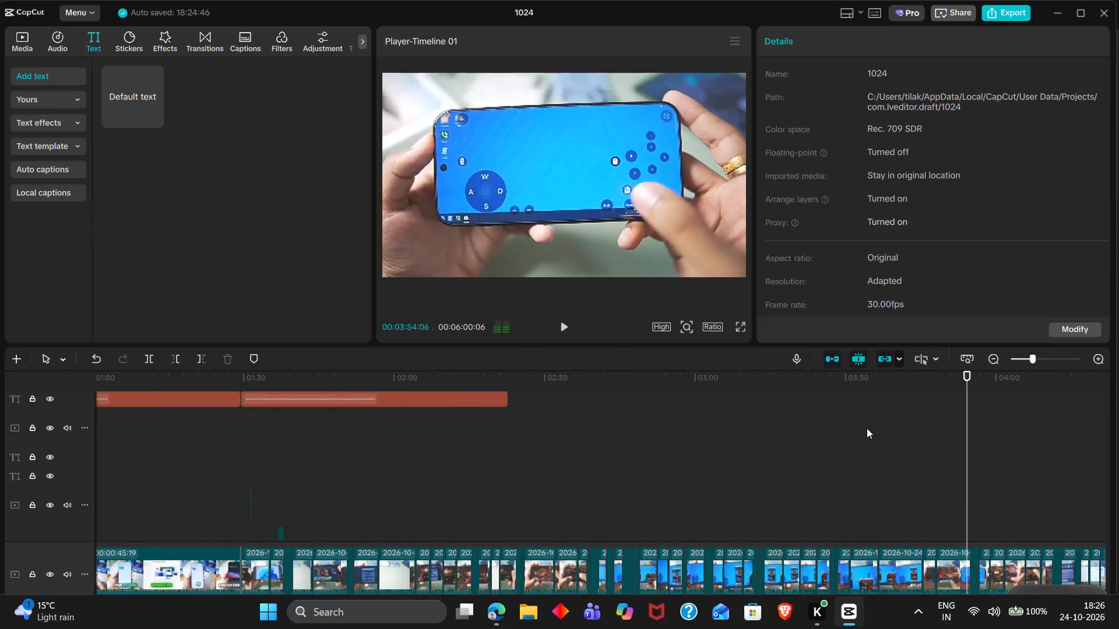
Find where the control-scheme chapter begins in the footage and add a timeline marker at 04:09:00.
{"action": "scroll", "coordinate": [867, 428], "scroll_direction": "down", "scroll_amount": 1, "text": "ctrl"}
{"action": "scroll", "coordinate": [855, 429], "scroll_direction": "left", "scroll_amount": 1}
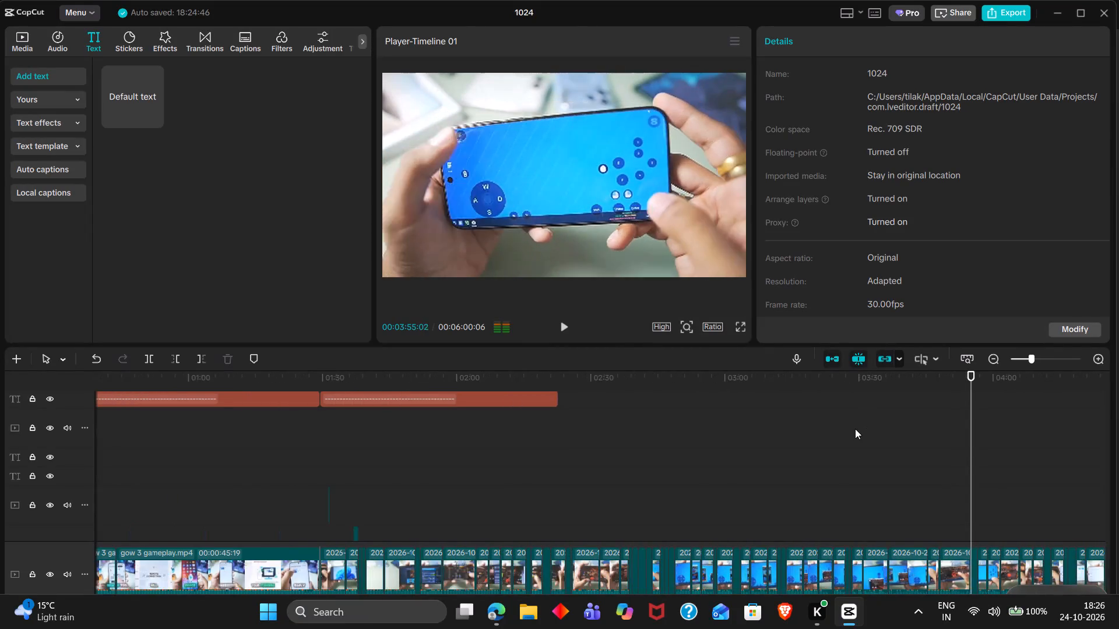
{"action": "scroll", "coordinate": [855, 429], "scroll_direction": "left", "scroll_amount": 1}
{"action": "scroll", "coordinate": [855, 429], "scroll_direction": "up", "scroll_amount": 2, "text": "ctrl"}
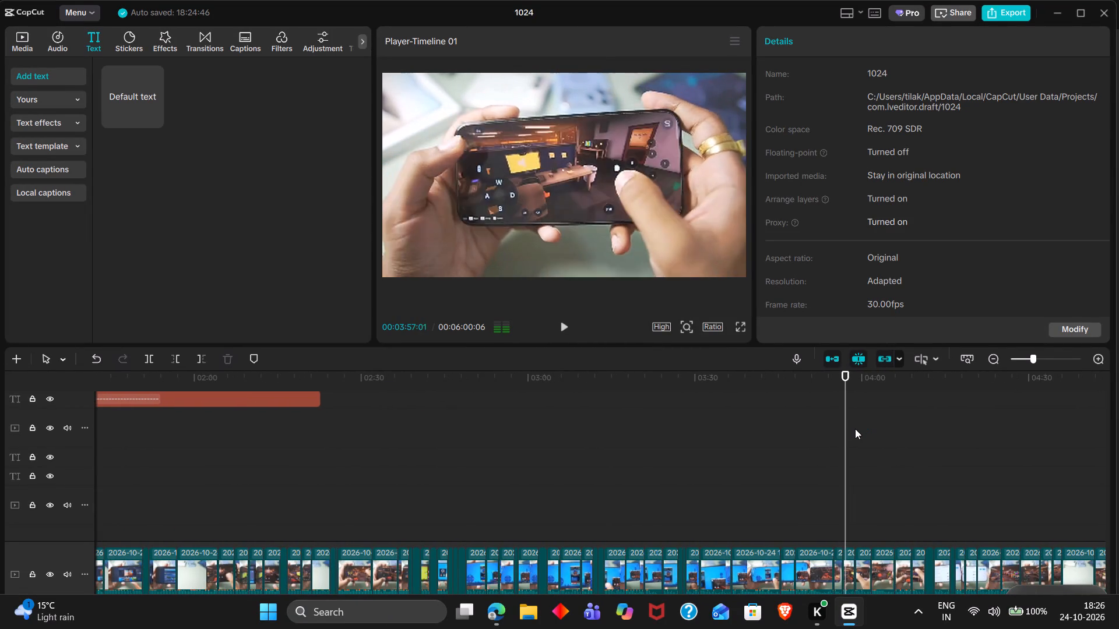
{"action": "scroll", "coordinate": [855, 429], "scroll_direction": "left", "scroll_amount": 1}
{"action": "scroll", "coordinate": [855, 429], "scroll_direction": "up", "scroll_amount": 1, "text": "ctrl"}
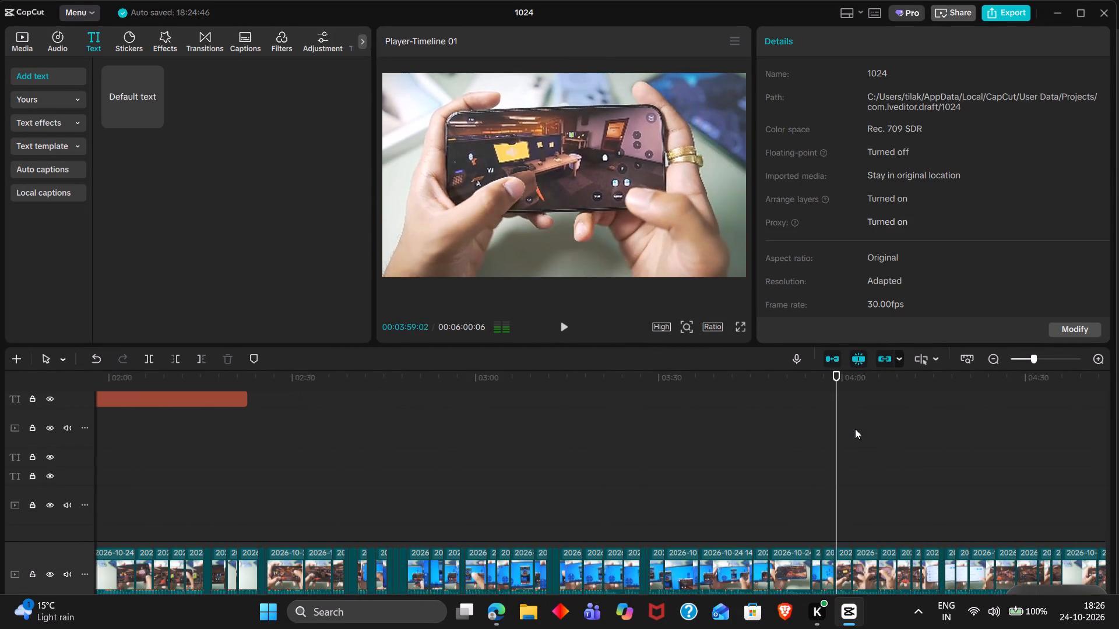
{"action": "scroll", "coordinate": [855, 429], "scroll_direction": "left", "scroll_amount": 1}
{"action": "scroll", "coordinate": [855, 429], "scroll_direction": "down", "scroll_amount": 2, "text": "ctrl"}
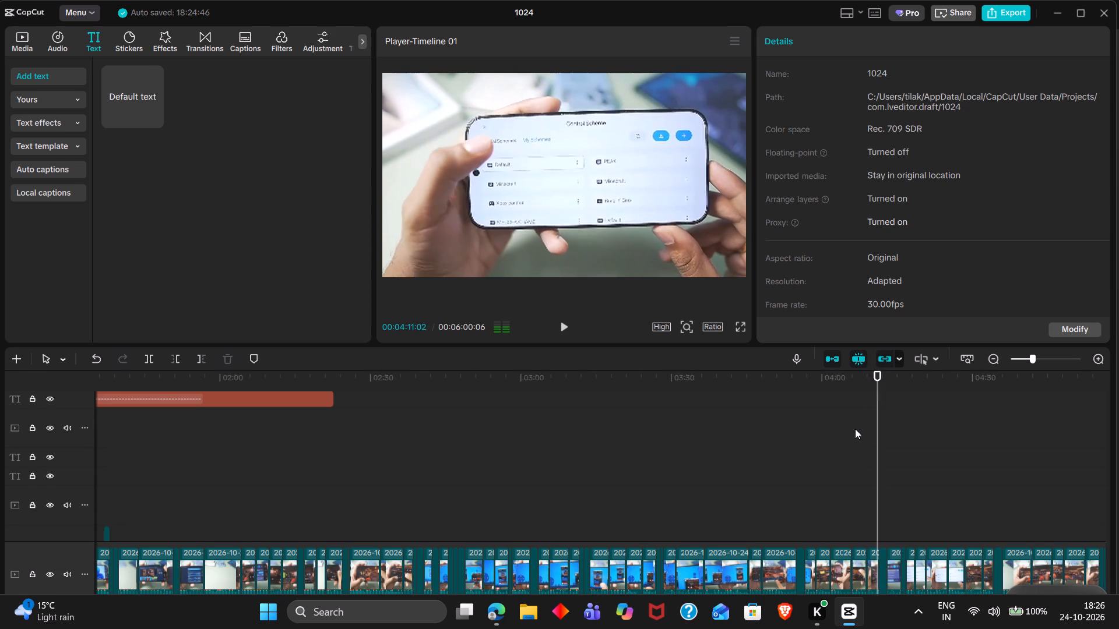
{"action": "key", "text": "space"}
{"action": "double_click", "coordinate": [867, 464]}
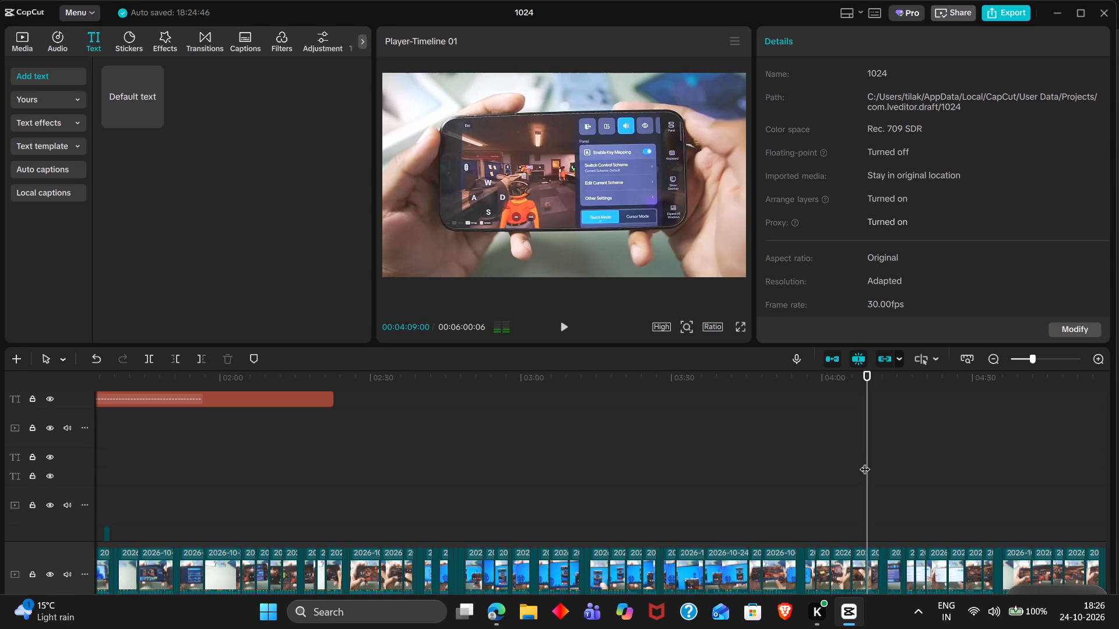
{"action": "key", "text": "space"}
{"action": "key", "text": "space"}
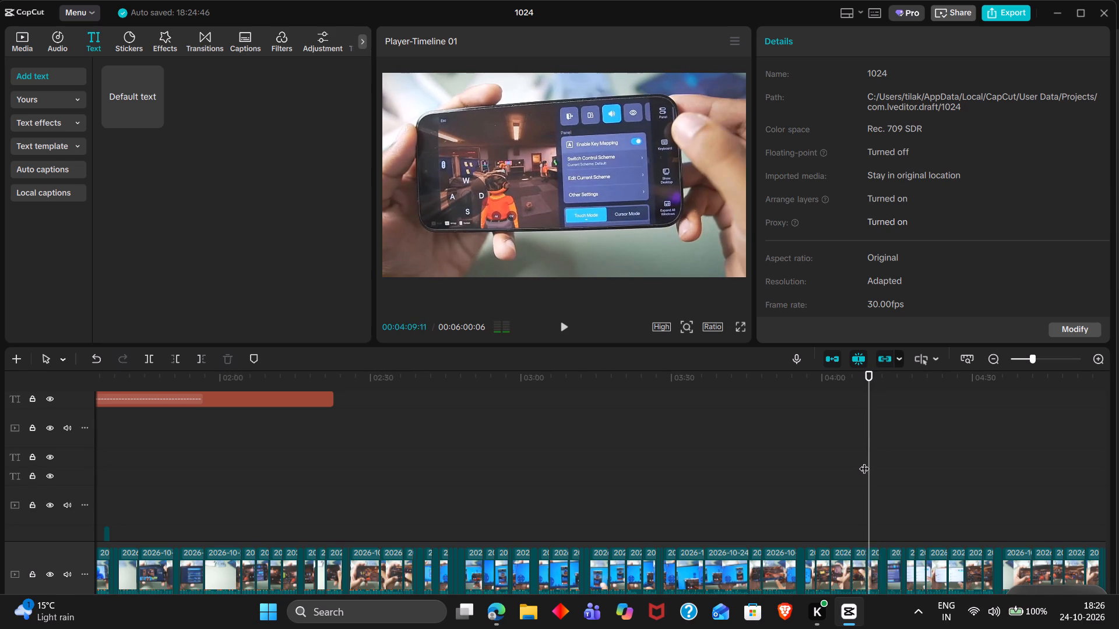
{"action": "left_click", "coordinate": [864, 461]}
{"action": "left_click", "coordinate": [262, 359]}
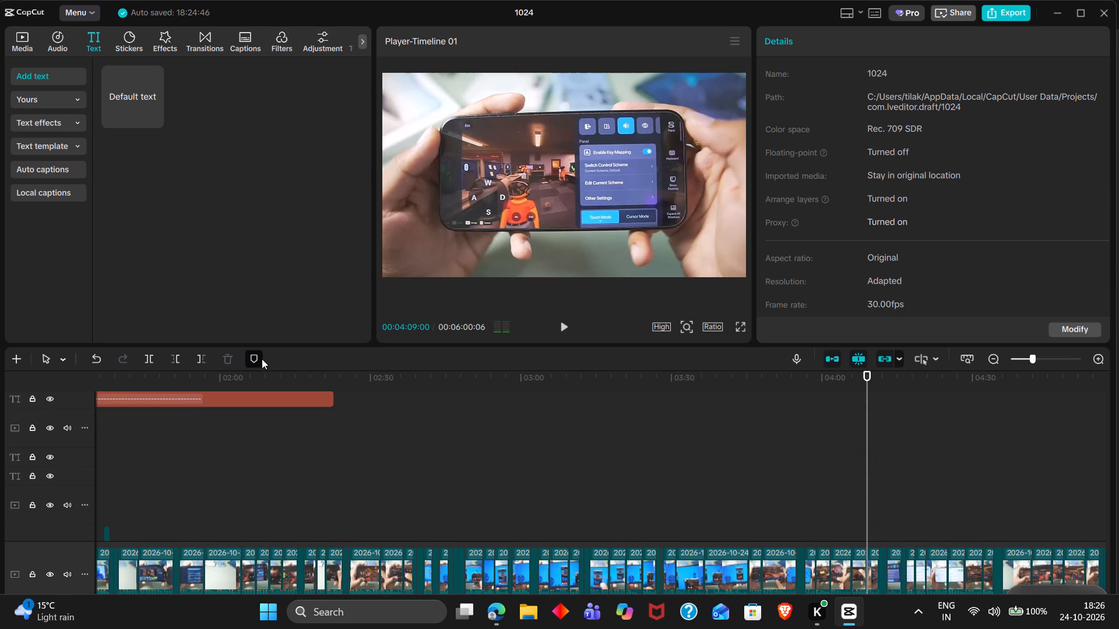
Scrub and play back the footage from about 04:09 to 04:56 to examine what the chapter after the 04:09:00 marker covers.
{"action": "scroll", "coordinate": [656, 469], "scroll_direction": "left", "scroll_amount": 1}
{"action": "left_click", "coordinate": [664, 470]}
{"action": "left_click_drag", "start_coordinate": [664, 470], "coordinate": [740, 474]}
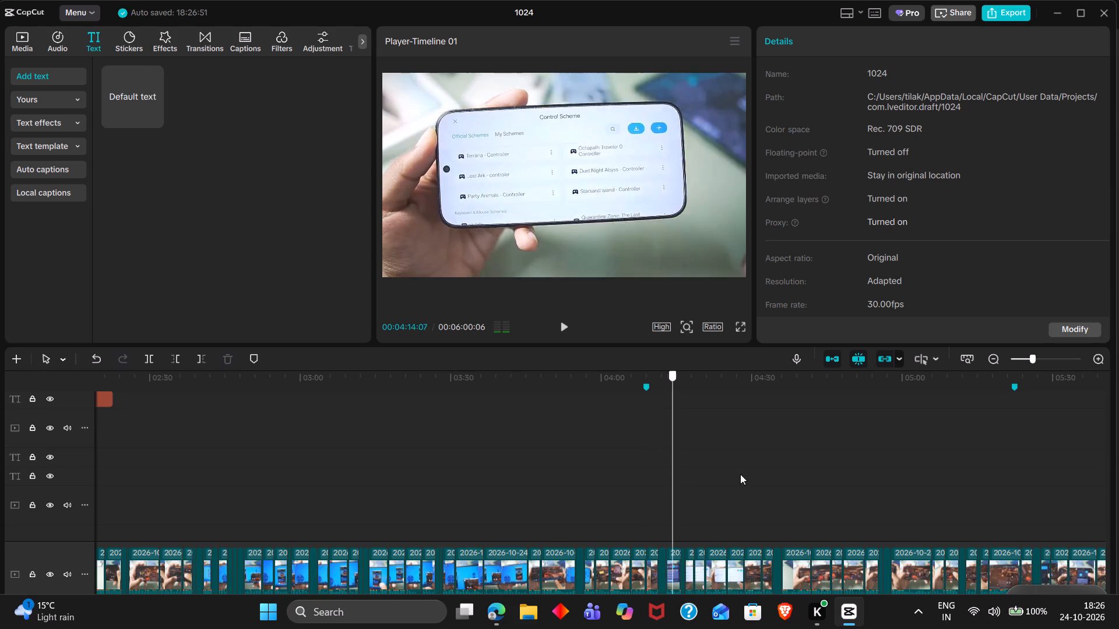
{"action": "left_click_drag", "start_coordinate": [740, 474], "coordinate": [754, 475]}
{"action": "key", "text": "space"}
{"action": "left_click", "coordinate": [800, 484]}
{"action": "left_click_drag", "start_coordinate": [800, 484], "coordinate": [813, 487]}
{"action": "key", "text": "space"}
{"action": "scroll", "coordinate": [813, 487], "scroll_direction": "down", "scroll_amount": 2, "text": "ctrl"}
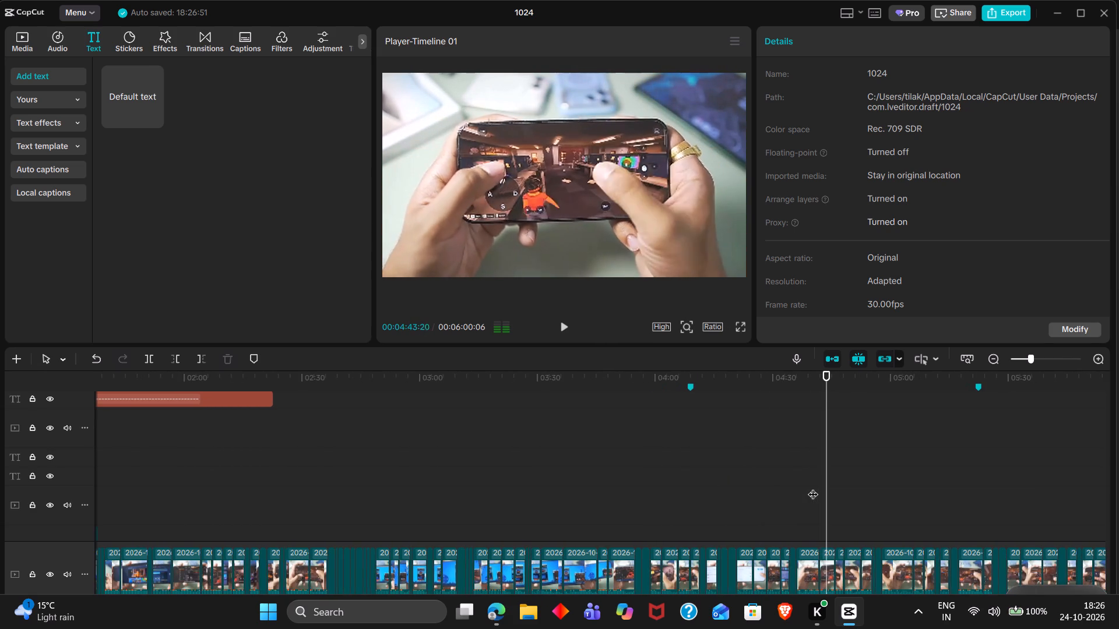
{"action": "scroll", "coordinate": [813, 487], "scroll_direction": "up", "scroll_amount": 5, "text": "ctrl"}
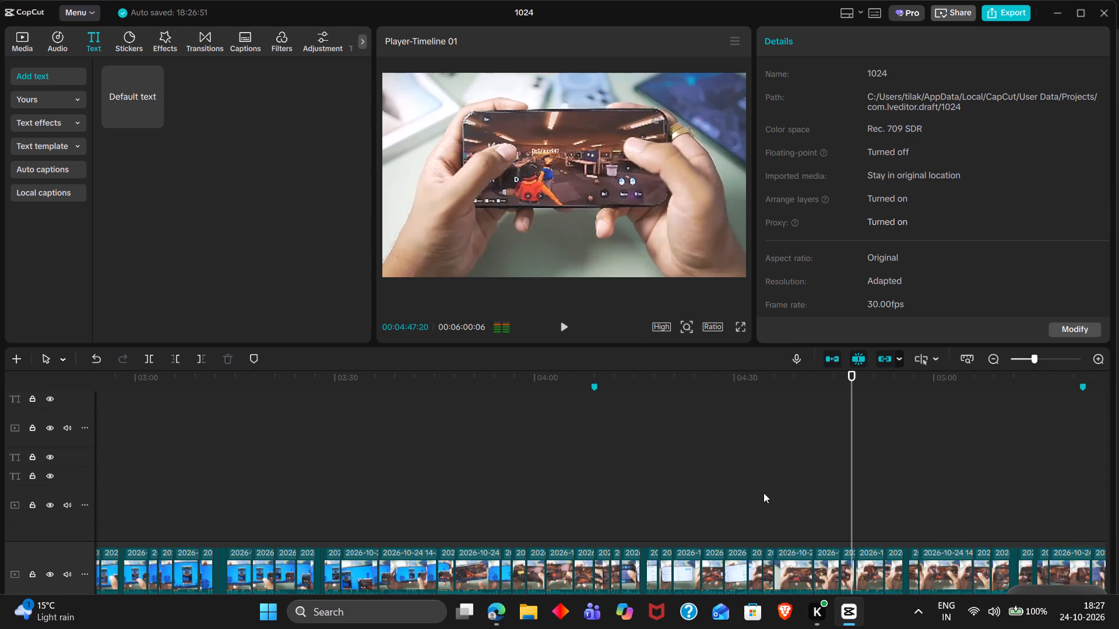
{"action": "scroll", "coordinate": [763, 493], "scroll_direction": "left", "scroll_amount": 1}
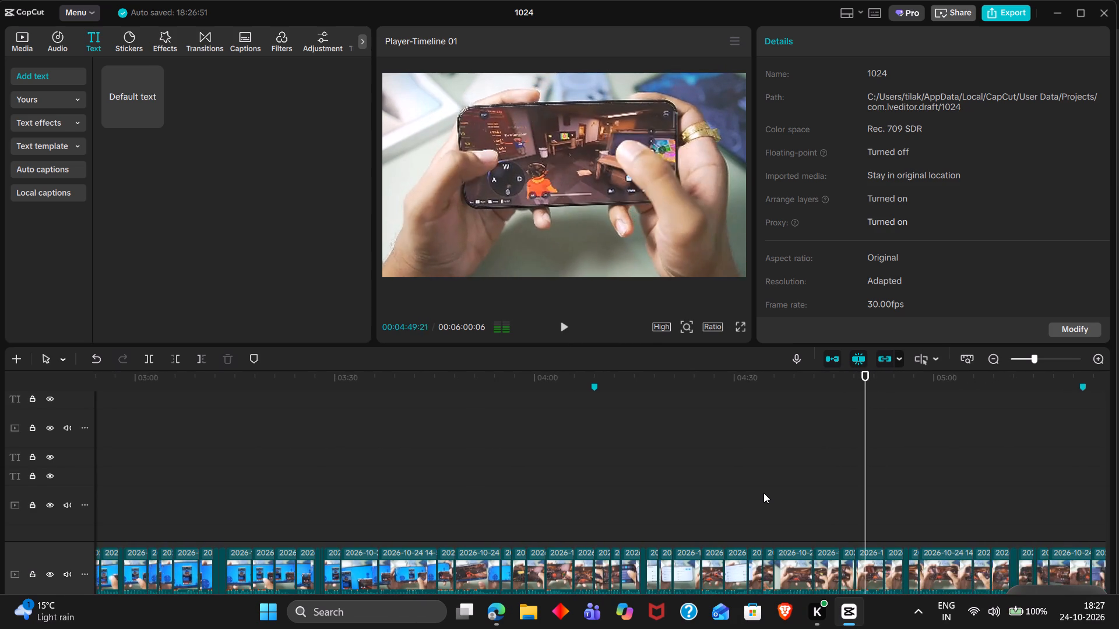
{"action": "scroll", "coordinate": [763, 493], "scroll_direction": "left", "scroll_amount": 1}
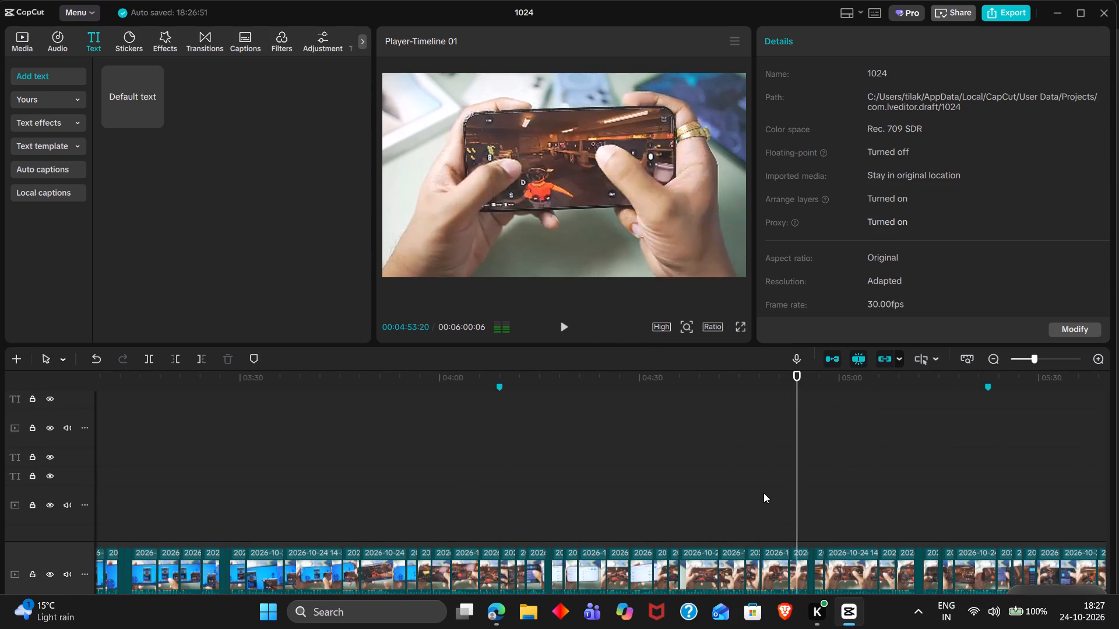
{"action": "scroll", "coordinate": [763, 493], "scroll_direction": "right", "scroll_amount": 2}
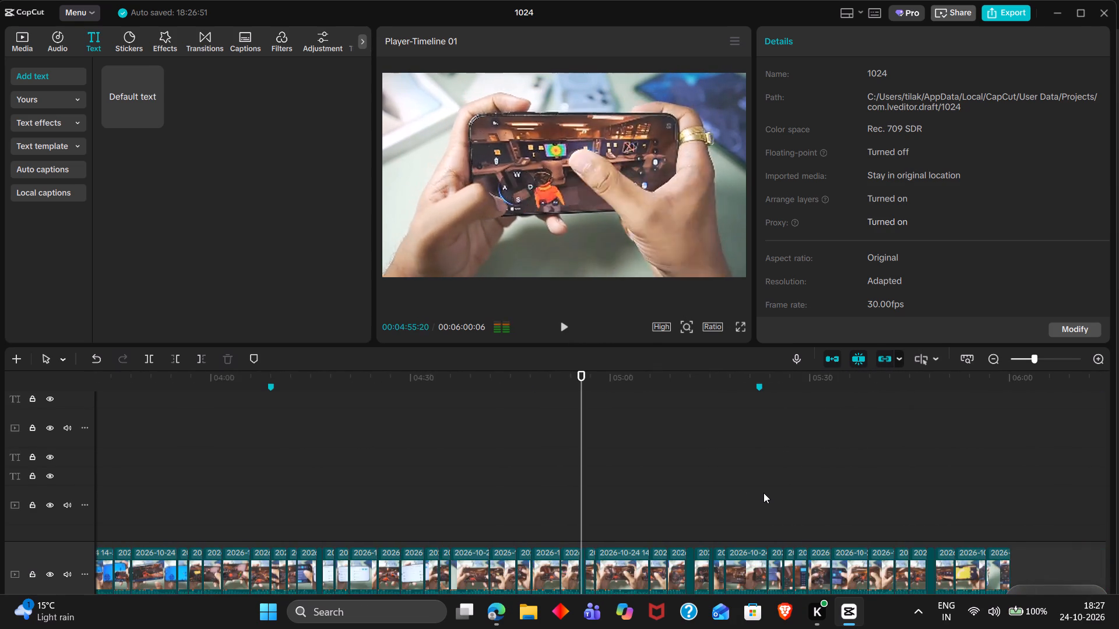
{"action": "scroll", "coordinate": [763, 493], "scroll_direction": "down", "scroll_amount": 3, "text": "ctrl"}
{"action": "key", "text": "space"}
{"action": "scroll", "coordinate": [763, 493], "scroll_direction": "right", "scroll_amount": 1}
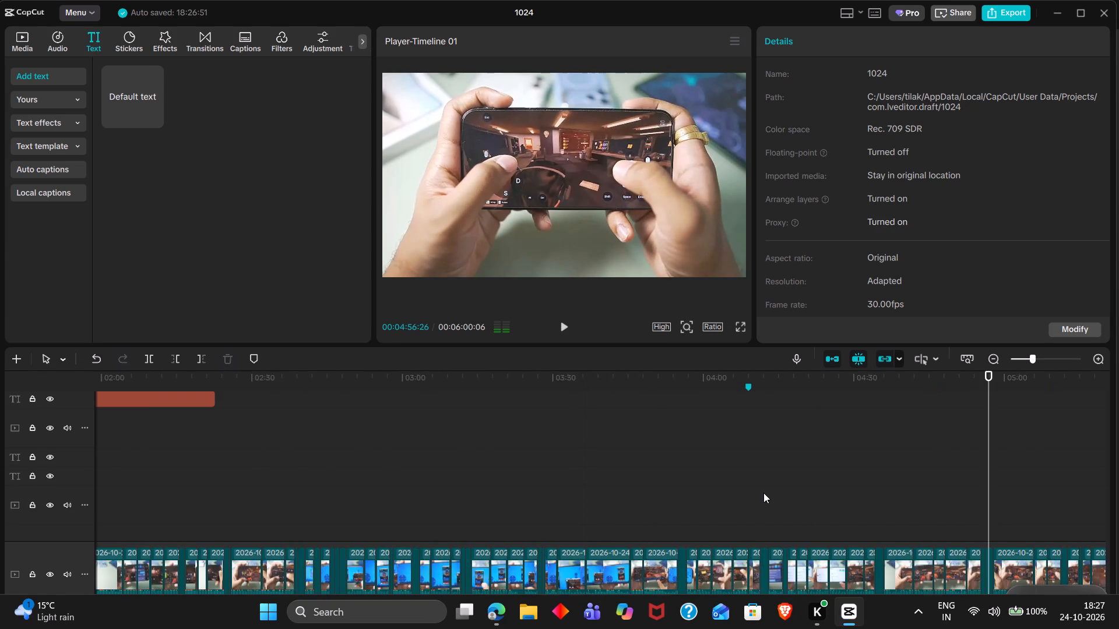
Extend the "Running $cam" label and its dashed-line clip together so both end at the 04:09:00 marker.
{"action": "scroll", "coordinate": [763, 493], "scroll_direction": "down", "scroll_amount": 2, "text": "ctrl"}
{"action": "scroll", "coordinate": [763, 493], "scroll_direction": "up", "scroll_amount": 1}
{"action": "left_click_drag", "start_coordinate": [456, 470], "coordinate": [417, 467]}
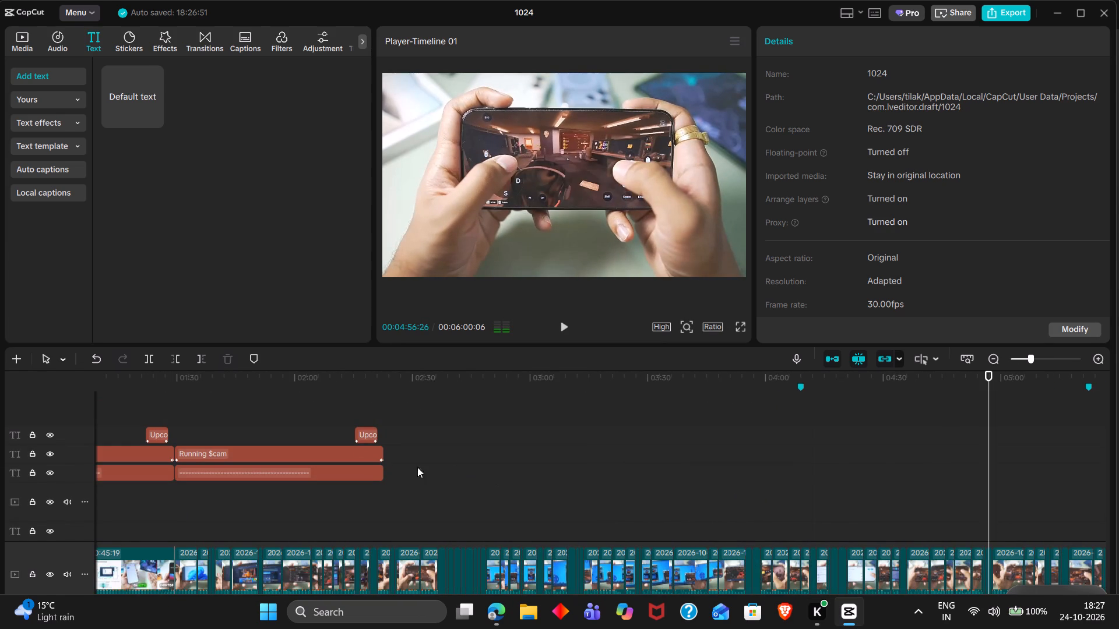
{"action": "left_click_drag", "start_coordinate": [417, 467], "coordinate": [370, 454]}
{"action": "left_click_drag", "start_coordinate": [385, 455], "coordinate": [793, 444]}
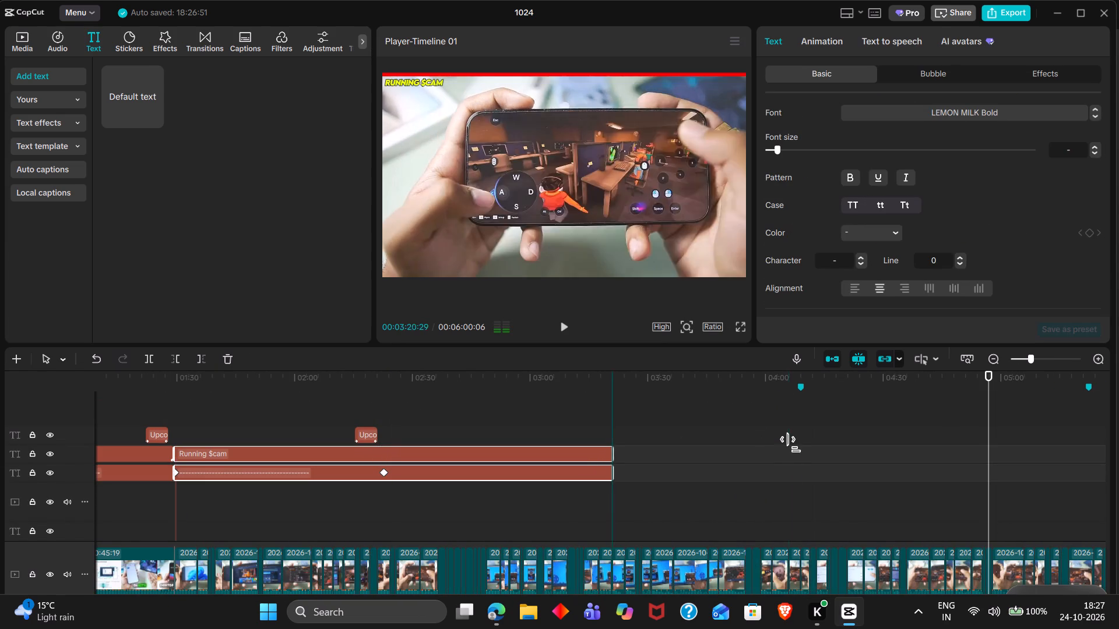
{"action": "left_click_drag", "start_coordinate": [793, 444], "coordinate": [796, 446]}
Move the "Upcoming: Gameplay" teaser clip to start at about 03:55, shortly before the 04:09:00 marker.
{"action": "left_click_drag", "start_coordinate": [365, 432], "coordinate": [756, 436]}
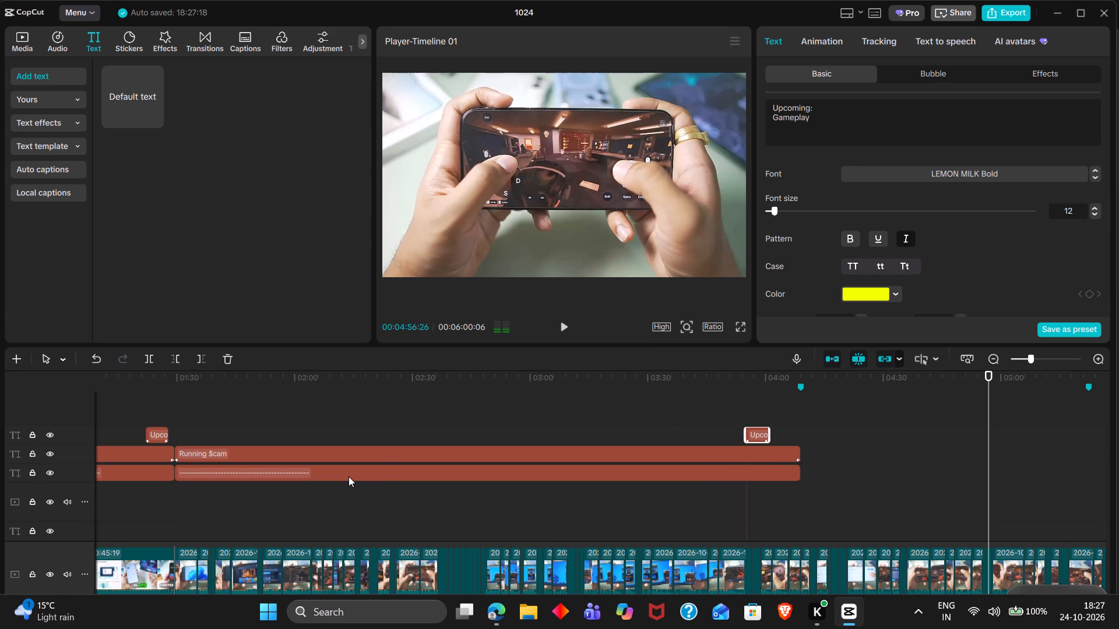
Move the end keyframe of the lengthened dashed-line clip under "Running $cam" to the clip's end at 04:09:00.
{"action": "left_click", "coordinate": [349, 476]}
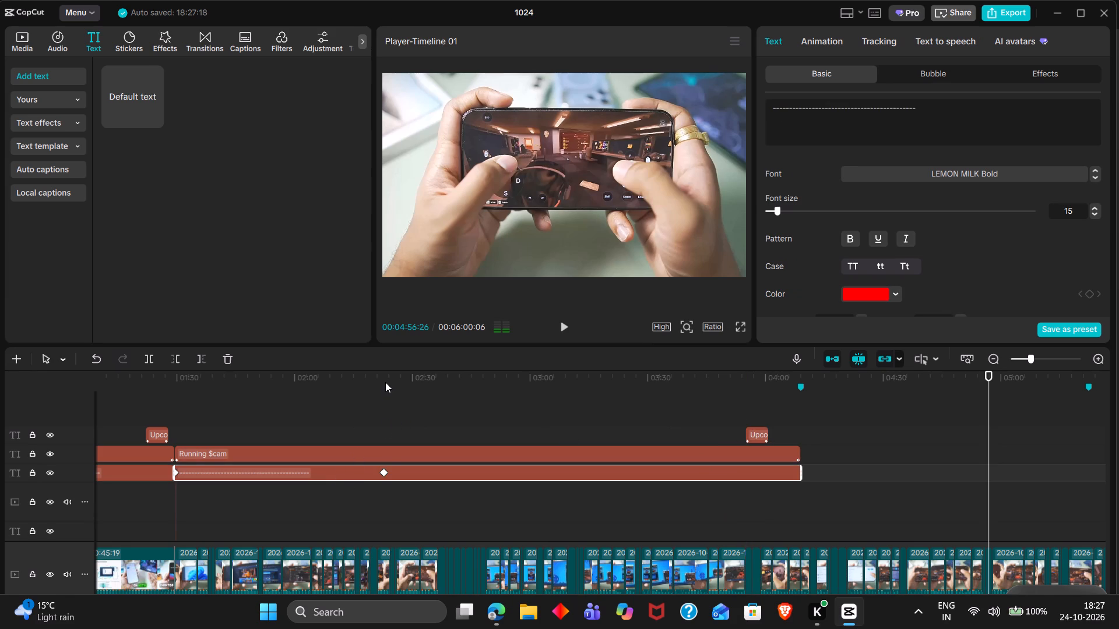
{"action": "left_click_drag", "start_coordinate": [383, 469], "coordinate": [849, 473]}
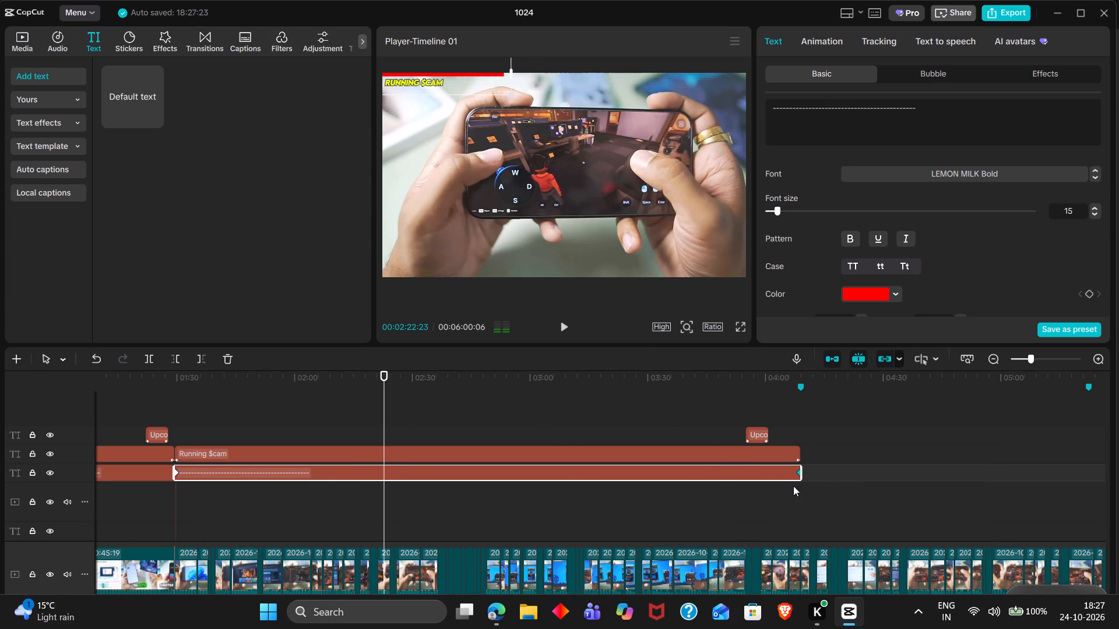
{"action": "left_click", "coordinate": [796, 471]}
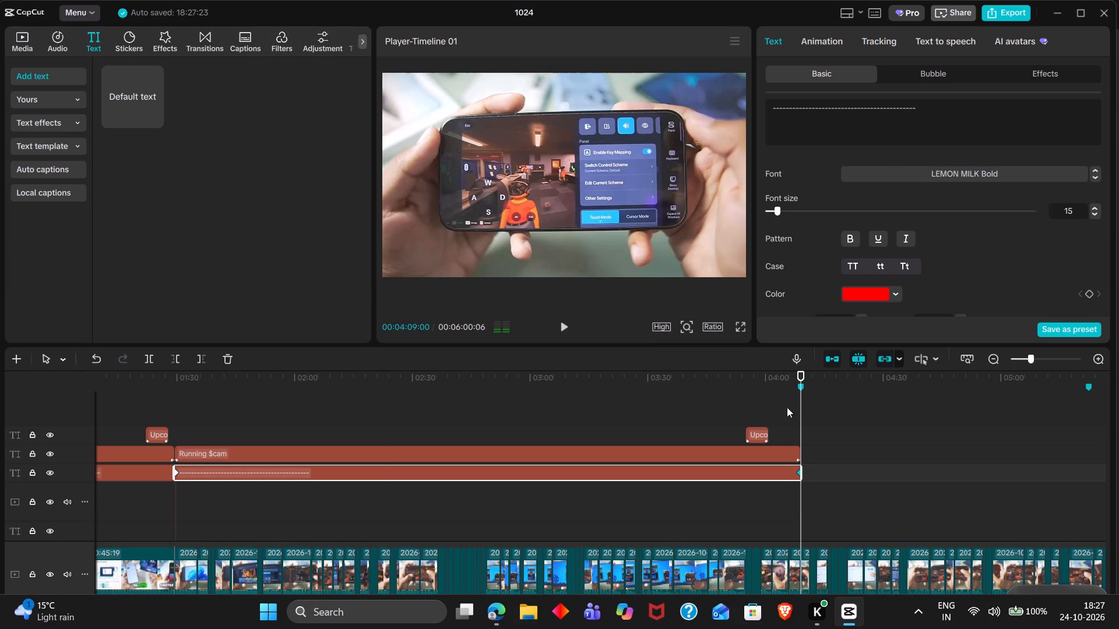
{"action": "left_click", "coordinate": [794, 454]}
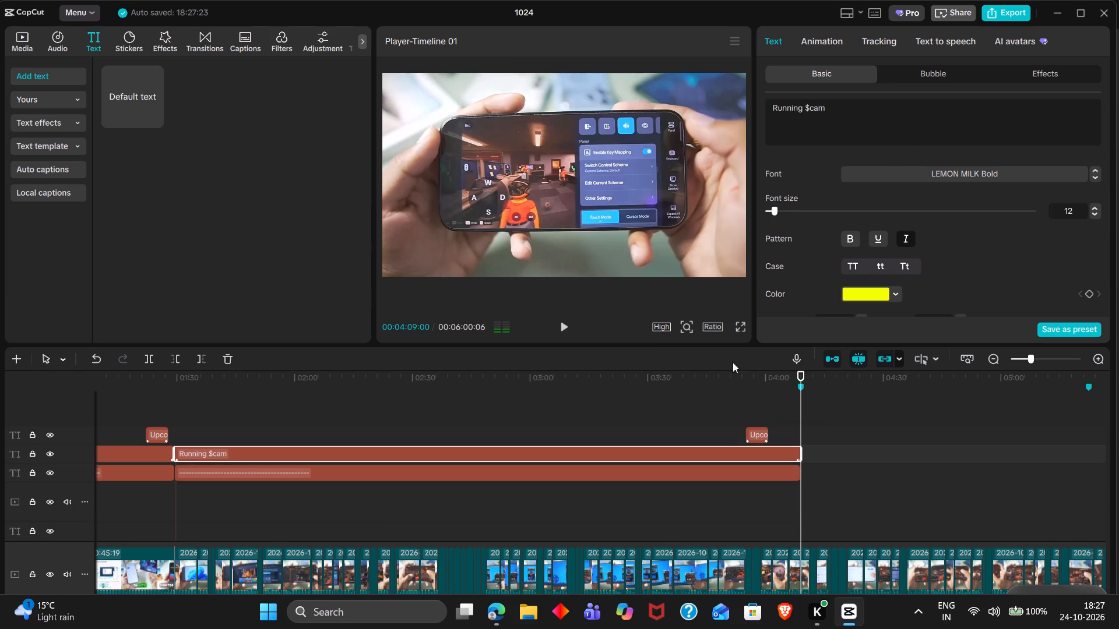
Change the second line of the "Upcoming:" teaser at about 03:55 to "Controls".
{"action": "left_click", "coordinate": [759, 436]}
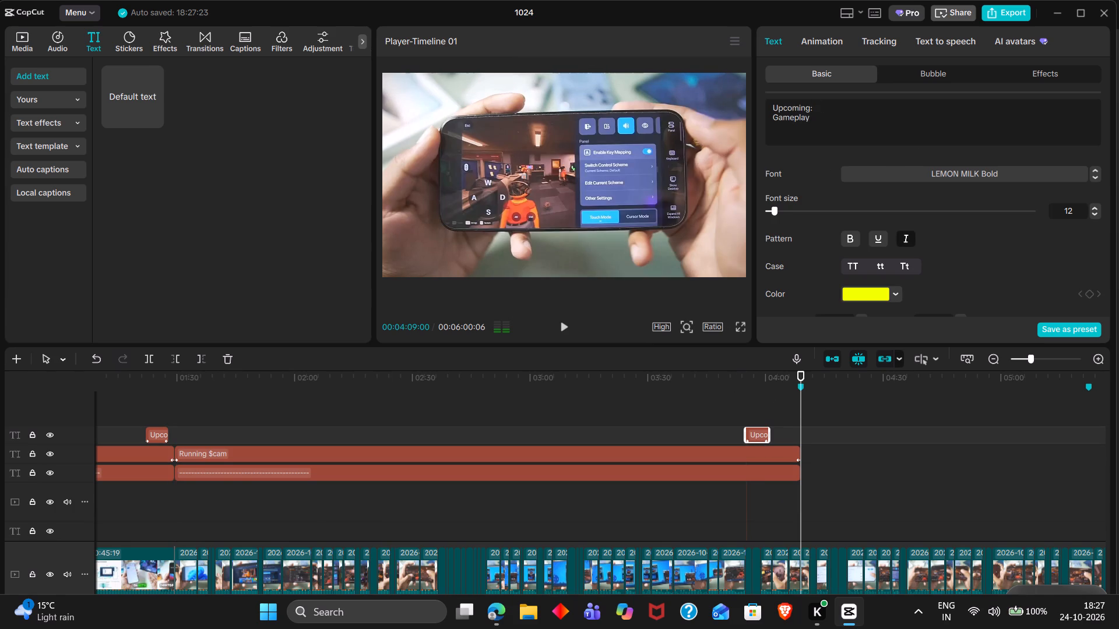
{"action": "left_click_drag", "start_coordinate": [824, 124], "coordinate": [768, 118]}
{"action": "type", "text": "Controls"}
Shift the "Upcoming: Controls" teaser closer to the frame's right edge by setting its X position to 1653.
{"action": "triple_click", "coordinate": [754, 407]}
{"action": "key", "text": "space"}
{"action": "key", "text": "space"}
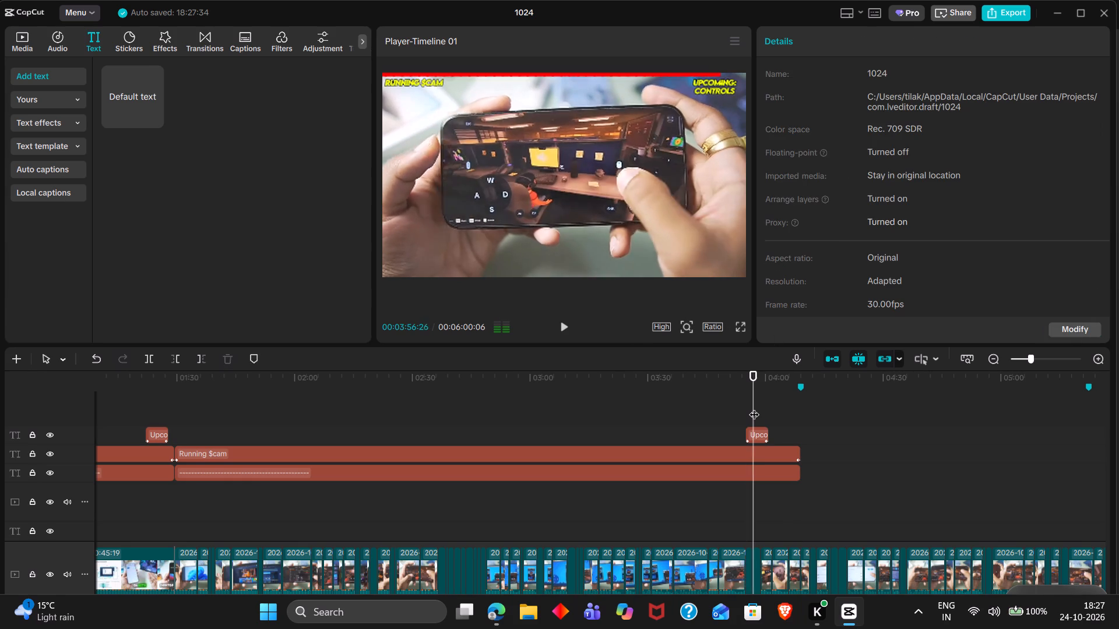
{"action": "key", "text": "space"}
{"action": "left_click", "coordinate": [759, 432]}
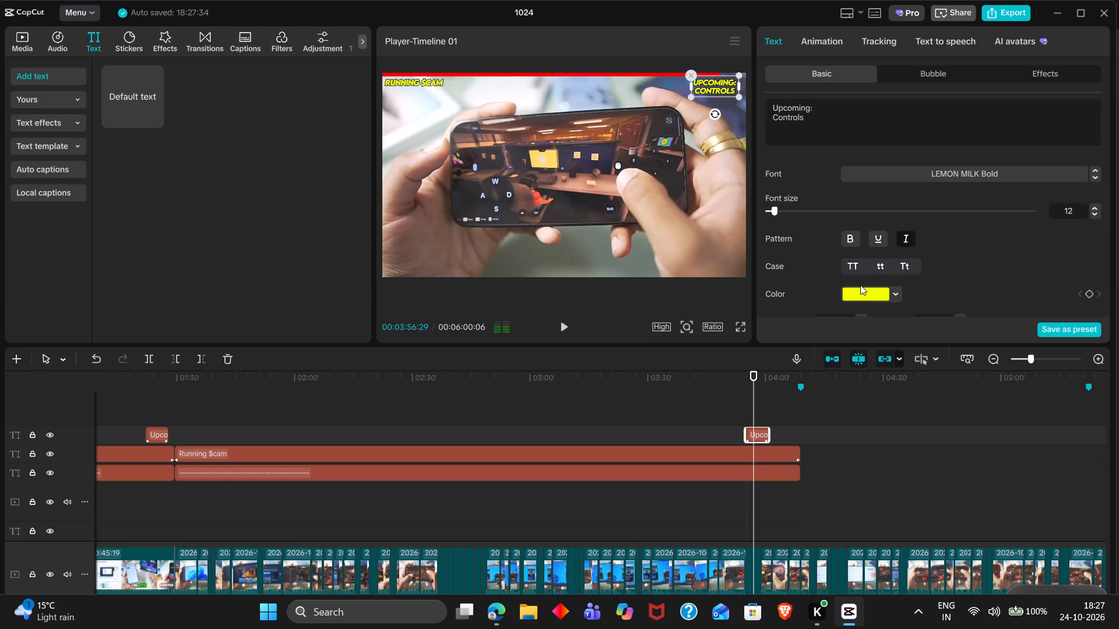
{"action": "scroll", "coordinate": [860, 285], "scroll_direction": "down", "scroll_amount": 1}
{"action": "left_click", "coordinate": [879, 204]}
{"action": "key", "text": "Up"}
{"action": "key", "text": "Up"}
{"action": "key", "text": "Up"}
{"action": "key", "text": "Up"}
{"action": "key", "text": "Up"}
{"action": "key", "text": "Up"}
{"action": "key", "text": "Up"}
{"action": "key", "text": "Up"}
{"action": "key", "text": "Up"}
{"action": "key", "text": "Up"}
{"action": "key", "text": "Up"}
{"action": "key", "text": "Up"}
{"action": "key", "text": "Up"}
{"action": "key", "text": "Up"}
{"action": "key", "text": "Up"}
{"action": "key", "text": "Up"}
{"action": "key", "text": "Up"}
{"action": "key", "text": "Up"}
{"action": "key", "text": "Up"}
{"action": "key", "text": "Up"}
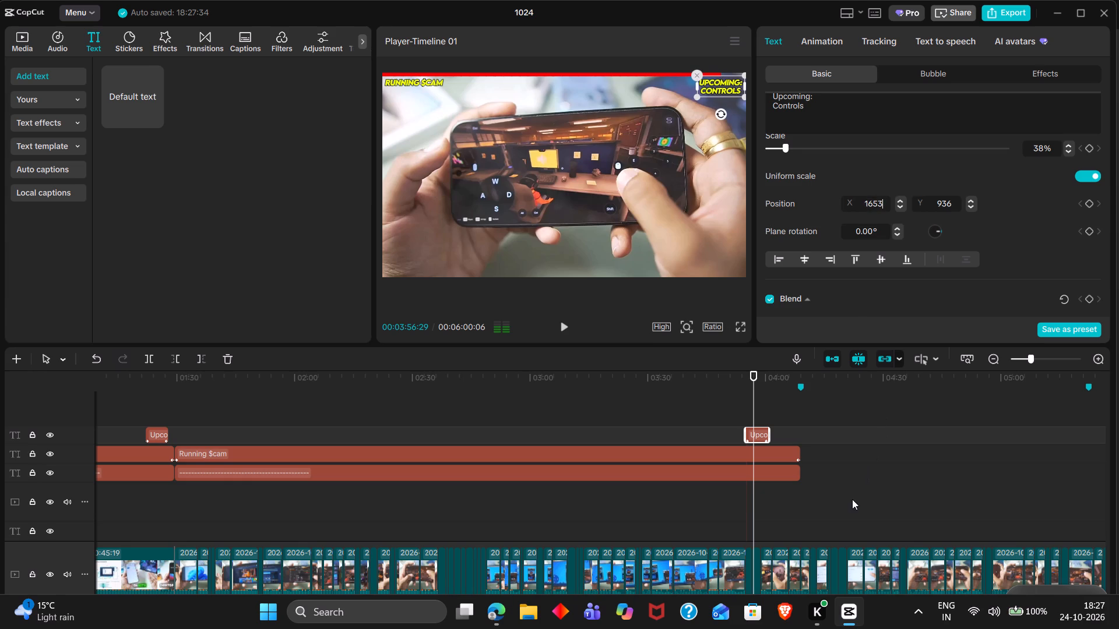
Duplicate the "Running $cam", dashed-line and "Upcoming: Controls" clips as a group, placing the copies from the 04:09:00 marker.
{"action": "left_click_drag", "start_coordinate": [852, 499], "coordinate": [745, 429]}
{"action": "key", "text": "ctrl+c"}
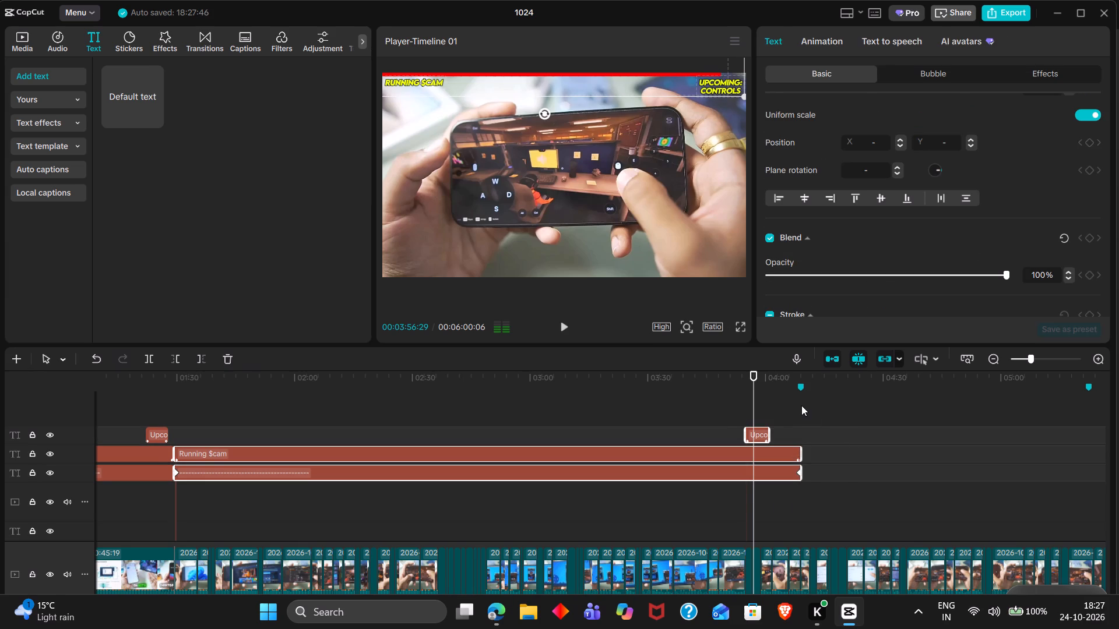
{"action": "double_click", "coordinate": [801, 404]}
{"action": "key", "text": "ctrl+v"}
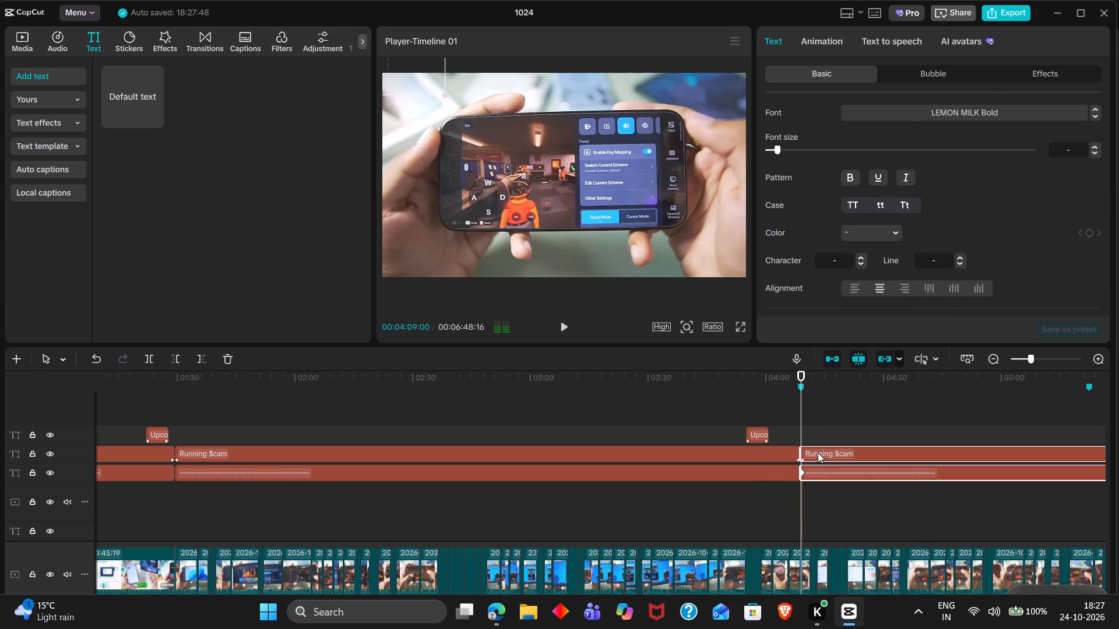
Change the text of the pasted "Running $cam" label that starts at 04:09:00 to "Controls".
{"action": "left_click", "coordinate": [818, 453]}
{"action": "triple_click", "coordinate": [830, 387]}
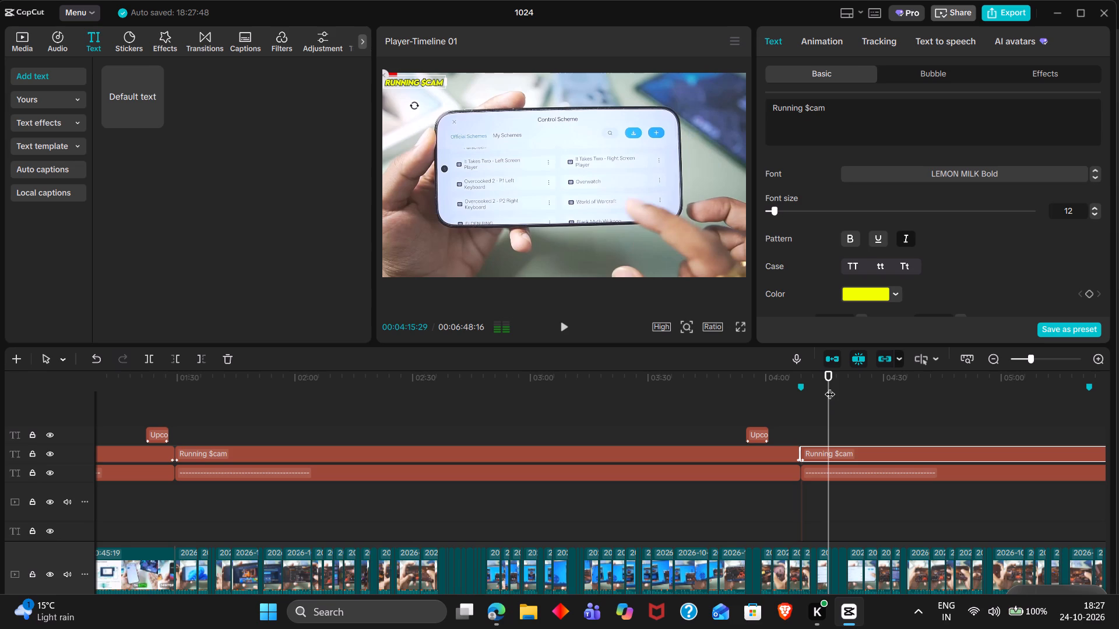
{"action": "left_click_drag", "start_coordinate": [840, 118], "coordinate": [758, 111]}
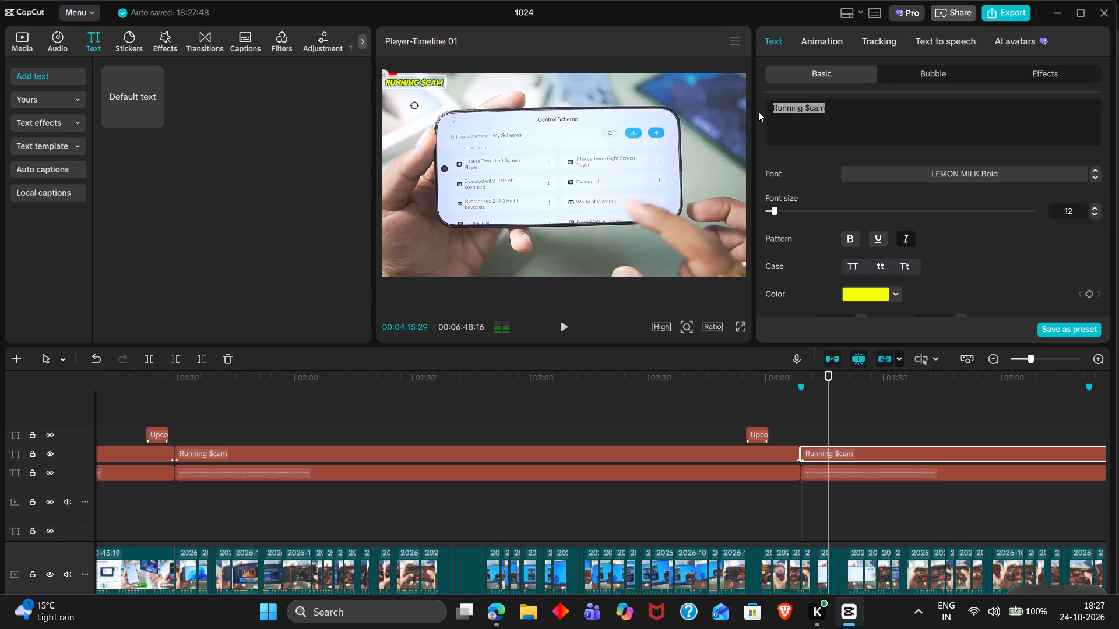
{"action": "type", "text": "Controls"}
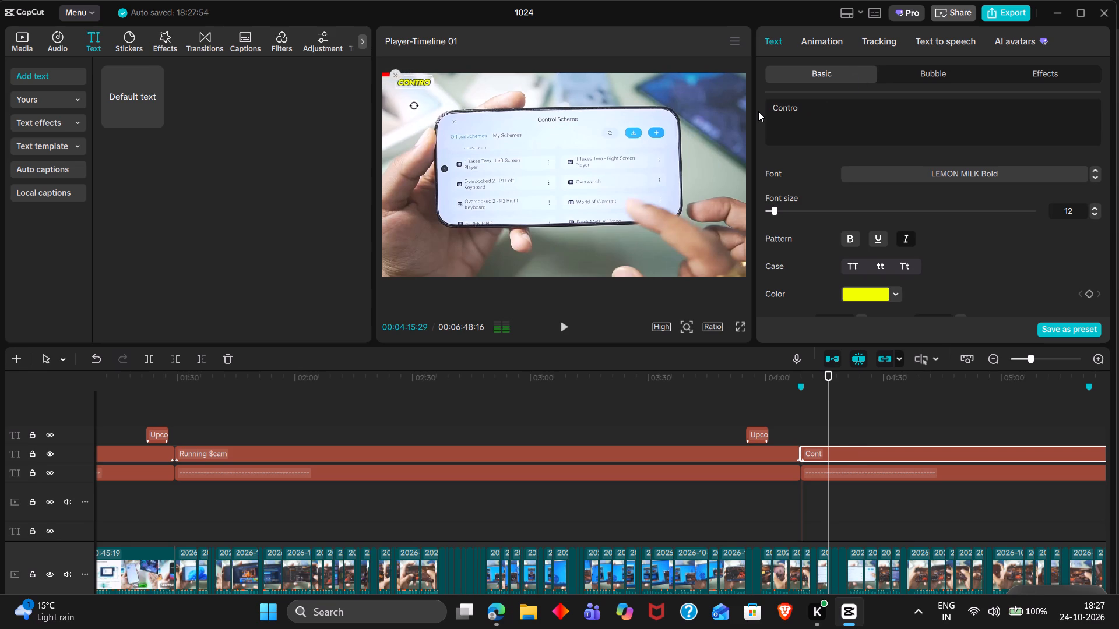
Shift the new "Controls" label closer to the frame's left edge by setting its X position to -1680.
{"action": "scroll", "coordinate": [873, 292], "scroll_direction": "down", "scroll_amount": 1}
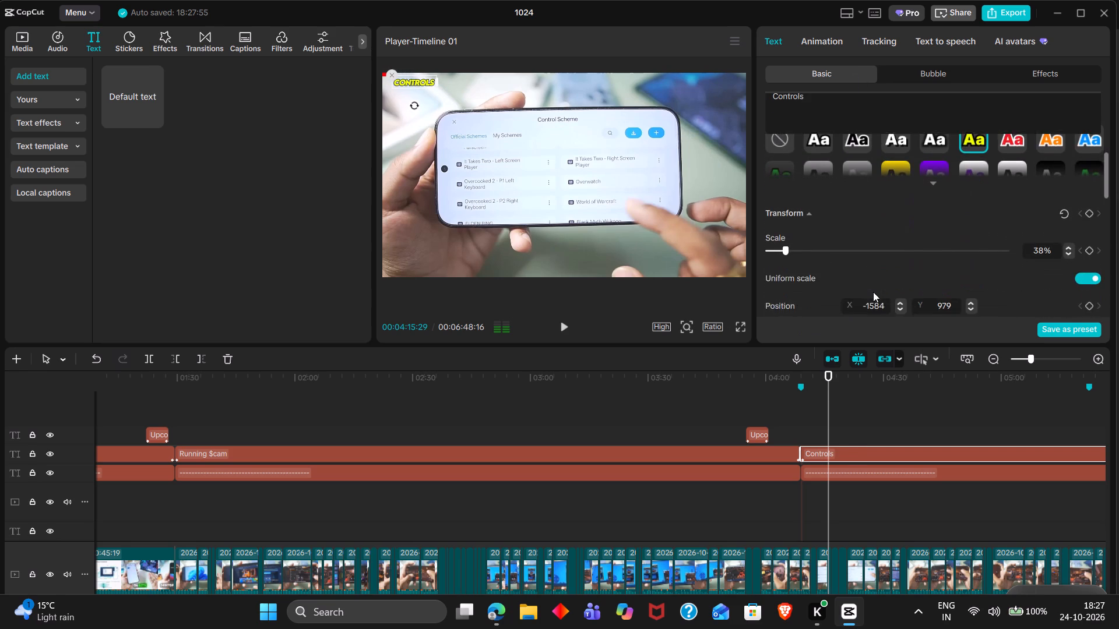
{"action": "left_click", "coordinate": [884, 280]}
{"action": "key", "text": "Down"}
{"action": "key", "text": "Down"}
{"action": "key", "text": "Down"}
{"action": "key", "text": "Down"}
{"action": "key", "text": "Down"}
{"action": "key", "text": "Down"}
{"action": "key", "text": "Down"}
{"action": "key", "text": "Down"}
{"action": "key", "text": "Down"}
{"action": "key", "text": "Down"}
{"action": "key", "text": "Down"}
{"action": "key", "text": "Down"}
{"action": "key", "text": "Down"}
{"action": "key", "text": "Down"}
{"action": "key", "text": "Down"}
{"action": "key", "text": "Down"}
{"action": "key", "text": "Down"}
{"action": "key", "text": "Down"}
{"action": "key", "text": "Down"}
{"action": "key", "text": "Down"}
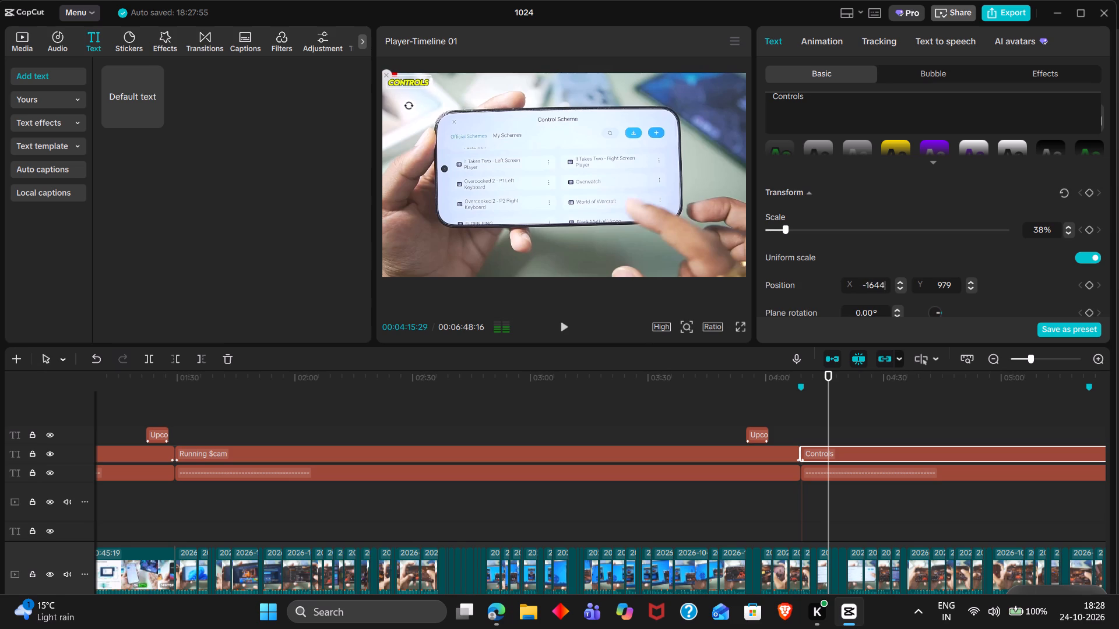
{"action": "key", "text": "Down"}
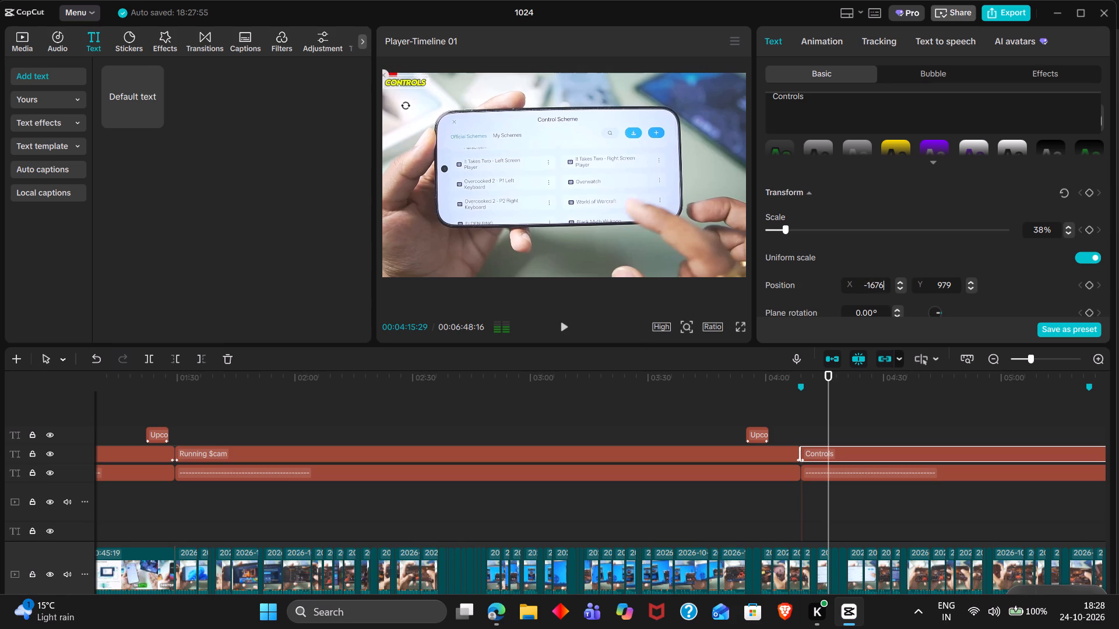
{"action": "key", "text": "Down"}
{"action": "key", "text": "Down"}
{"action": "key", "text": "Down"}
{"action": "key", "text": "Down"}
{"action": "double_click", "coordinate": [753, 421]}
Play through the footage after the 04:09:00 marker to find where the "Controls" chapter should end.
{"action": "key", "text": "space"}
{"action": "scroll", "coordinate": [753, 421], "scroll_direction": "left", "scroll_amount": 1}
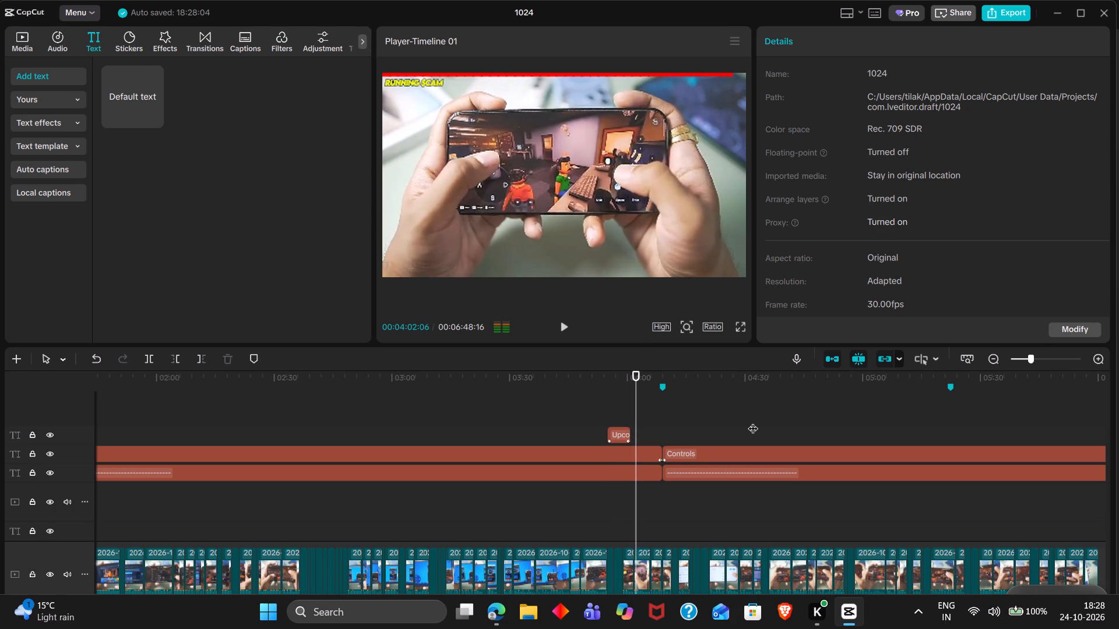
{"action": "scroll", "coordinate": [674, 417], "scroll_direction": "up", "scroll_amount": 2, "text": "ctrl"}
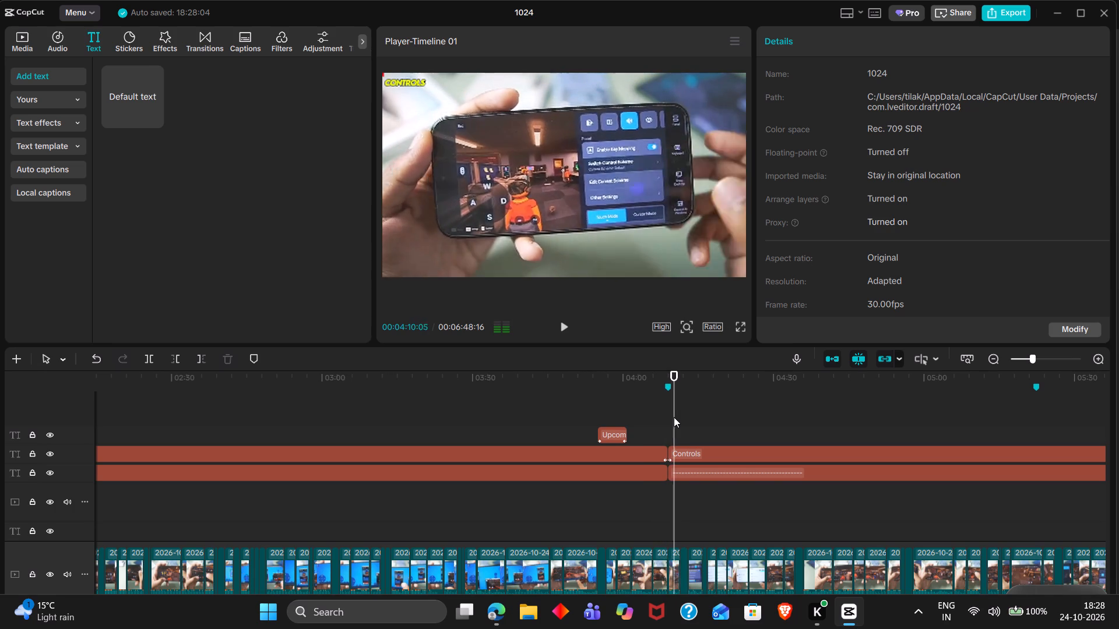
{"action": "scroll", "coordinate": [674, 417], "scroll_direction": "left", "scroll_amount": 1}
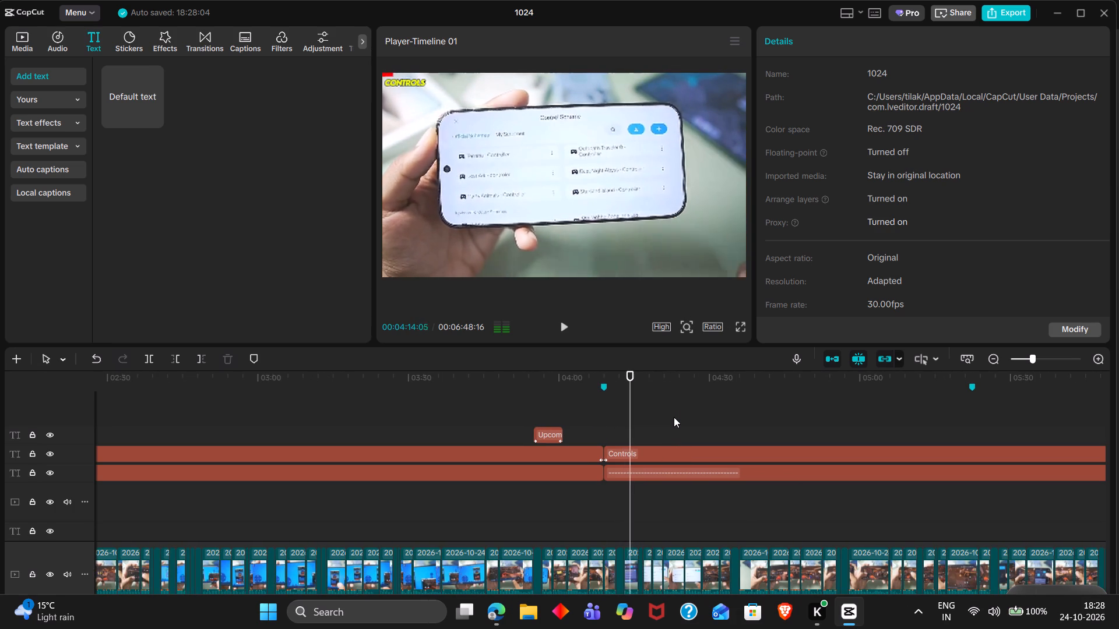
{"action": "key", "text": "space"}
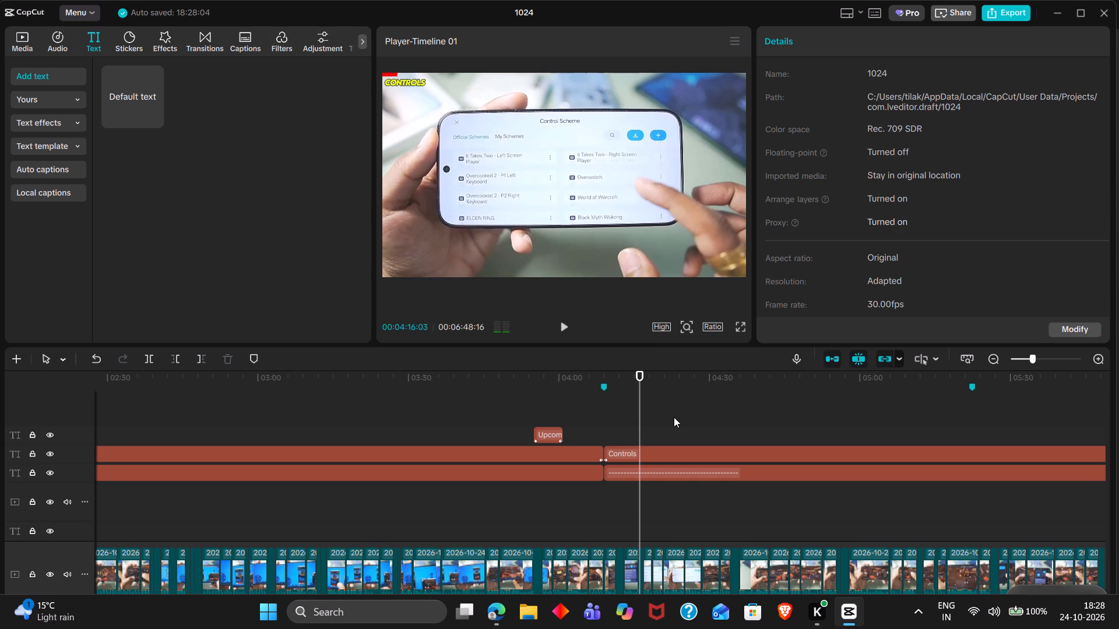
{"action": "key", "text": "space"}
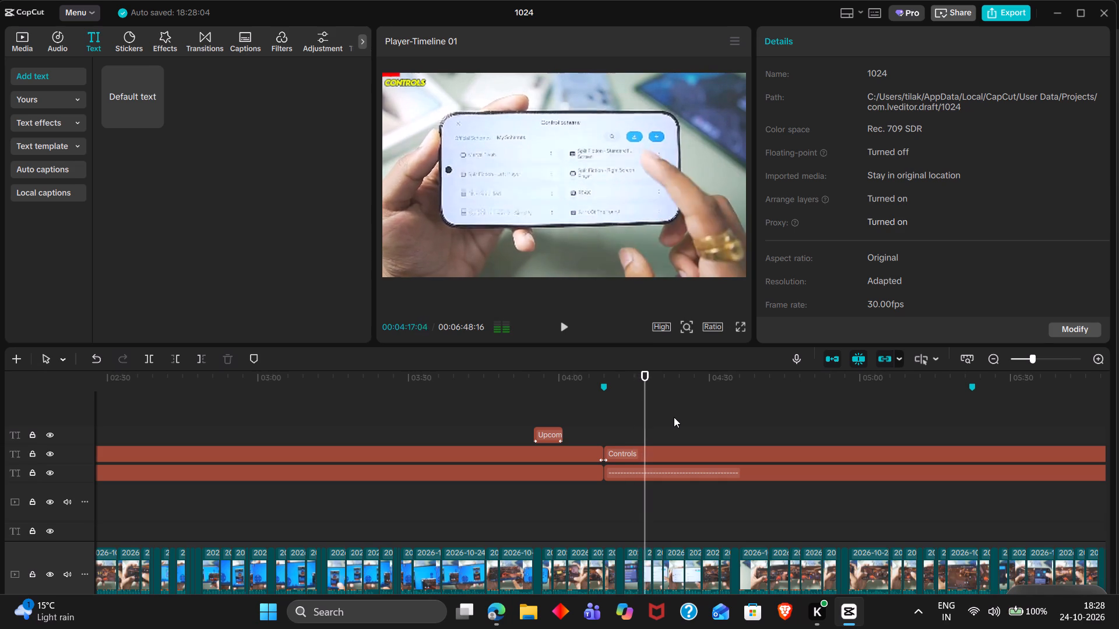
{"action": "scroll", "coordinate": [674, 417], "scroll_direction": "left", "scroll_amount": 1}
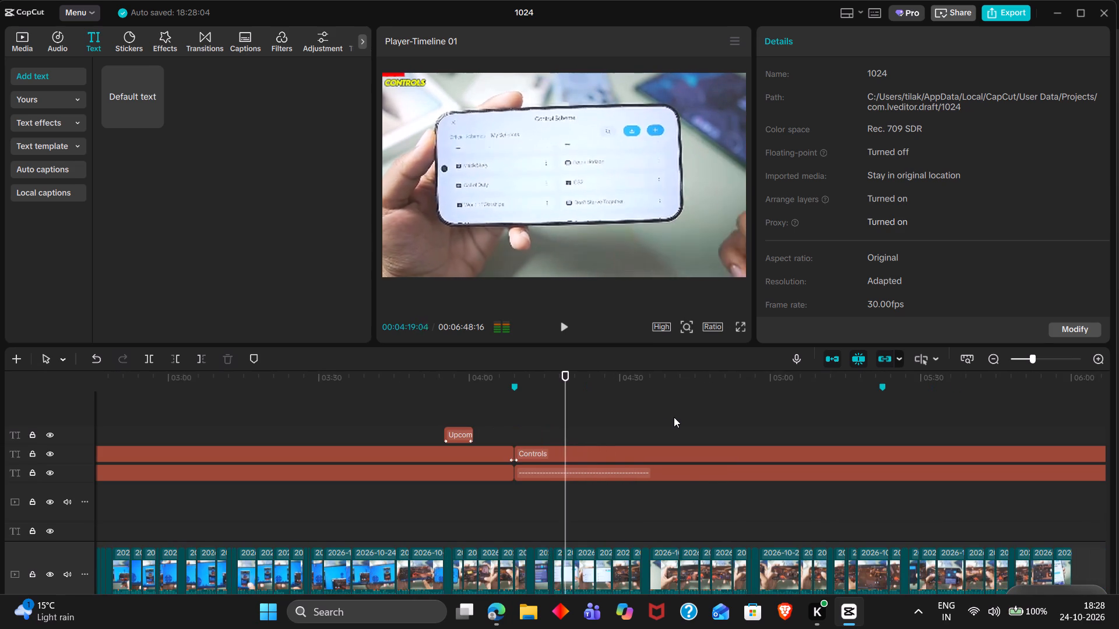
{"action": "scroll", "coordinate": [674, 417], "scroll_direction": "left", "scroll_amount": 1}
{"action": "scroll", "coordinate": [674, 417], "scroll_direction": "up", "scroll_amount": 2, "text": "ctrl"}
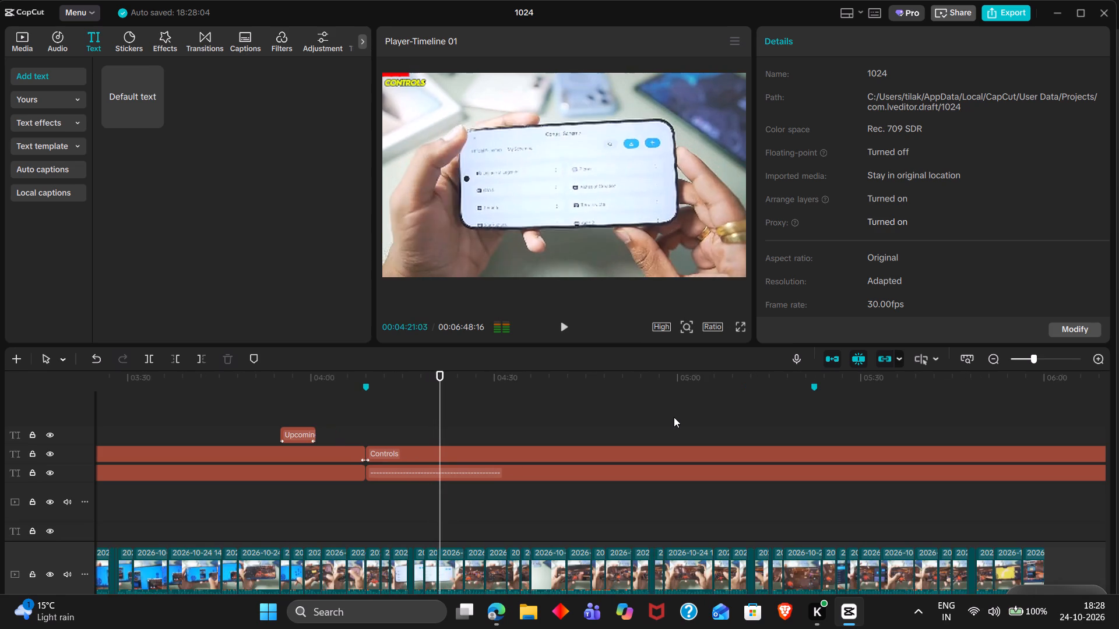
{"action": "scroll", "coordinate": [674, 417], "scroll_direction": "up", "scroll_amount": 2, "text": "ctrl"}
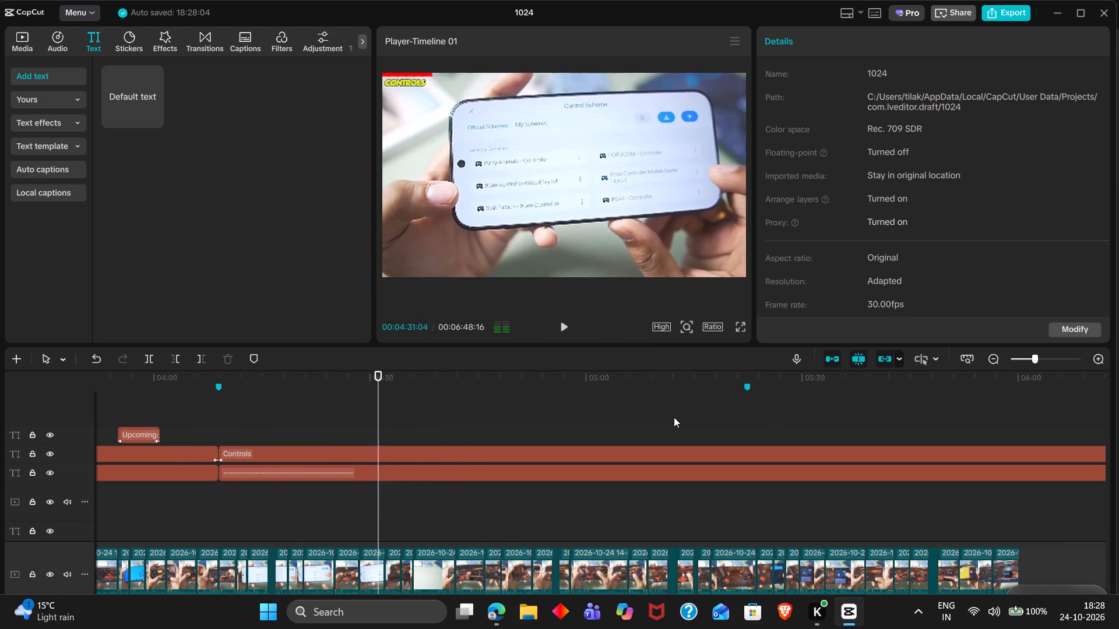
{"action": "scroll", "coordinate": [674, 417], "scroll_direction": "up", "scroll_amount": 2, "text": "ctrl"}
{"action": "scroll", "coordinate": [674, 417], "scroll_direction": "right", "scroll_amount": 1}
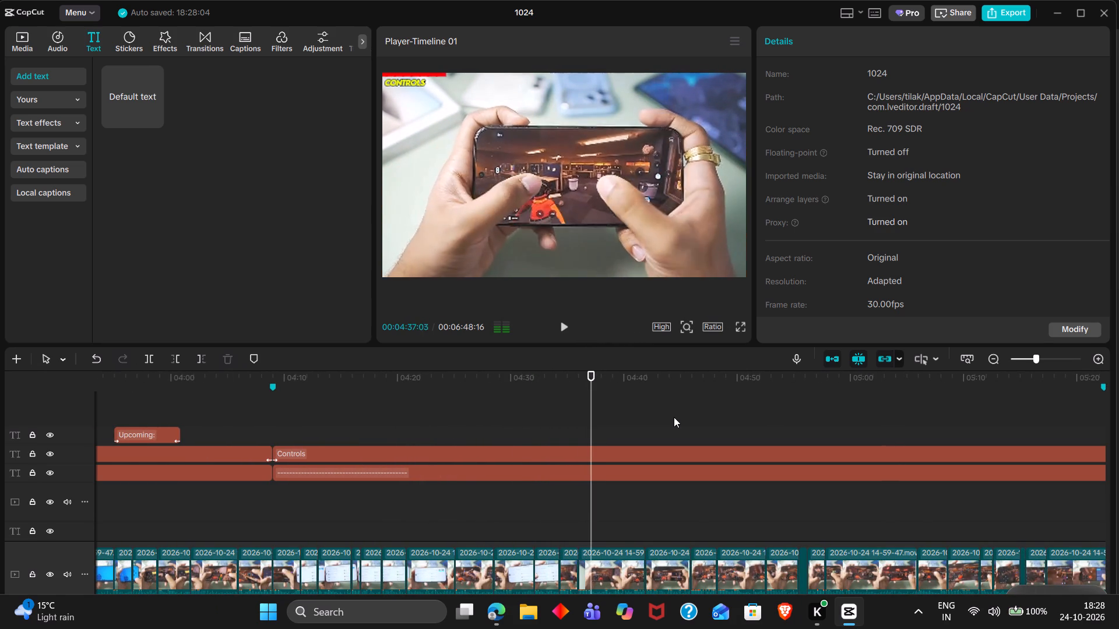
Trim the end of the "Controls" label clip to 04:36:00.
{"action": "double_click", "coordinate": [583, 377]}
{"action": "left_click_drag", "start_coordinate": [583, 377], "coordinate": [578, 377]}
{"action": "left_click", "coordinate": [596, 455]}
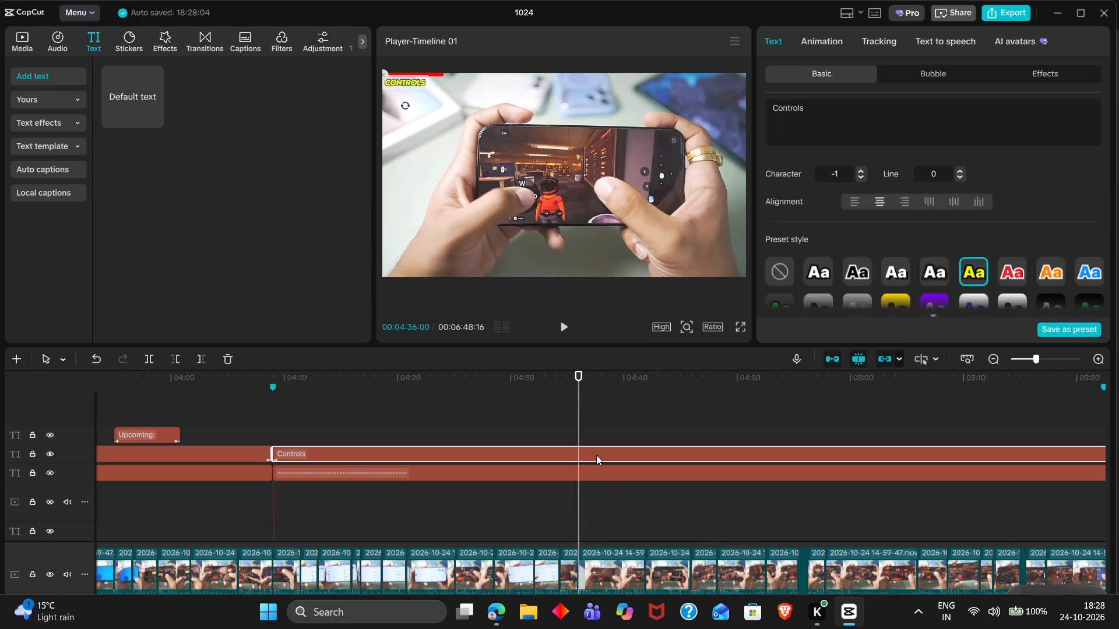
{"action": "key", "text": "w"}
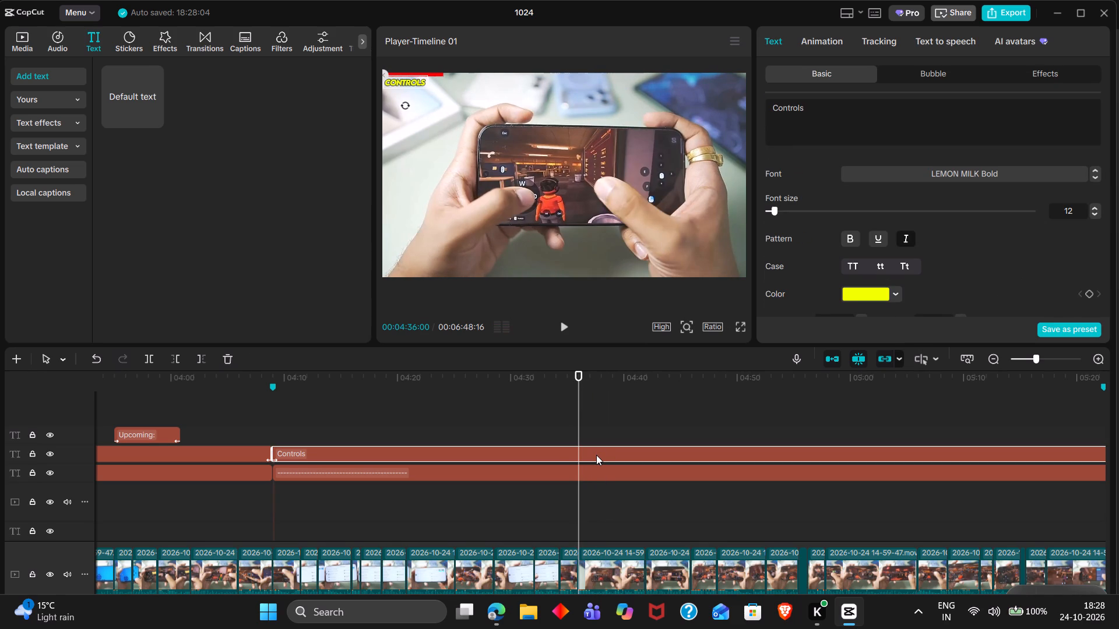
Move the final keyframe of the dashed line under "Controls" back to 04:35:26 and trim the clip's end there.
{"action": "left_click", "coordinate": [601, 476]}
{"action": "scroll", "coordinate": [601, 476], "scroll_direction": "down", "scroll_amount": 1, "text": "ctrl"}
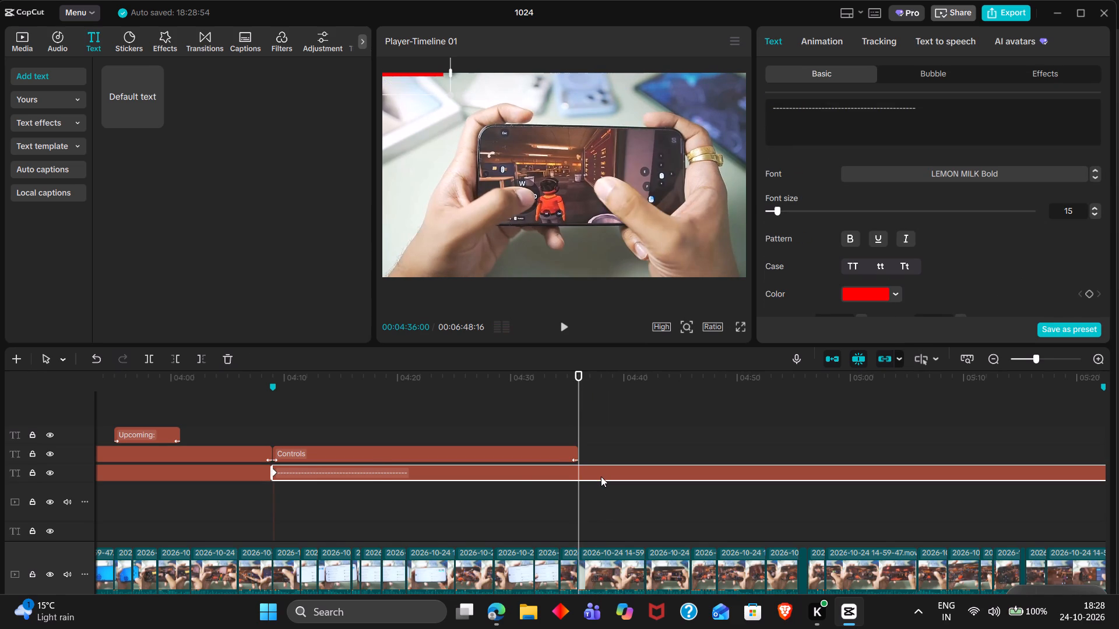
{"action": "scroll", "coordinate": [601, 476], "scroll_direction": "down", "scroll_amount": 4, "text": "ctrl"}
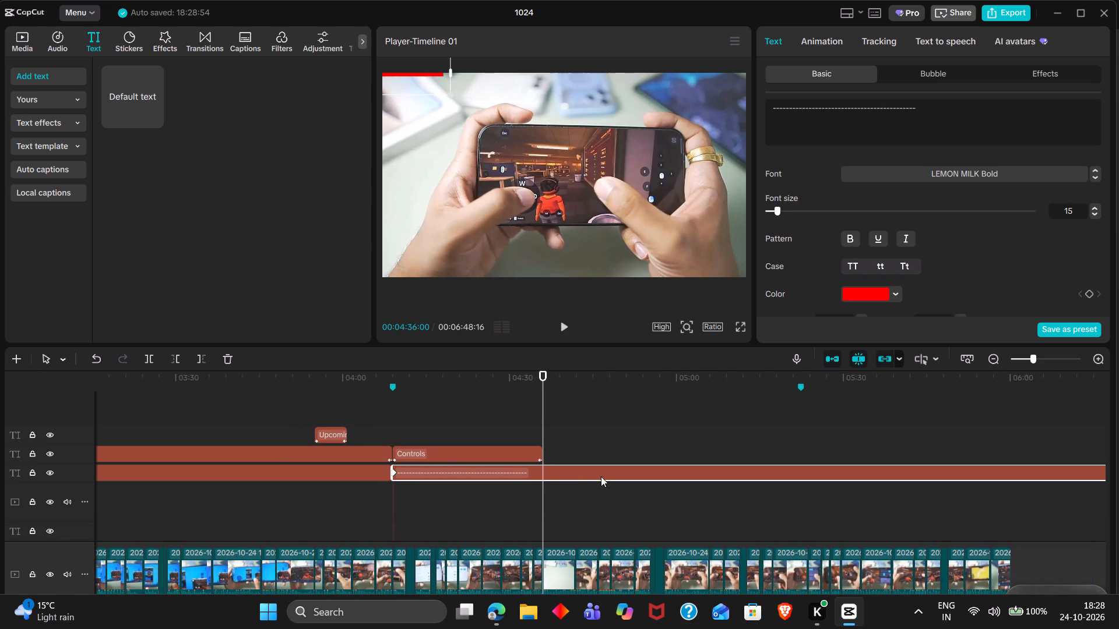
{"action": "scroll", "coordinate": [601, 476], "scroll_direction": "down", "scroll_amount": 2, "text": "ctrl"}
{"action": "scroll", "coordinate": [601, 476], "scroll_direction": "left", "scroll_amount": 1}
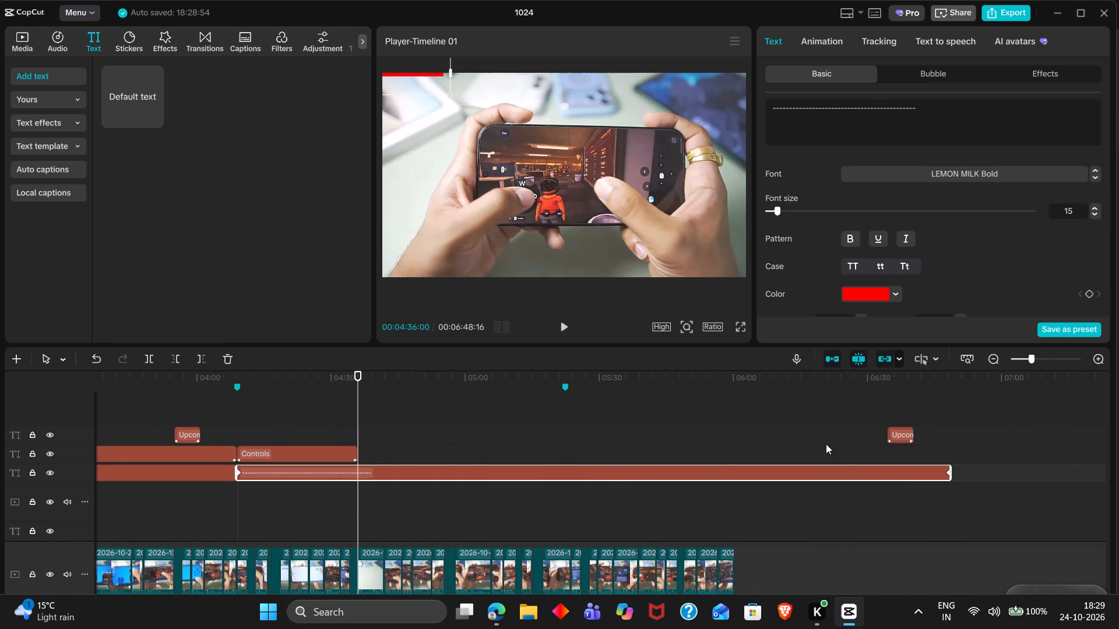
{"action": "left_click_drag", "start_coordinate": [945, 471], "coordinate": [354, 469]}
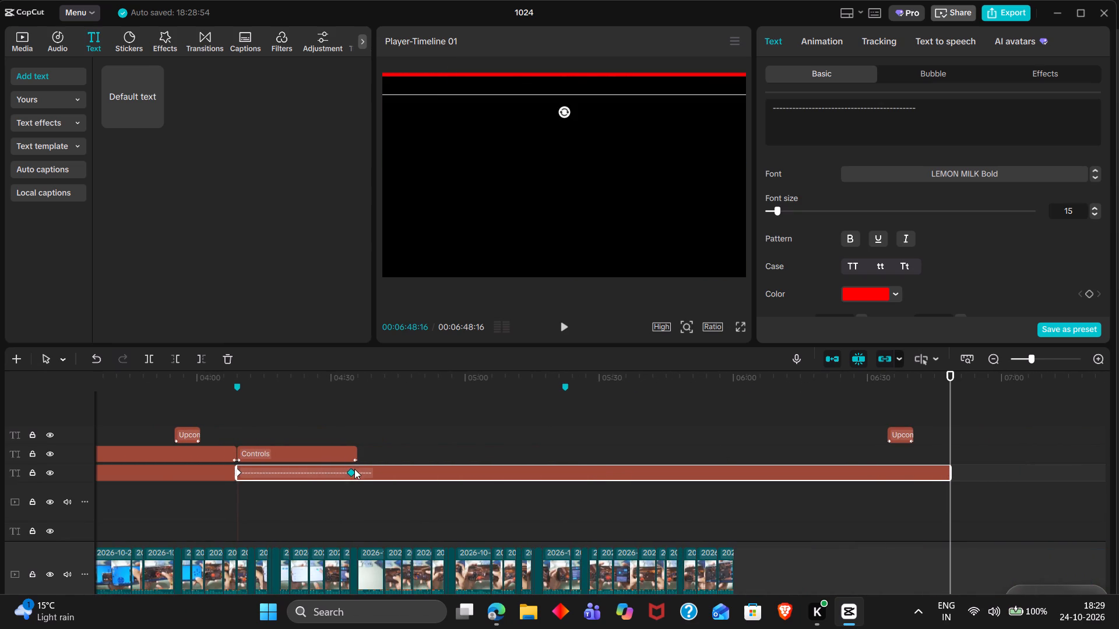
{"action": "left_click_drag", "start_coordinate": [354, 469], "coordinate": [357, 469]}
{"action": "left_click", "coordinate": [357, 469]}
{"action": "scroll", "coordinate": [361, 472], "scroll_direction": "up", "scroll_amount": 3}
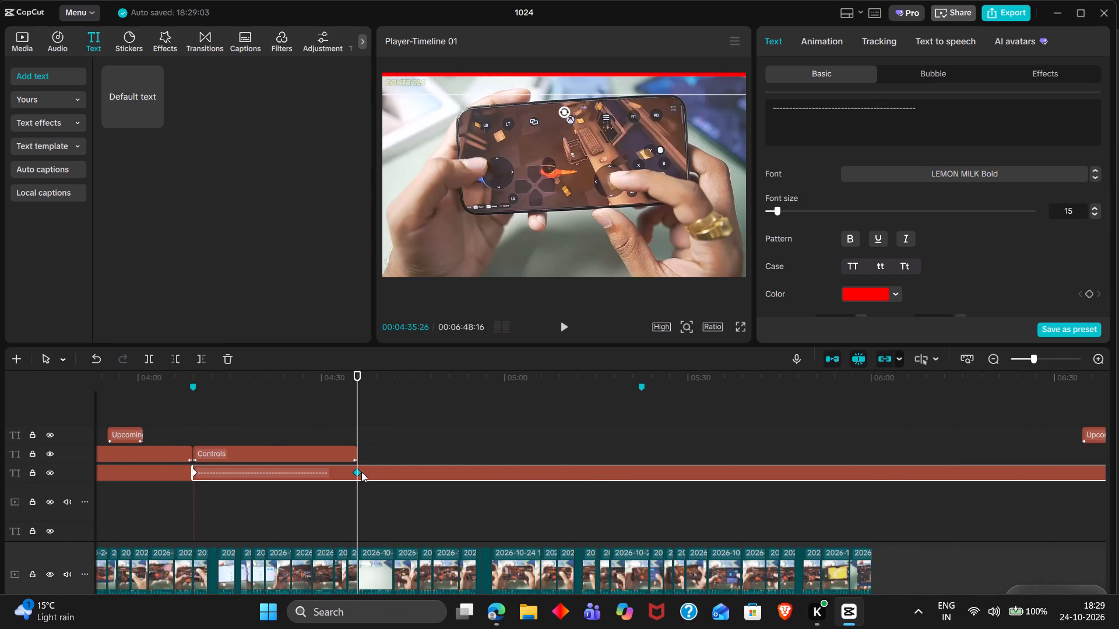
{"action": "key", "text": "w"}
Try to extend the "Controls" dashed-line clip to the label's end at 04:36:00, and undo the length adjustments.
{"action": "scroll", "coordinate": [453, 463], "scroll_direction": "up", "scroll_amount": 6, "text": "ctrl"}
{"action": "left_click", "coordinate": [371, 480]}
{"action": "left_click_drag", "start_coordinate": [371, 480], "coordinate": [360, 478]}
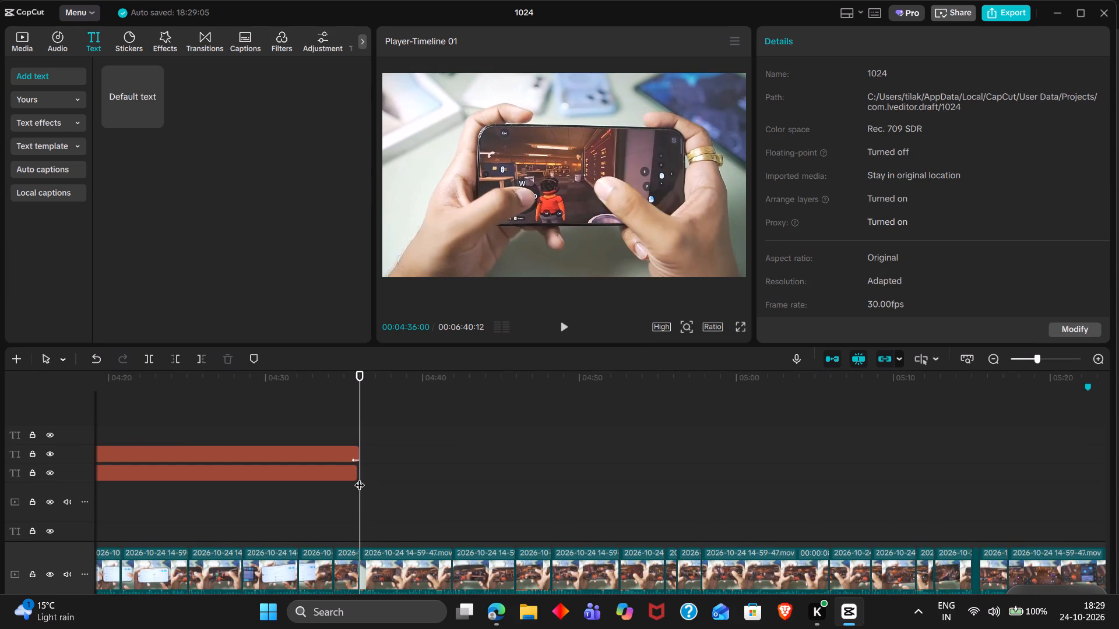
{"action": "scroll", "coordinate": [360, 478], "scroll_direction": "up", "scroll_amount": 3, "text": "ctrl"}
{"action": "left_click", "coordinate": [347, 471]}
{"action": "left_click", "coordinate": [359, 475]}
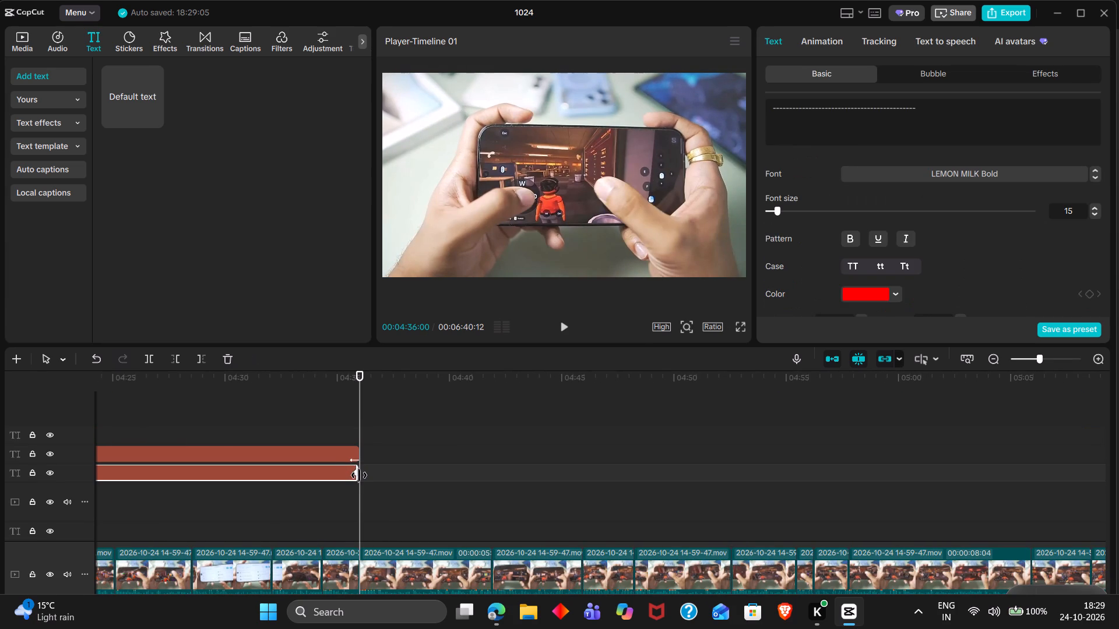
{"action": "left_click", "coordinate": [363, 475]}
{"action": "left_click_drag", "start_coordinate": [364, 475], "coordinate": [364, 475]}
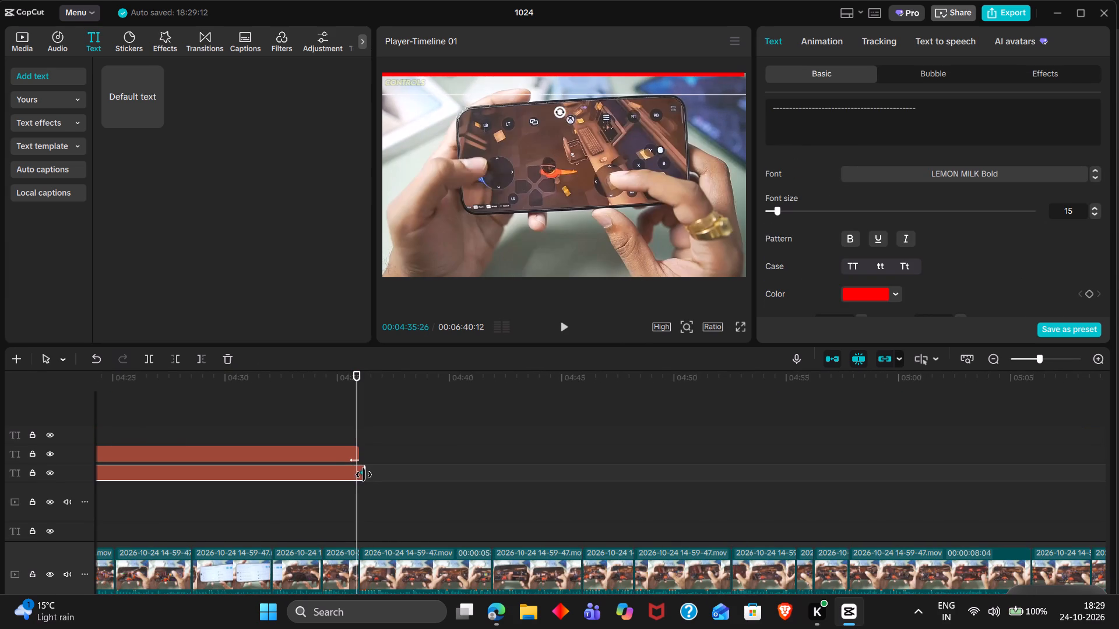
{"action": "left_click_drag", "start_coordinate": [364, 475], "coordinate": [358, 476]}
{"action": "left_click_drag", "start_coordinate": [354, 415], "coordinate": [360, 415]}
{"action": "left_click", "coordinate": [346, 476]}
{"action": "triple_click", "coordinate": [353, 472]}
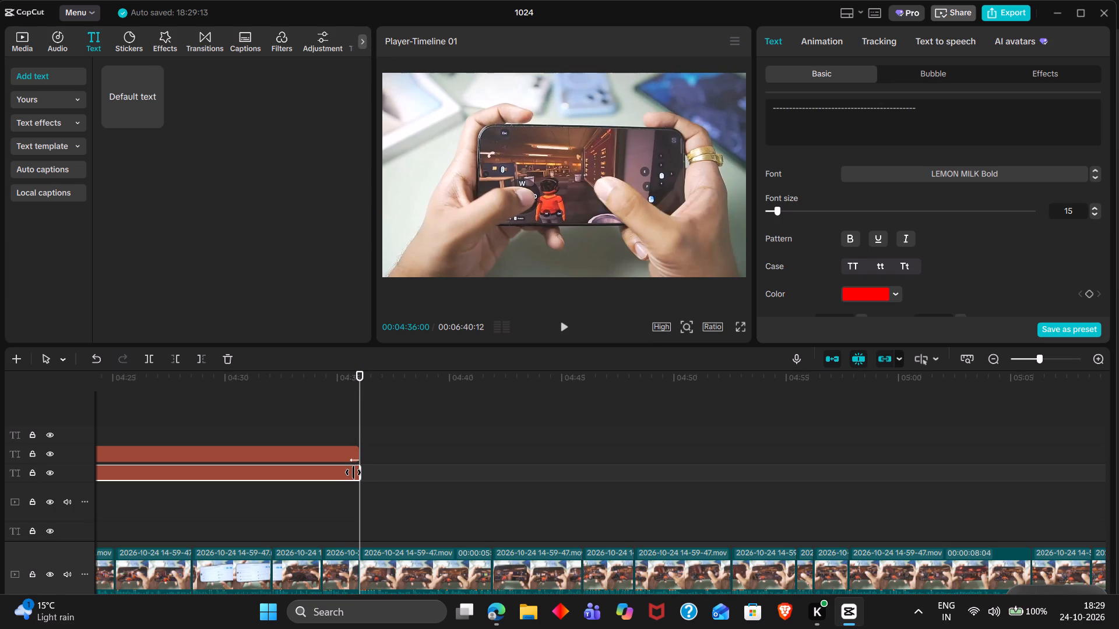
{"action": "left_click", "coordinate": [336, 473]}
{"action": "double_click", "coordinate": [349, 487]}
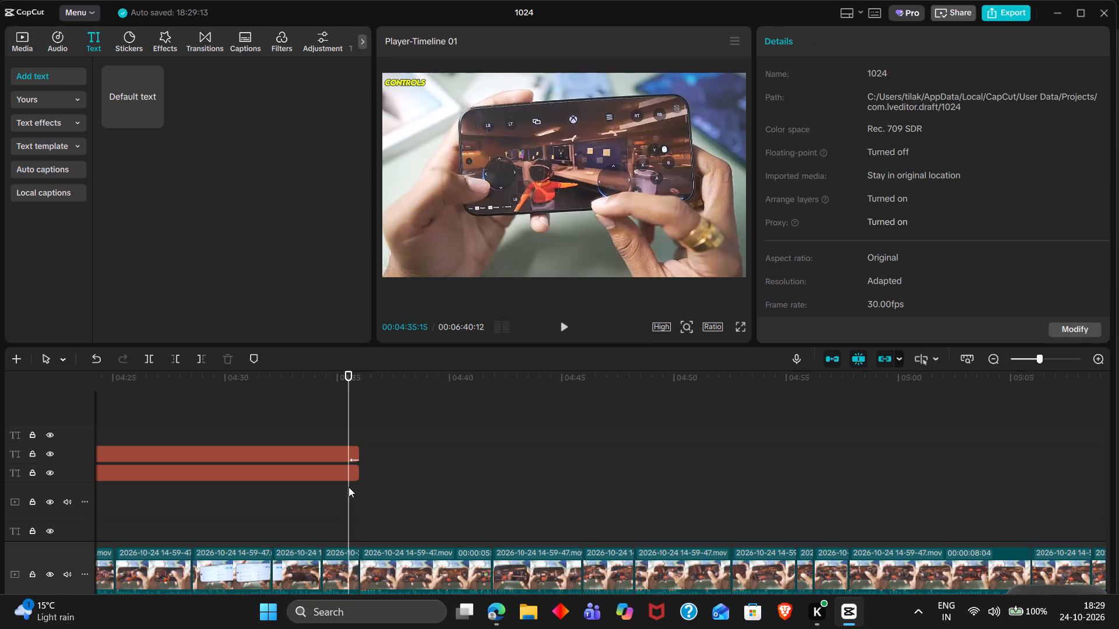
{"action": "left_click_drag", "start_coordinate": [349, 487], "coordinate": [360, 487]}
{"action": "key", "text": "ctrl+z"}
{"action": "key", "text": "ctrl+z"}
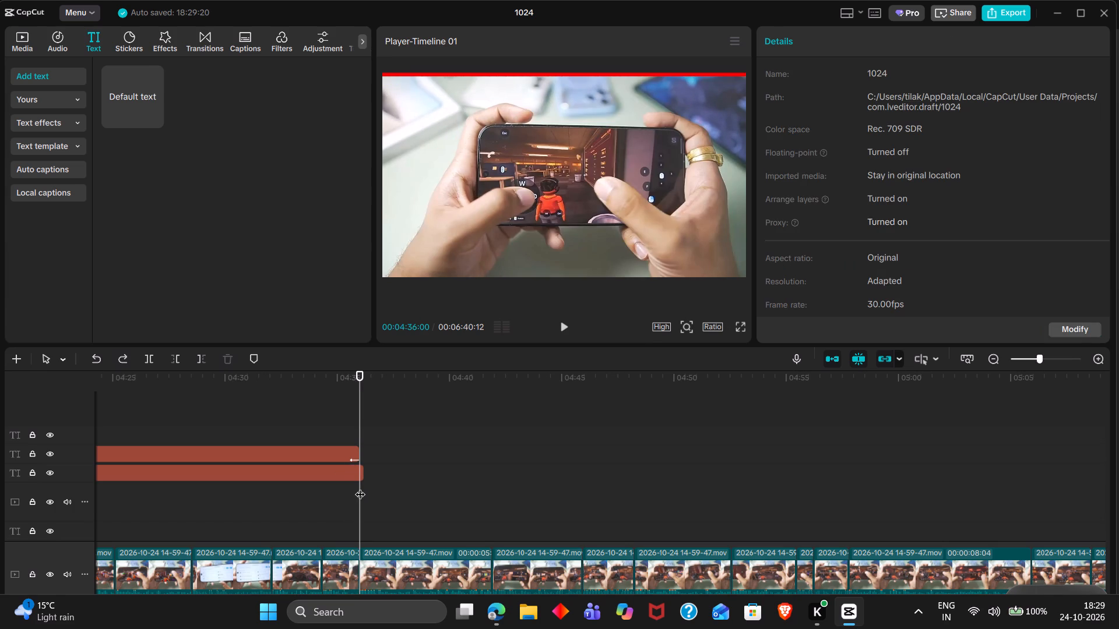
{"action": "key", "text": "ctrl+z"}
Extend the dashed-line clip to 04:36:00, shift its final keyframe to the clip's end, and play back the ending.
{"action": "left_click", "coordinate": [346, 474]}
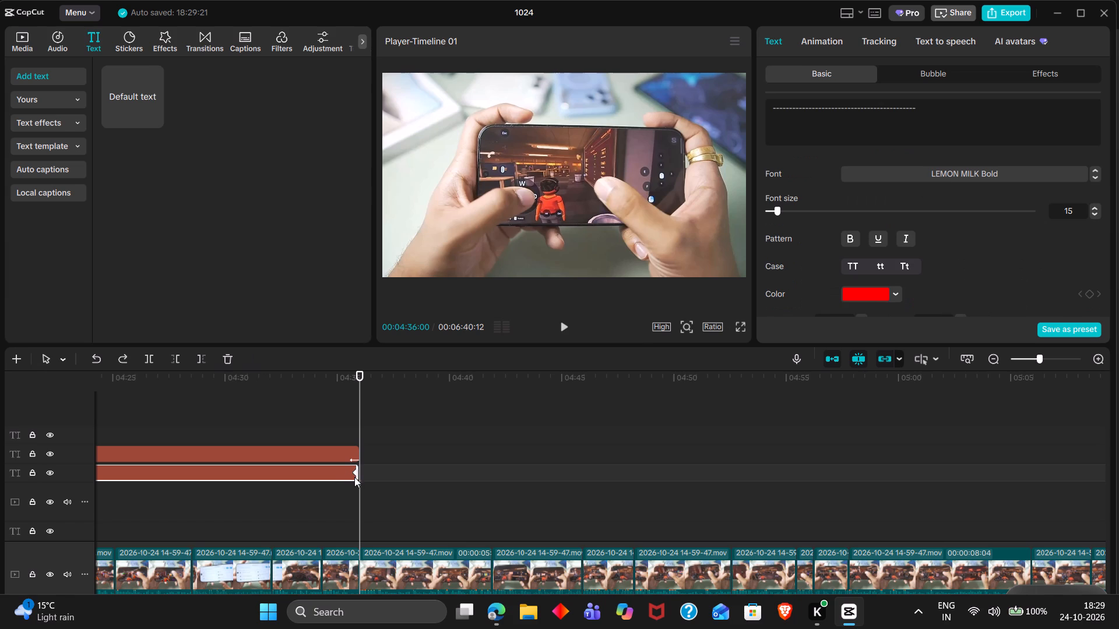
{"action": "left_click", "coordinate": [356, 477]}
{"action": "left_click_drag", "start_coordinate": [352, 472], "coordinate": [386, 475]}
{"action": "double_click", "coordinate": [346, 426]}
{"action": "key", "text": "space"}
{"action": "key", "text": "space"}
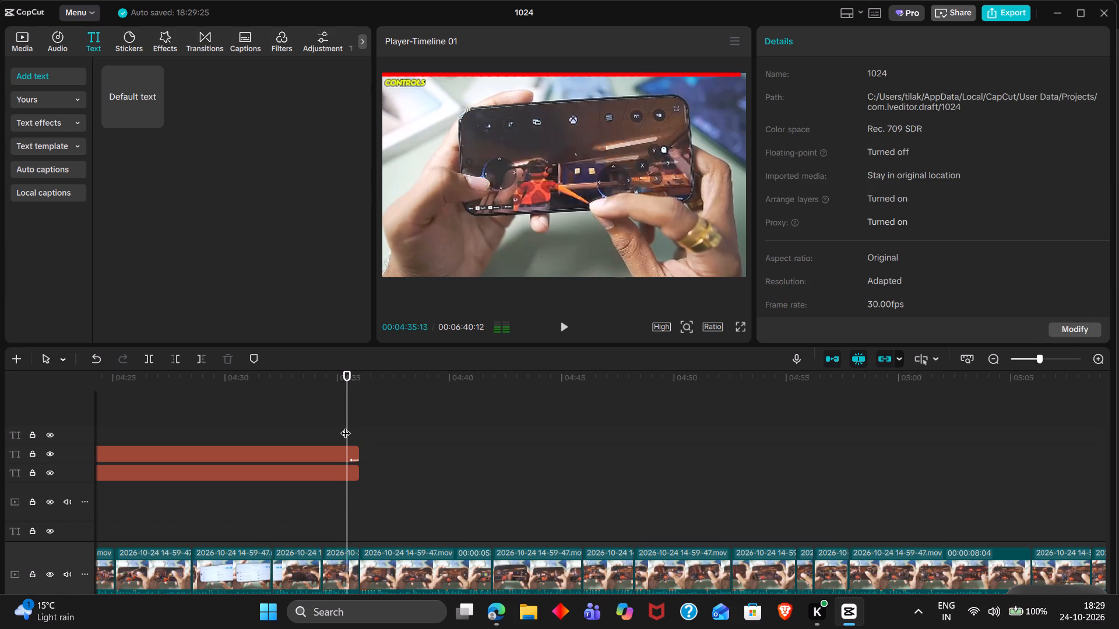
Move the last "Upcoming: Controls" teaser back above the "Controls" label, starting at about 04:28 and ending shortly before the label does.
{"action": "scroll", "coordinate": [346, 426], "scroll_direction": "down", "scroll_amount": 7, "text": "ctrl"}
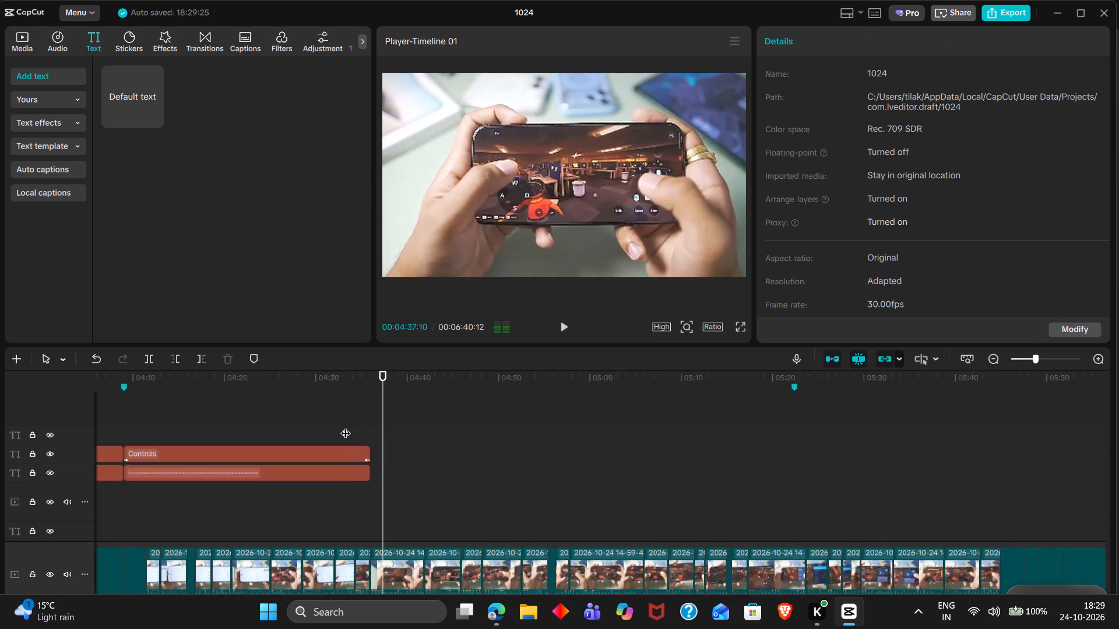
{"action": "scroll", "coordinate": [346, 426], "scroll_direction": "down", "scroll_amount": 4, "text": "ctrl"}
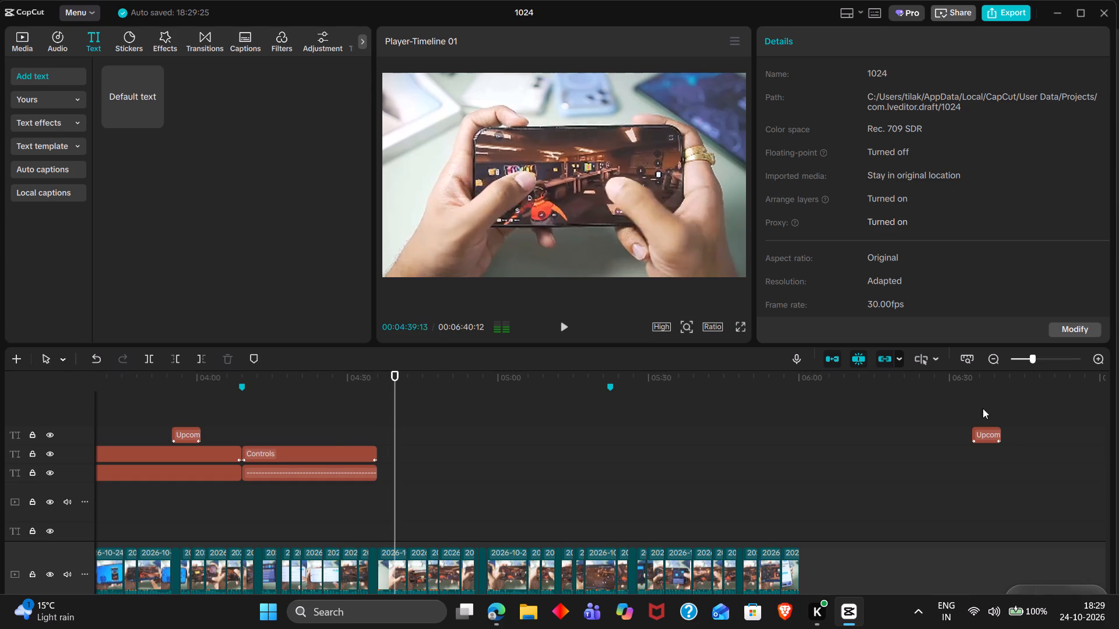
{"action": "left_click_drag", "start_coordinate": [990, 438], "coordinate": [366, 440]}
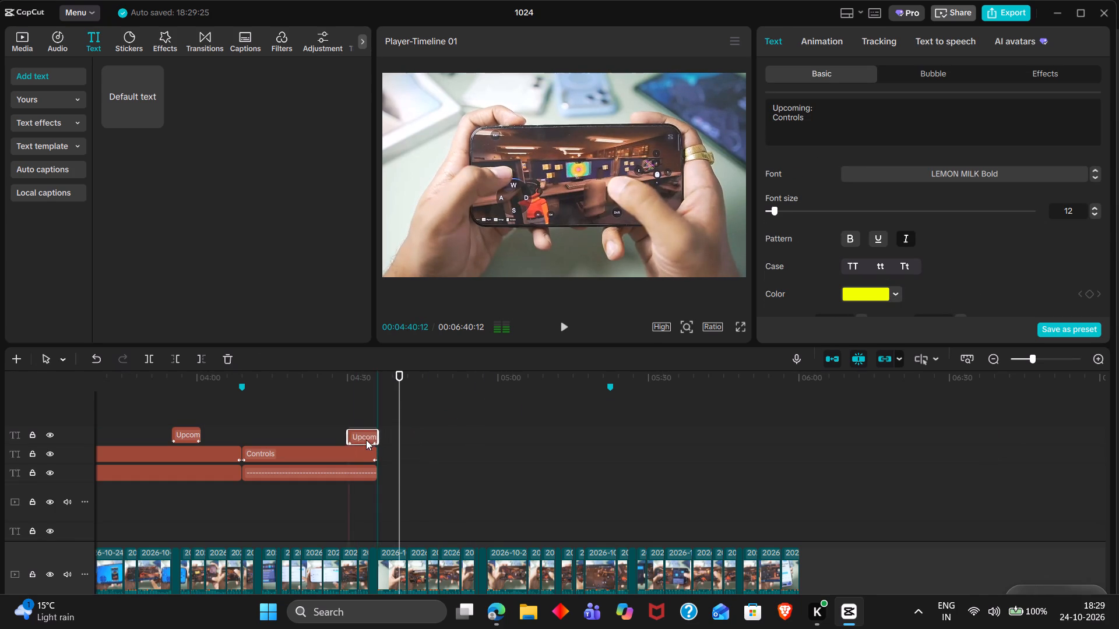
{"action": "left_click_drag", "start_coordinate": [366, 440], "coordinate": [359, 437]}
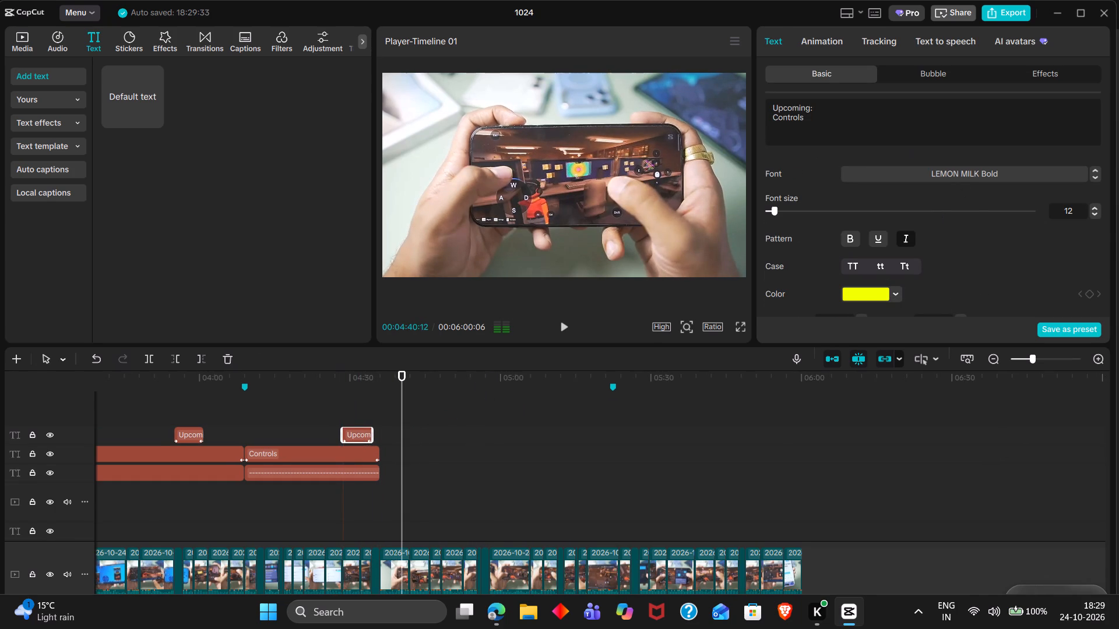
Change the moved teaser's text to "Upcoming: Benefits" and play back its appearance.
{"action": "double_click", "coordinate": [779, 121]}
{"action": "type", "text": "Ben"}
{"action": "type", "text": "efits"}
{"action": "scroll", "coordinate": [450, 447], "scroll_direction": "up", "scroll_amount": 3, "text": "ctrl"}
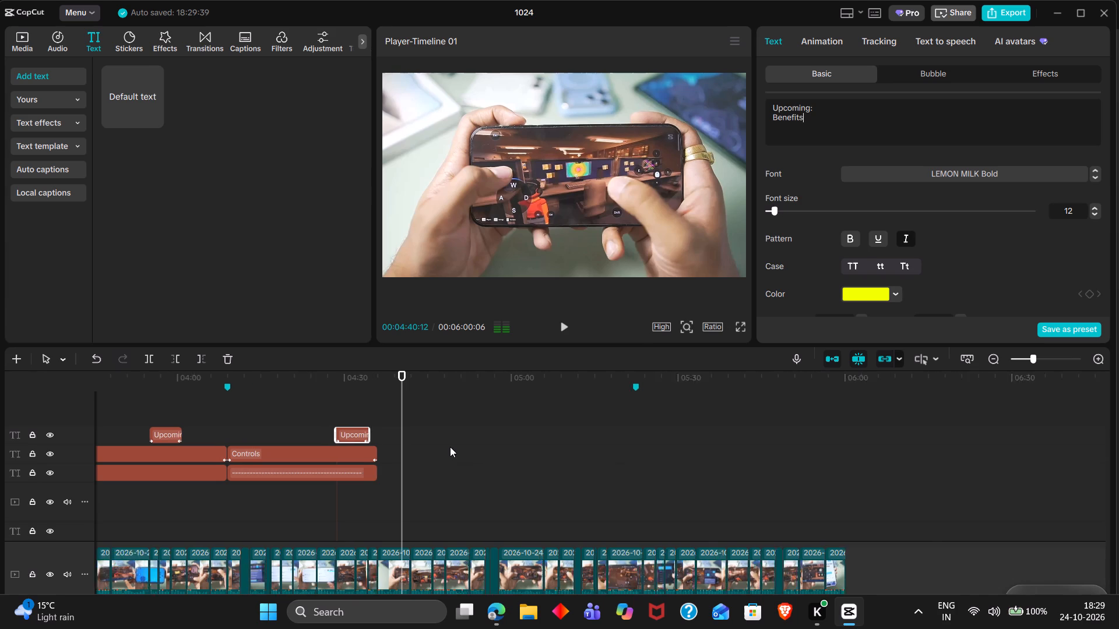
{"action": "scroll", "coordinate": [450, 447], "scroll_direction": "up", "scroll_amount": 5, "text": "ctrl"}
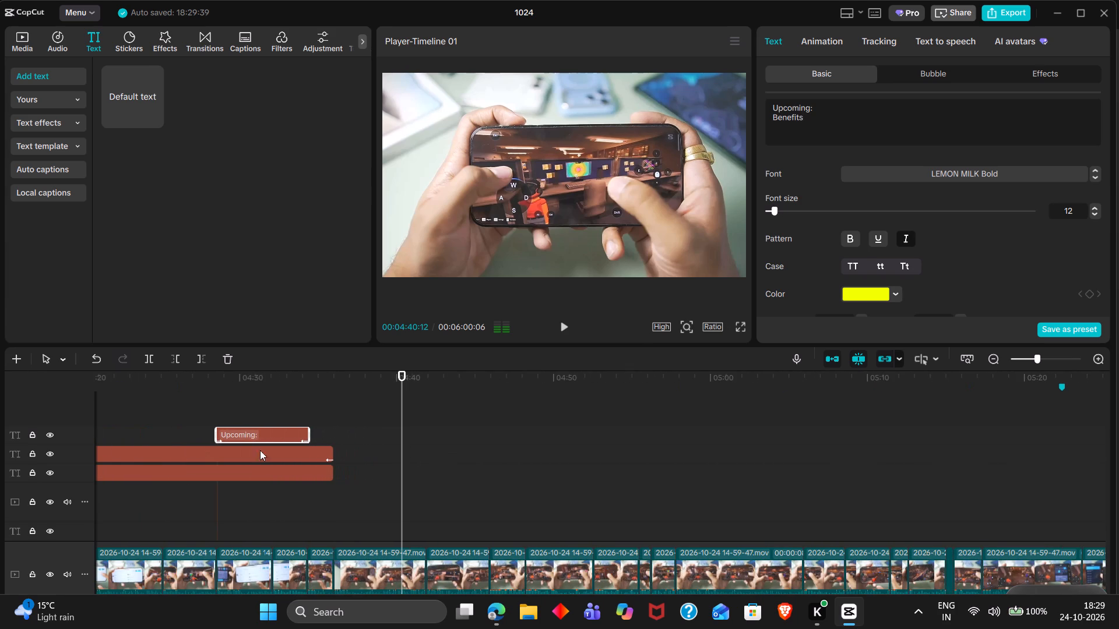
{"action": "triple_click", "coordinate": [206, 403]}
{"action": "key", "text": "space"}
{"action": "key", "text": "space"}
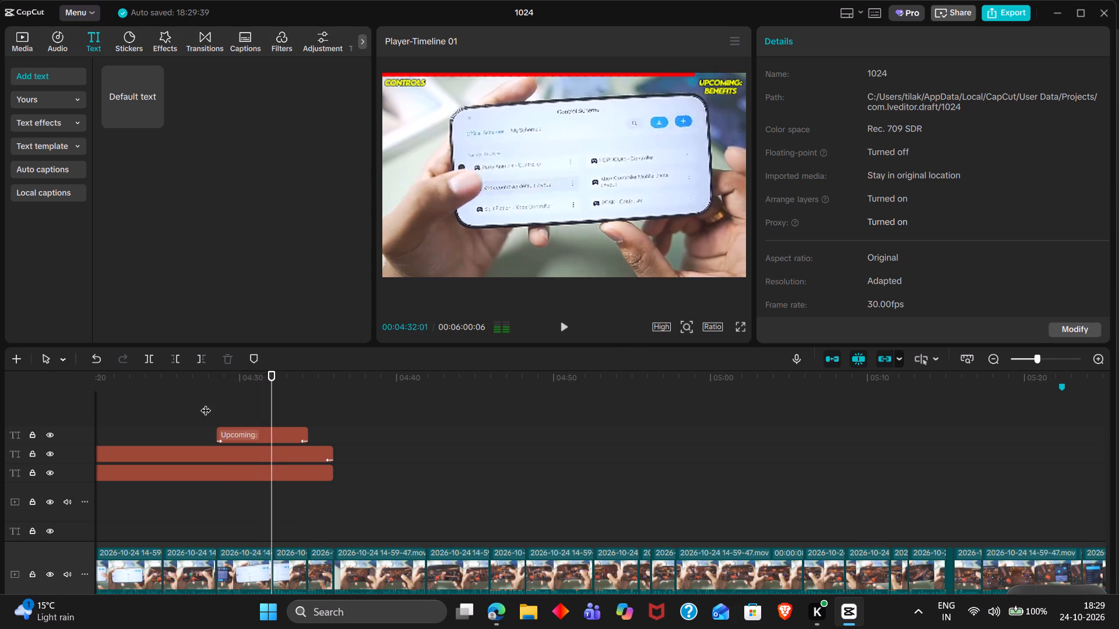
Duplicate the "Controls", dashed-line and "Upcoming: Benefits" clips as a group, placing the copies from 04:36:00.
{"action": "left_click_drag", "start_coordinate": [367, 484], "coordinate": [286, 422]}
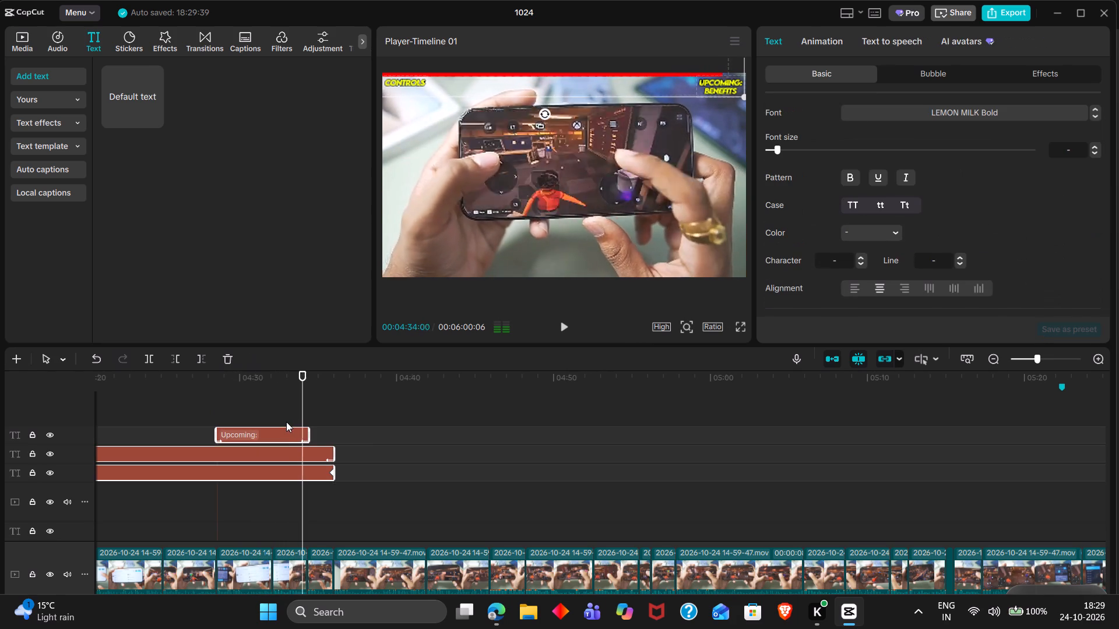
{"action": "key", "text": "ctrl+c"}
{"action": "left_click", "coordinate": [340, 411]}
{"action": "left_click_drag", "start_coordinate": [340, 411], "coordinate": [335, 409]}
{"action": "key", "text": "ctrl+v"}
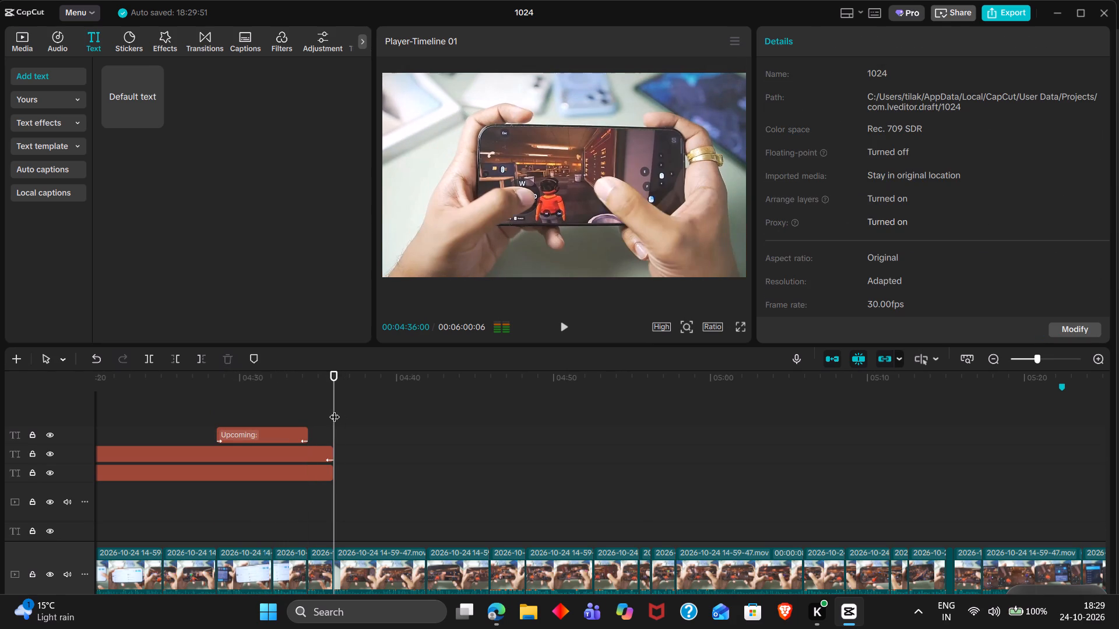
Change the duplicated "Controls" label starting at 04:36:00 to "Benefits" and briefly play back its appearance.
{"action": "left_click", "coordinate": [389, 451]}
{"action": "triple_click", "coordinate": [812, 128]}
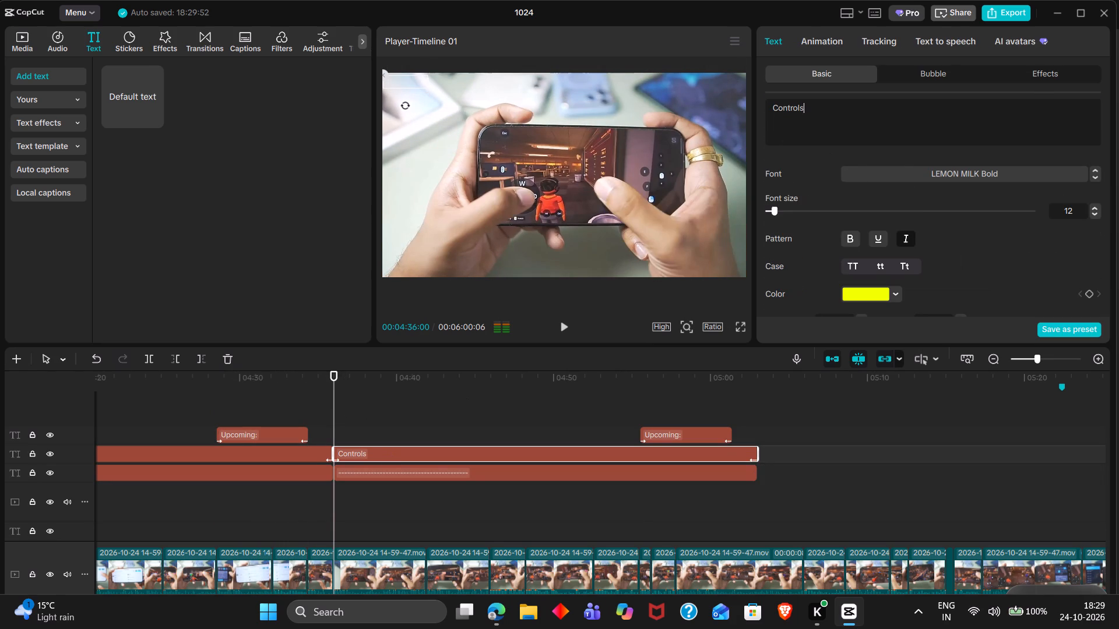
{"action": "type", "text": "Benfits"}
{"action": "left_click", "coordinate": [785, 107]}
{"action": "key", "text": "e"}
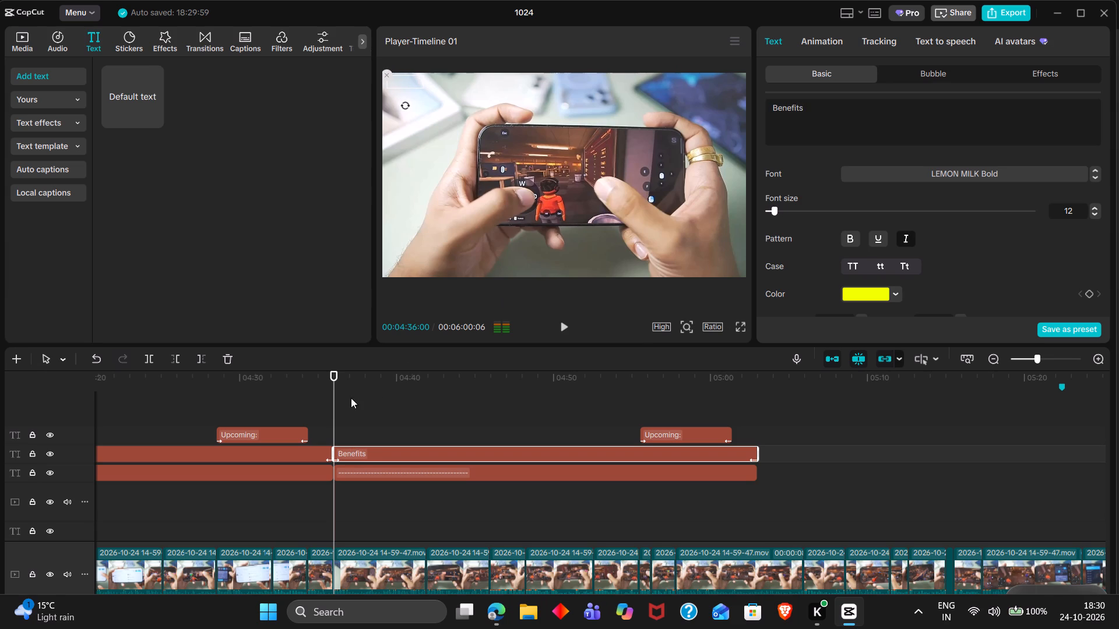
{"action": "triple_click", "coordinate": [351, 398]}
{"action": "key", "text": "space"}
{"action": "key", "text": "space"}
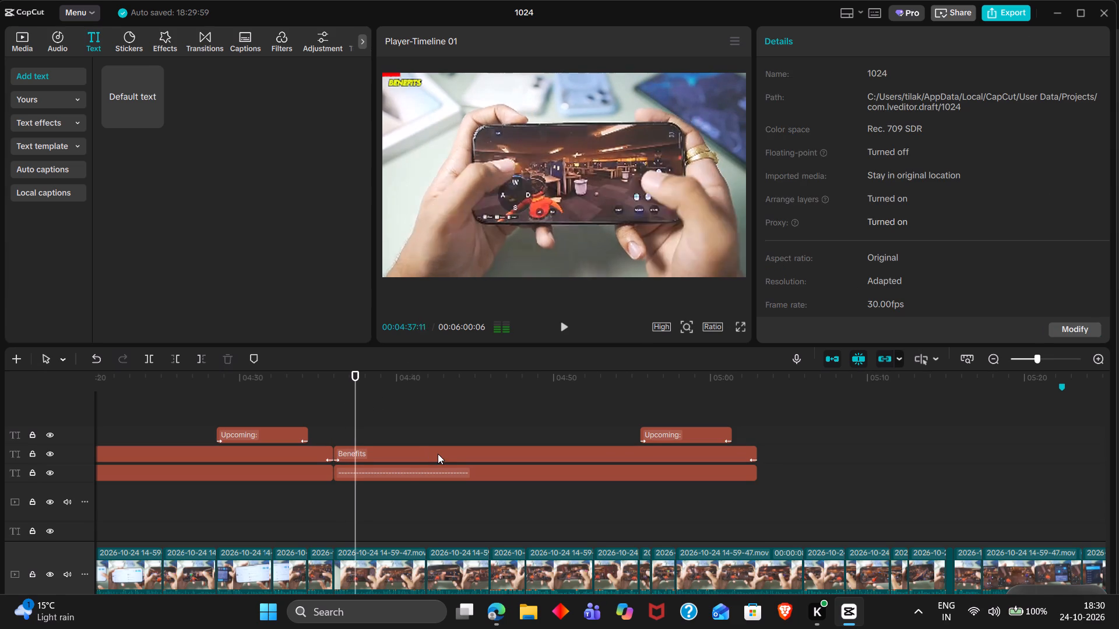
Shift the "Benefits" label toward the frame's left edge by setting its X position to -1721.
{"action": "left_click", "coordinate": [280, 411]}
{"action": "left_click_drag", "start_coordinate": [280, 411], "coordinate": [350, 414]}
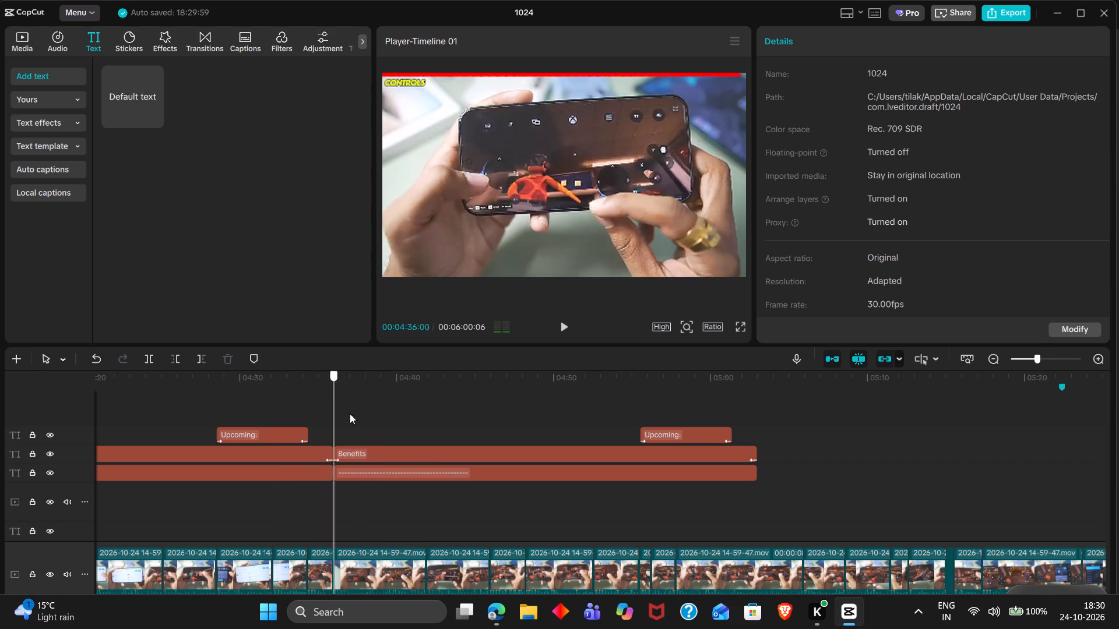
{"action": "left_click_drag", "start_coordinate": [350, 414], "coordinate": [358, 416]}
{"action": "left_click", "coordinate": [383, 441]}
{"action": "left_click", "coordinate": [392, 451]}
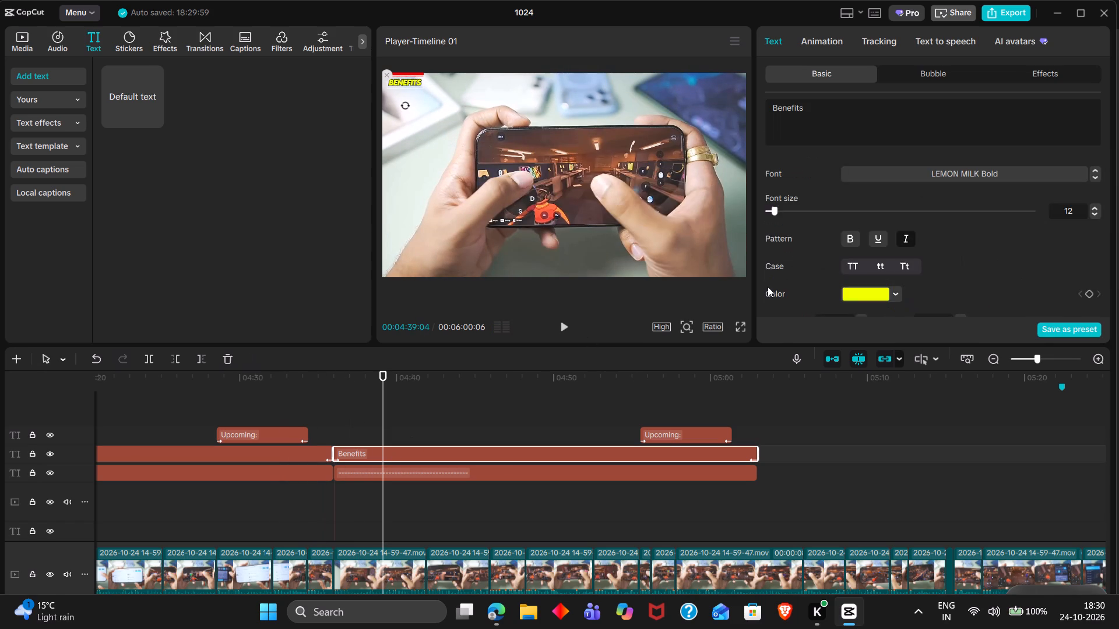
{"action": "scroll", "coordinate": [768, 287], "scroll_direction": "down", "scroll_amount": 2}
{"action": "left_click", "coordinate": [869, 299]}
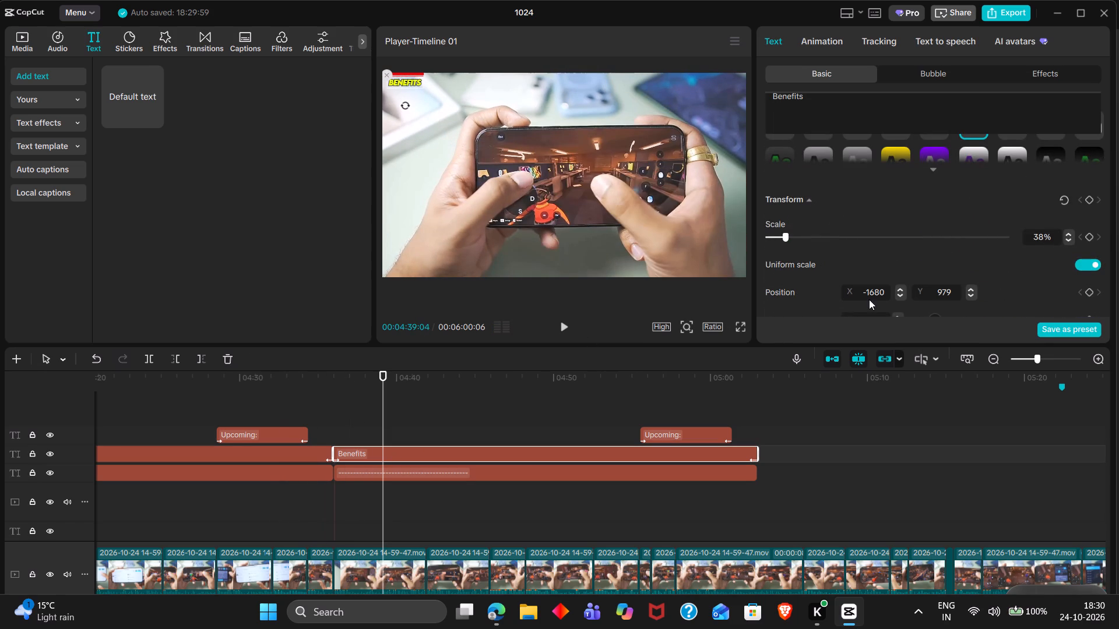
{"action": "left_click", "coordinate": [877, 295]}
{"action": "key", "text": "Down"}
{"action": "key", "text": "Down"}
{"action": "key", "text": "Down"}
{"action": "key", "text": "Down"}
{"action": "key", "text": "Down"}
{"action": "key", "text": "Down"}
{"action": "key", "text": "Down"}
{"action": "key", "text": "Down"}
{"action": "key", "text": "Down"}
{"action": "key", "text": "Down"}
{"action": "key", "text": "Down"}
{"action": "key", "text": "Down"}
{"action": "key", "text": "Down"}
{"action": "key", "text": "Down"}
{"action": "key", "text": "Down"}
{"action": "key", "text": "Down"}
{"action": "key", "text": "Down"}
{"action": "key", "text": "Down"}
{"action": "key", "text": "Down"}
{"action": "key", "text": "Down"}
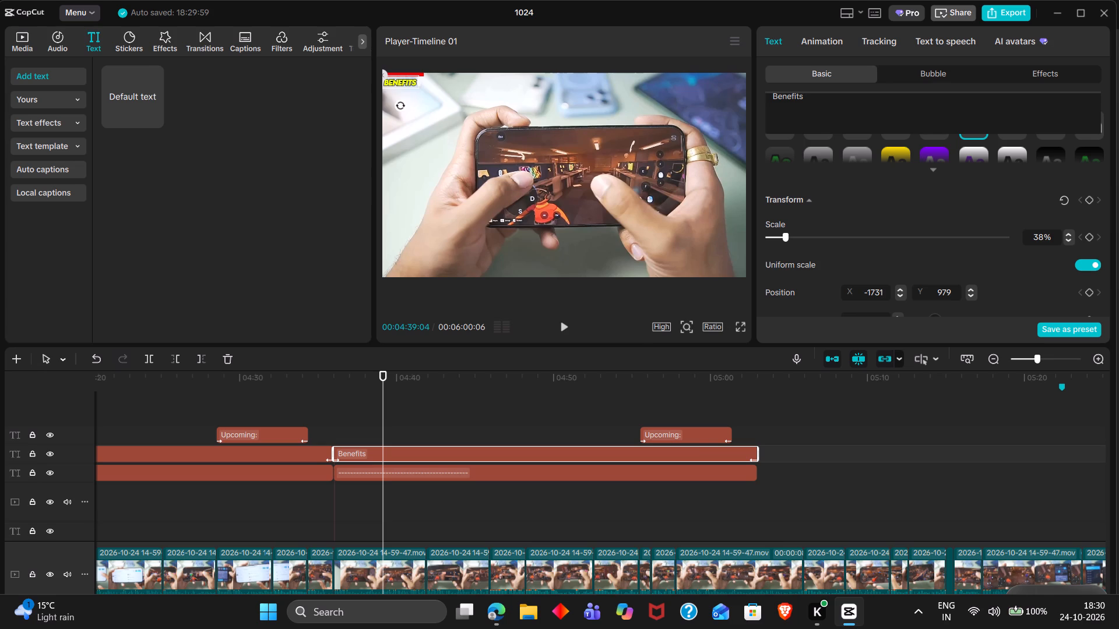
{"action": "key", "text": "Up"}
{"action": "key", "text": "Up"}
{"action": "key", "text": "Up"}
{"action": "key", "text": "Up"}
{"action": "key", "text": "Up"}
{"action": "key", "text": "Up"}
{"action": "key", "text": "Up"}
{"action": "key", "text": "Up"}
{"action": "key", "text": "Up"}
{"action": "key", "text": "Up"}
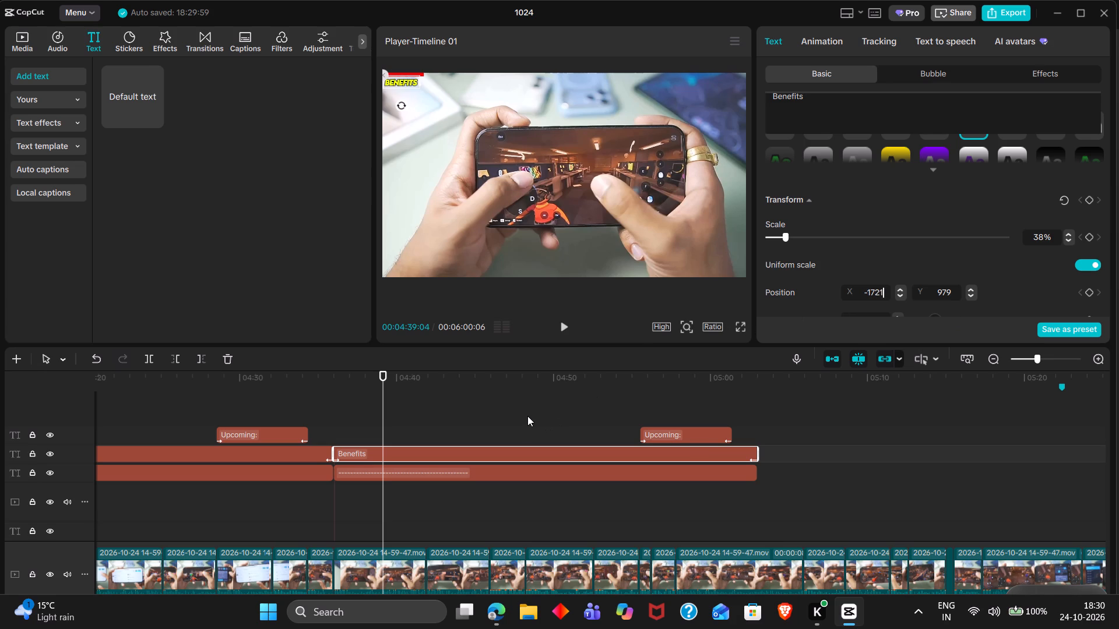
Play through the Benefits section, extend its label and dashed-line clips to 05:17:10, and shift the line's final keyframe to the clip's end.
{"action": "key", "text": "space"}
{"action": "triple_click", "coordinate": [505, 411]}
{"action": "key", "text": "space"}
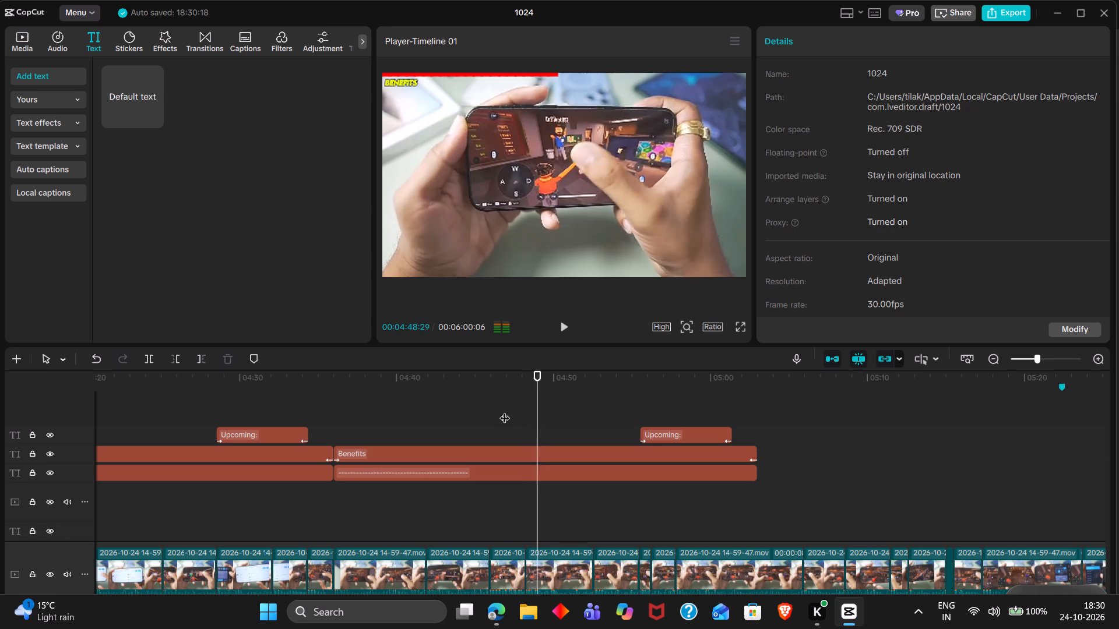
{"action": "scroll", "coordinate": [505, 411], "scroll_direction": "down", "scroll_amount": 1}
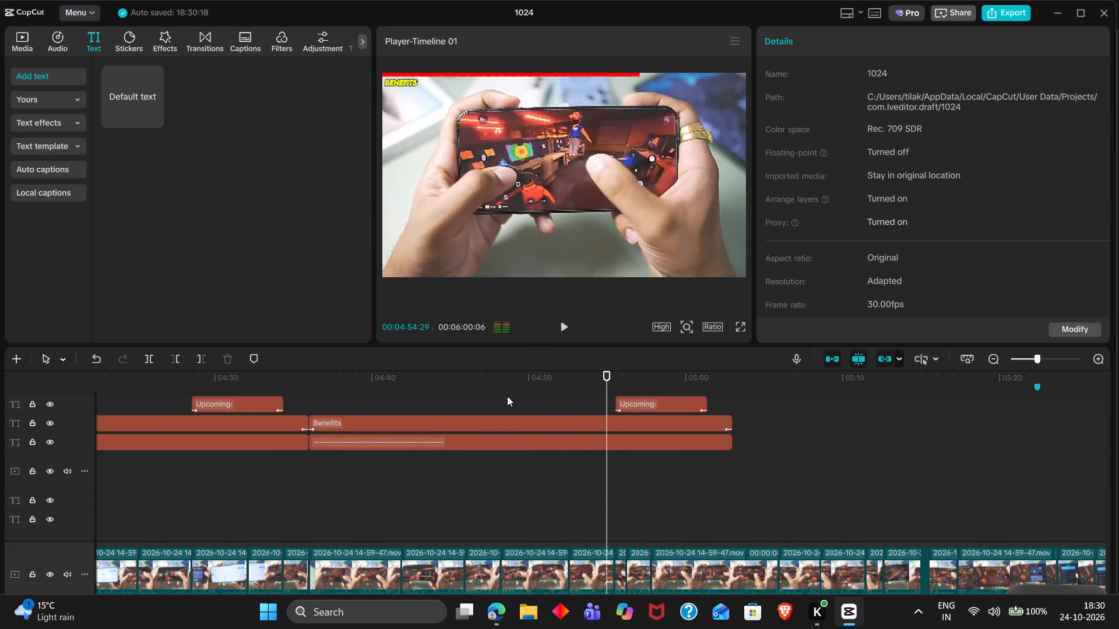
{"action": "scroll", "coordinate": [507, 396], "scroll_direction": "left", "scroll_amount": 1}
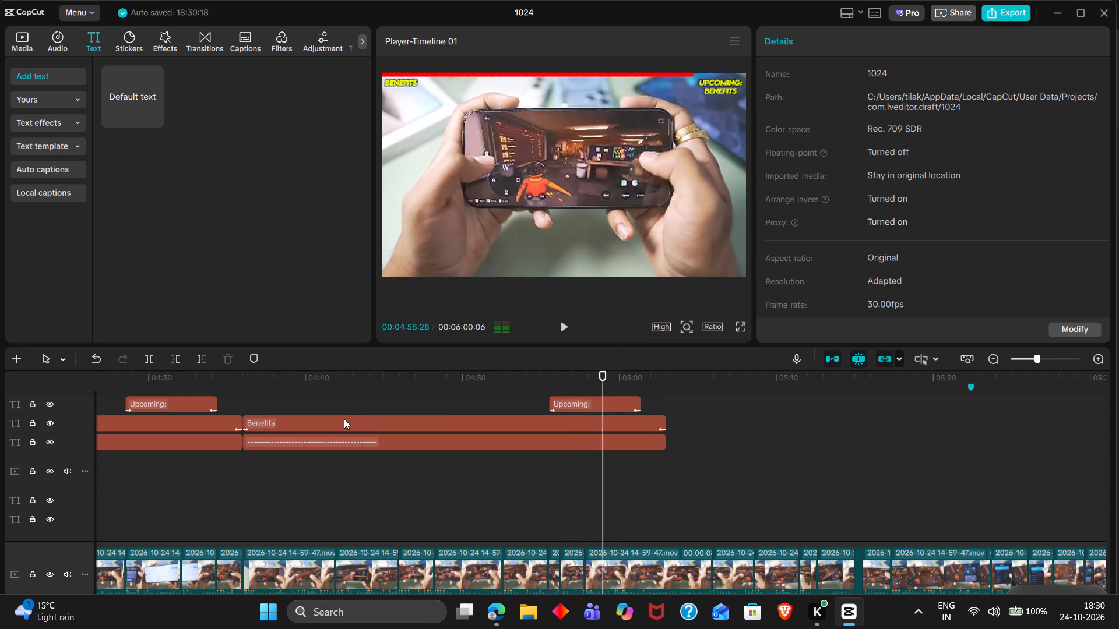
{"action": "scroll", "coordinate": [441, 395], "scroll_direction": "left", "scroll_amount": 1}
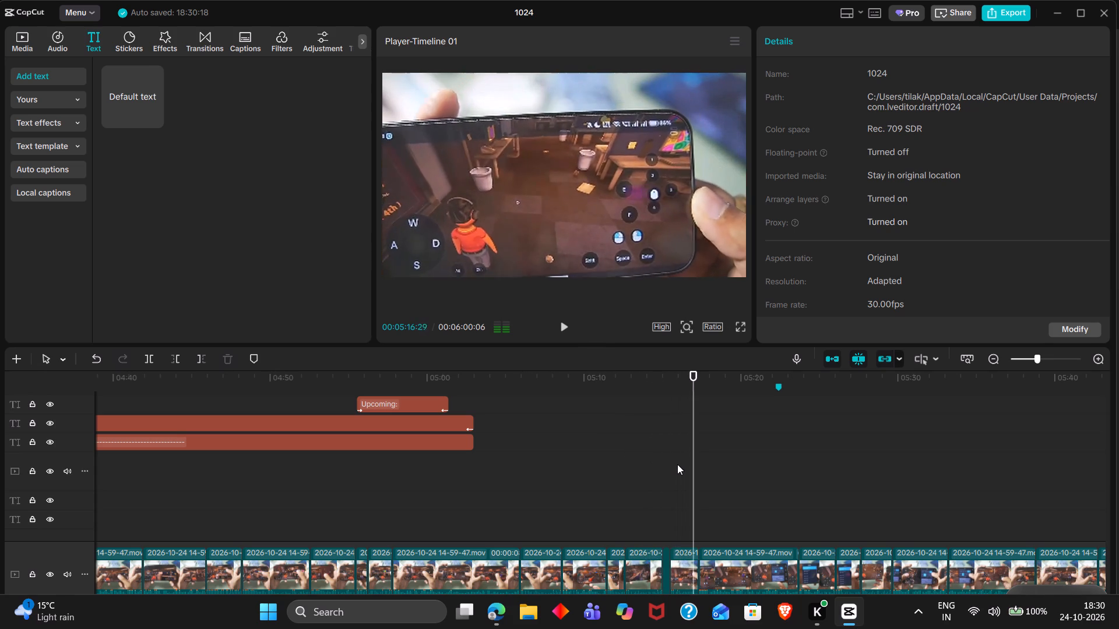
{"action": "double_click", "coordinate": [699, 494]}
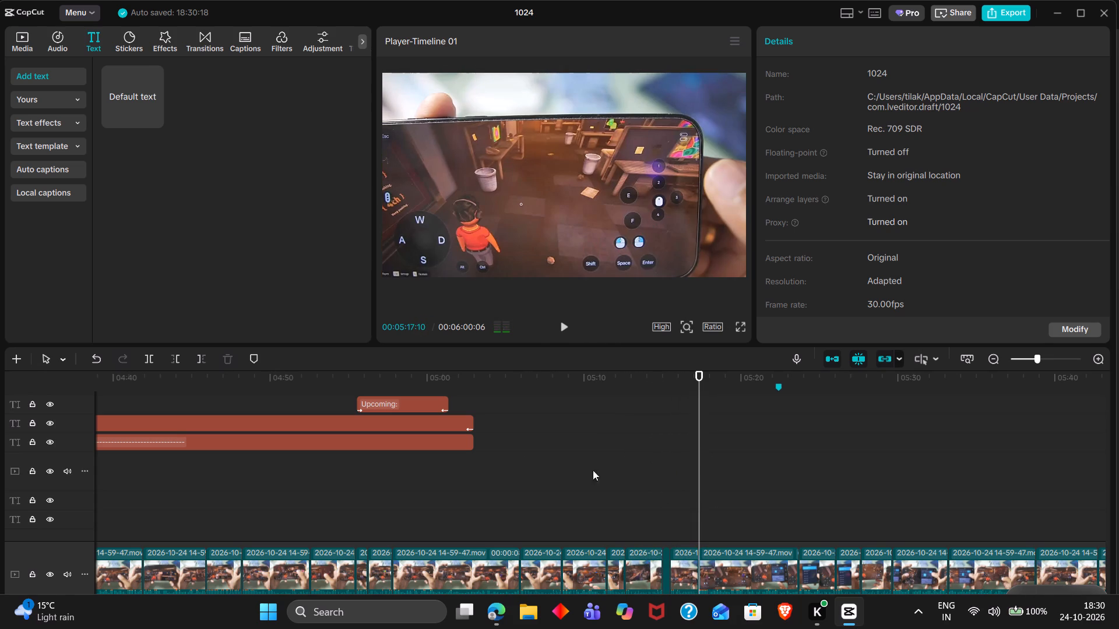
{"action": "left_click_drag", "start_coordinate": [494, 449], "coordinate": [465, 420]}
{"action": "left_click_drag", "start_coordinate": [474, 423], "coordinate": [693, 441]}
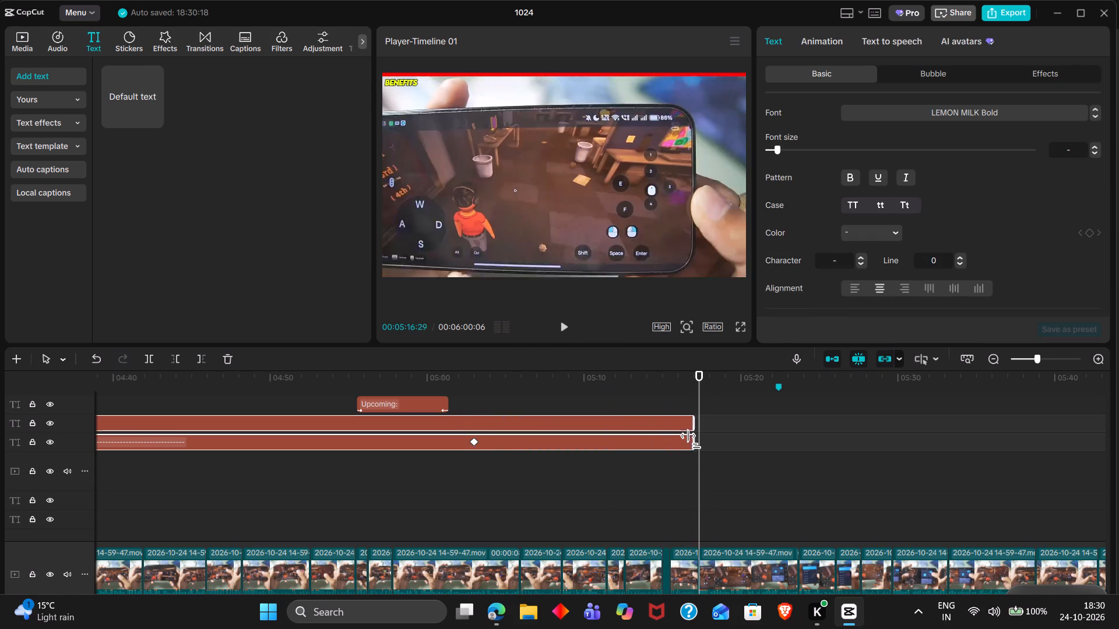
{"action": "left_click_drag", "start_coordinate": [693, 441], "coordinate": [696, 440]}
{"action": "left_click_drag", "start_coordinate": [474, 443], "coordinate": [796, 461]}
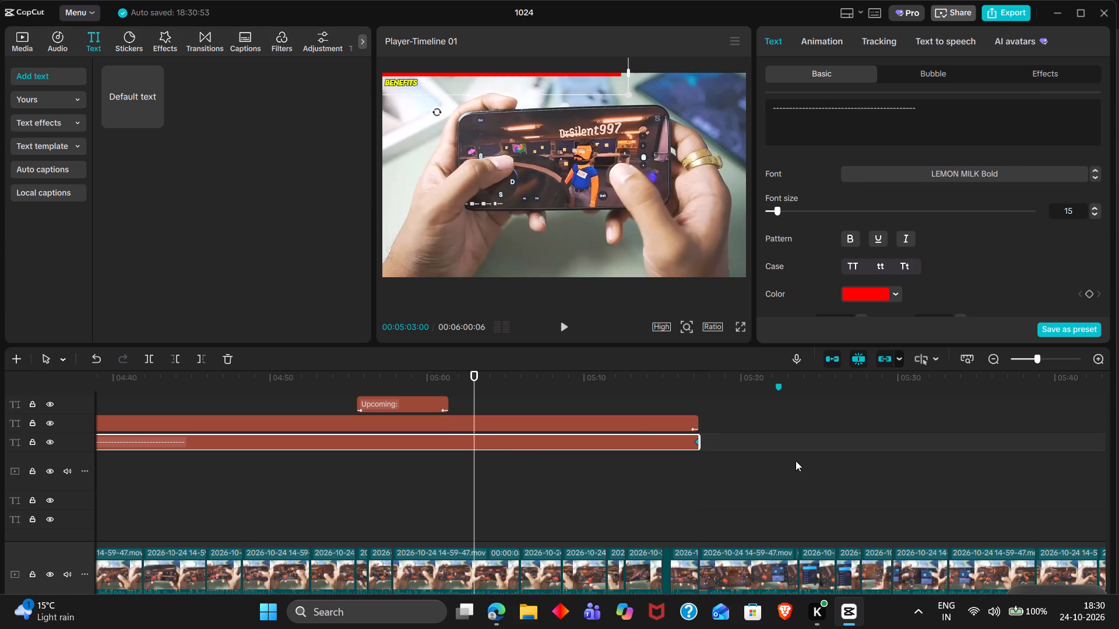
Move the last "Upcoming: Benefits" teaser to run from about 05:09 to 05:15 and change its text to "Upcoming: Features".
{"action": "left_click_drag", "start_coordinate": [423, 409], "coordinate": [633, 411]}
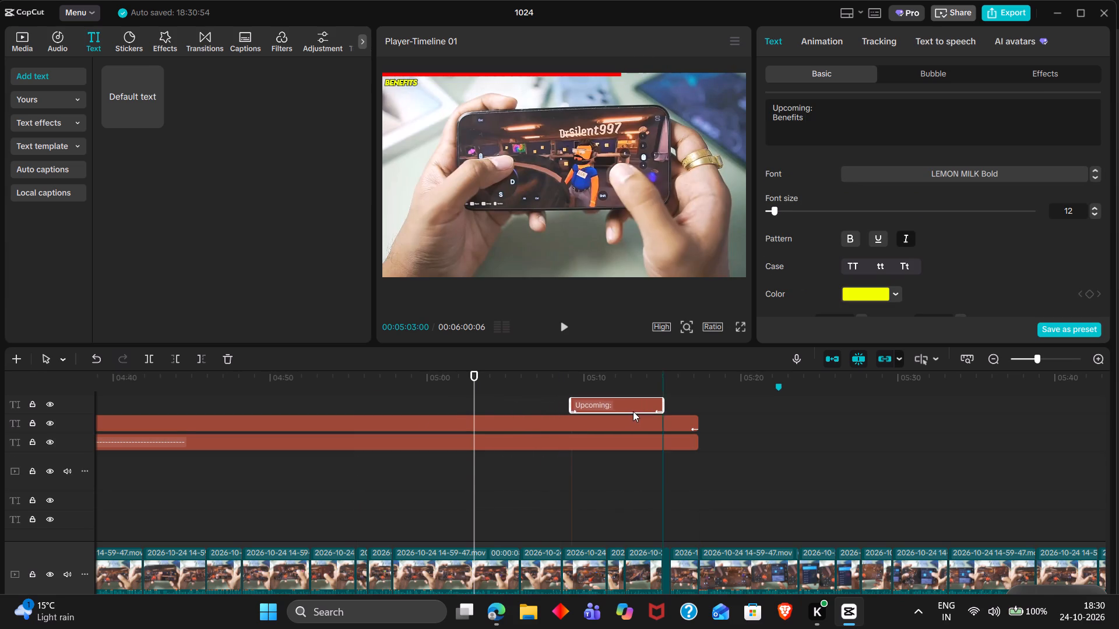
{"action": "double_click", "coordinate": [789, 121]}
{"action": "key", "text": "BackSpace"}
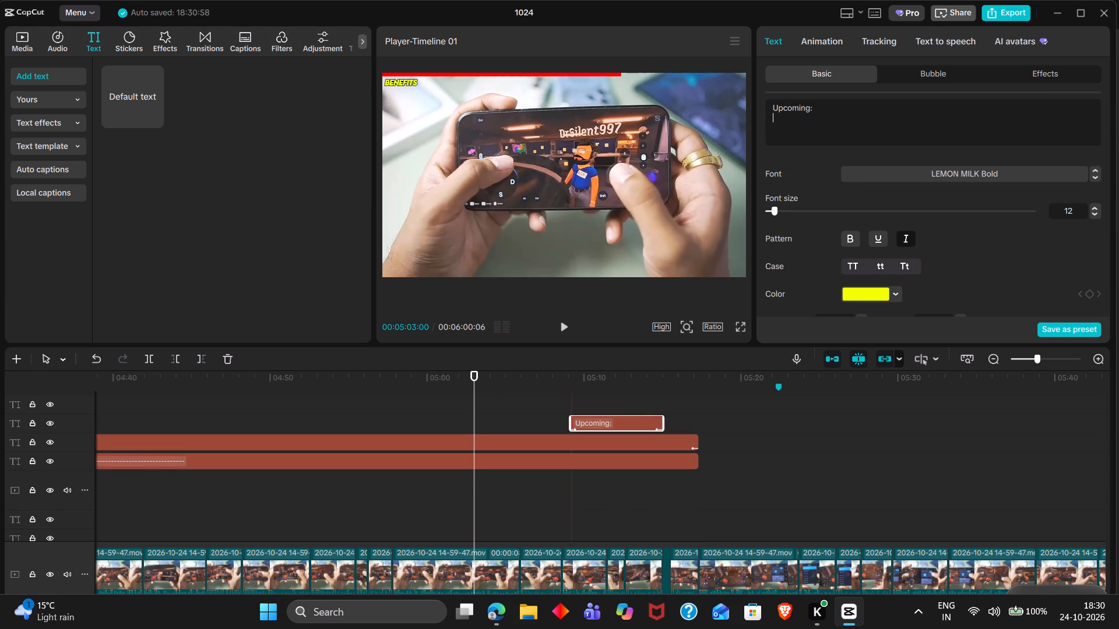
{"action": "type", "text": "Features"}
Duplicate the "Benefits", dashed-line and "Upcoming: Features" clips as a group, placing the copies from 05:17:10.
{"action": "left_click_drag", "start_coordinate": [738, 467], "coordinate": [657, 427]}
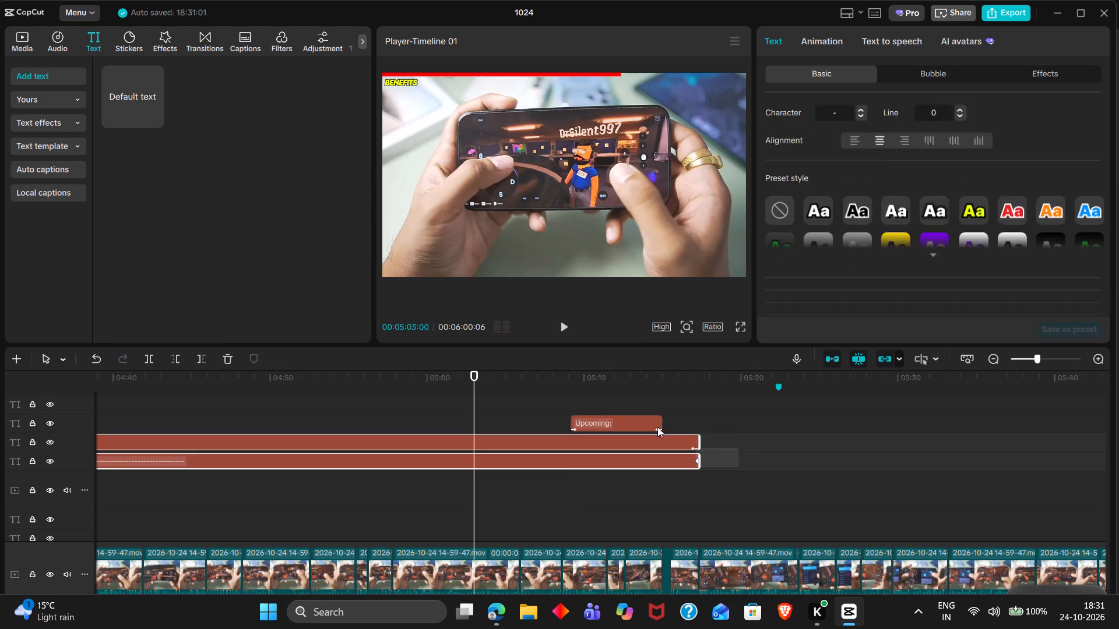
{"action": "left_click_drag", "start_coordinate": [657, 427], "coordinate": [656, 426]}
{"action": "key", "text": "ctrl+c"}
{"action": "left_click", "coordinate": [643, 397]}
{"action": "left_click_drag", "start_coordinate": [643, 397], "coordinate": [670, 398]}
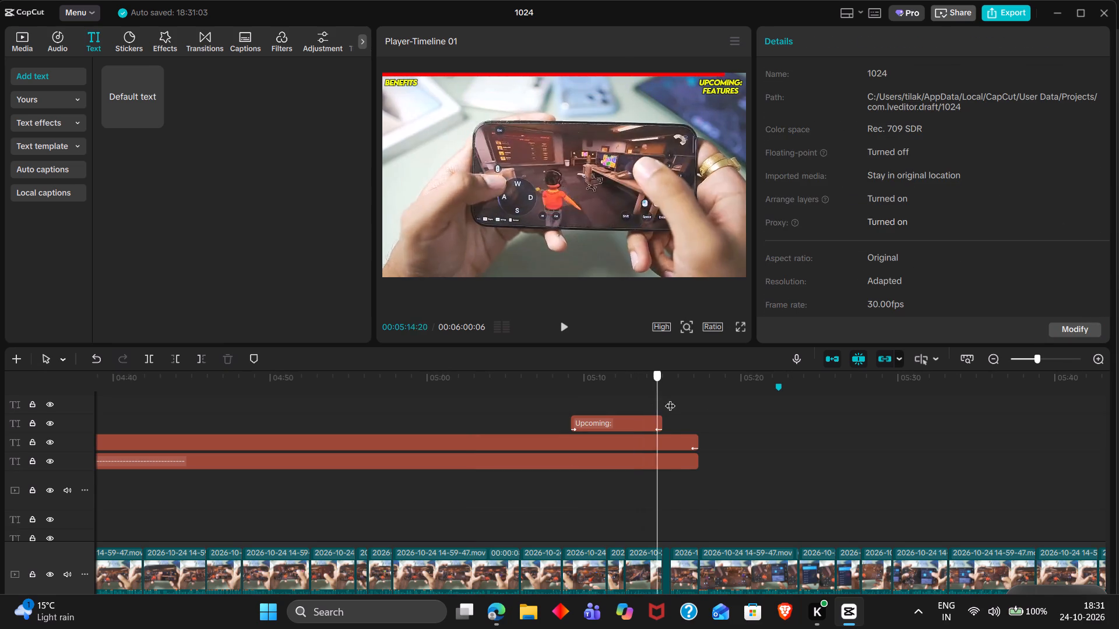
{"action": "left_click_drag", "start_coordinate": [670, 398], "coordinate": [707, 405]}
{"action": "left_click_drag", "start_coordinate": [707, 405], "coordinate": [699, 403]}
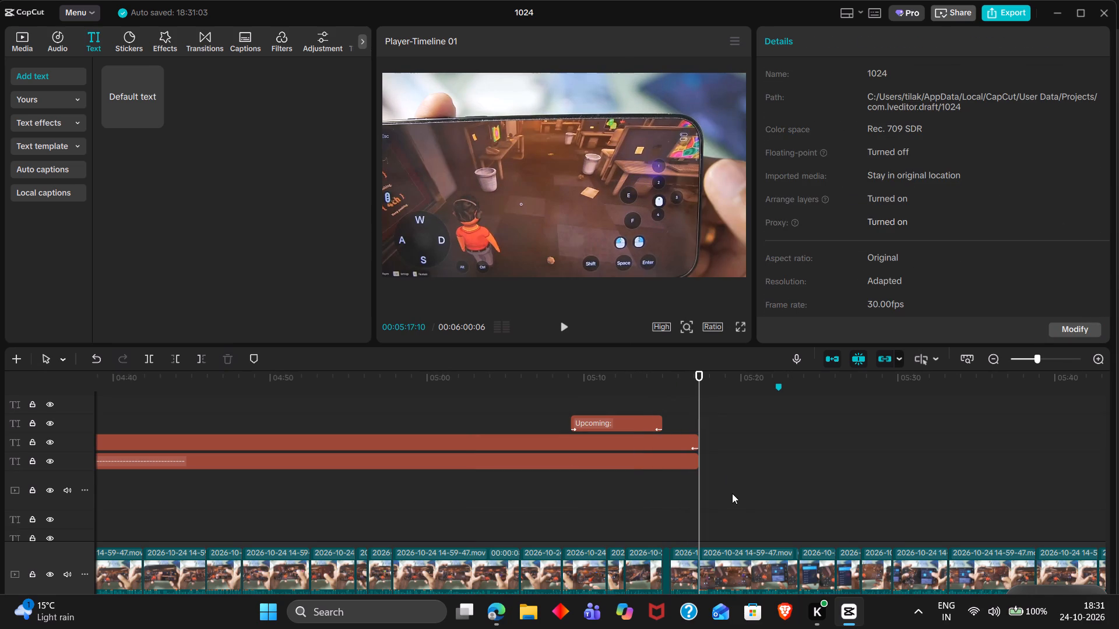
{"action": "key", "text": "ctrl+v"}
Change the duplicated "Benefits" label starting at 05:17:10 to "Features".
{"action": "left_click", "coordinate": [738, 446]}
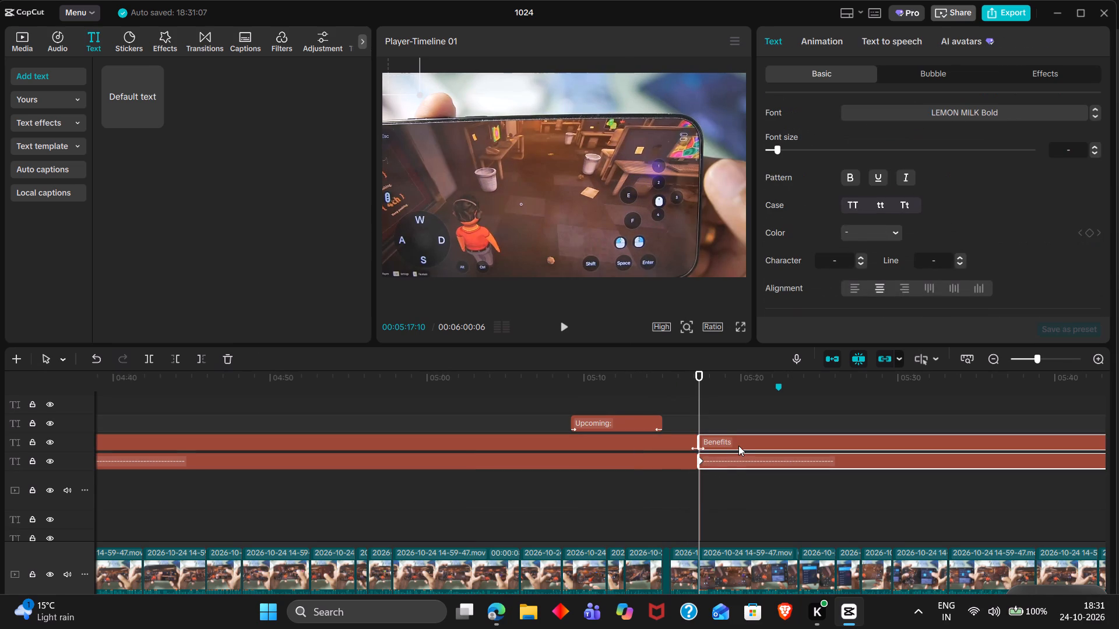
{"action": "triple_click", "coordinate": [814, 108]}
{"action": "type", "text": "Features"}
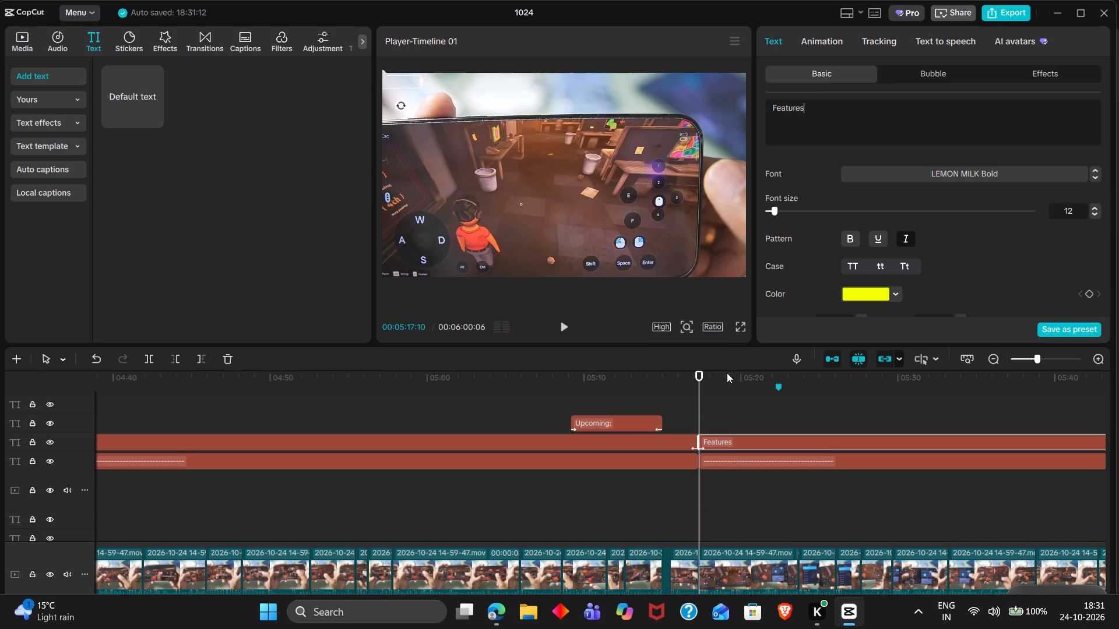
Shift the "Features" label slightly inward from the frame's left edge by setting its X position to about -1695.
{"action": "double_click", "coordinate": [727, 395]}
{"action": "left_click_drag", "start_coordinate": [727, 395], "coordinate": [745, 398]}
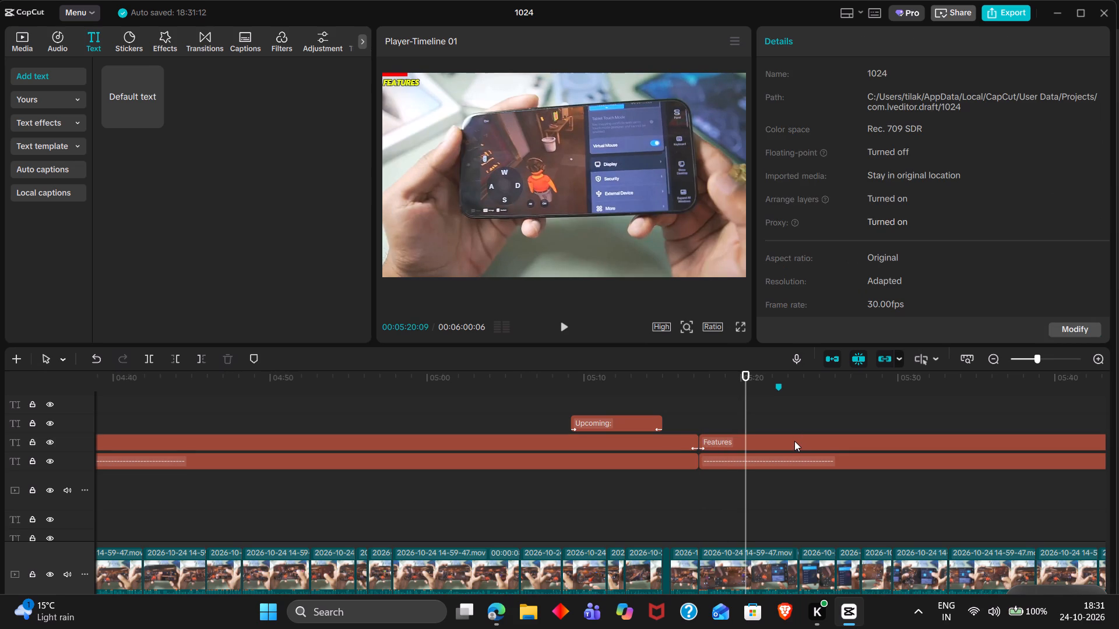
{"action": "left_click", "coordinate": [794, 441]}
{"action": "scroll", "coordinate": [926, 239], "scroll_direction": "down", "scroll_amount": 1}
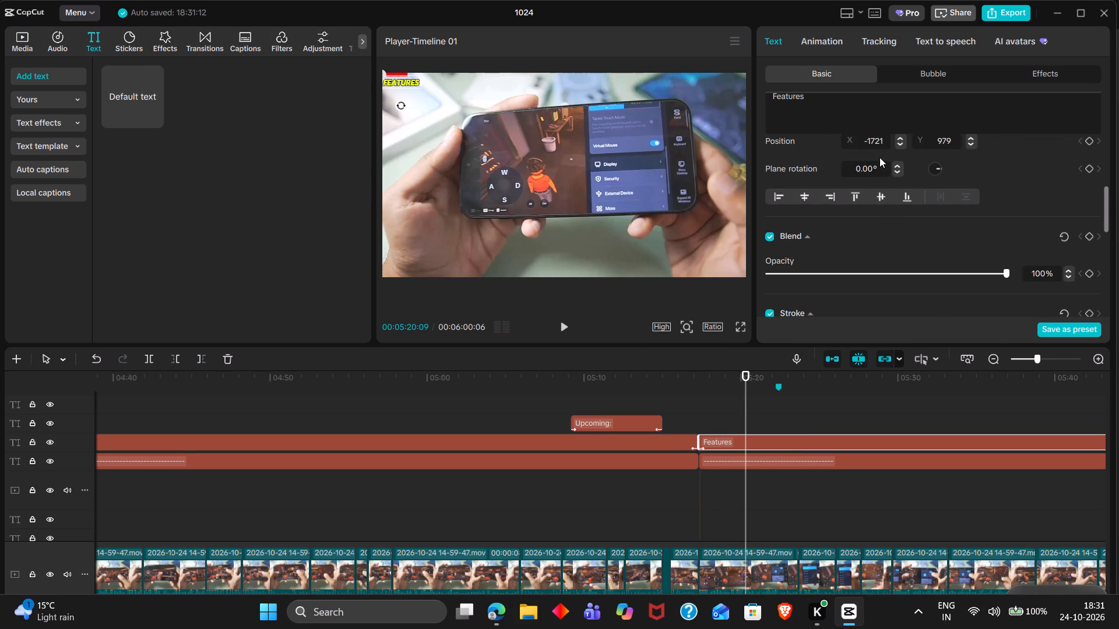
{"action": "left_click", "coordinate": [875, 146]}
{"action": "key", "text": "Up"}
{"action": "key", "text": "Up"}
{"action": "key", "text": "Up"}
{"action": "key", "text": "Up"}
{"action": "key", "text": "Up"}
{"action": "key", "text": "Up"}
{"action": "key", "text": "Up"}
{"action": "key", "text": "Up"}
{"action": "key", "text": "Up"}
{"action": "key", "text": "Up"}
{"action": "key", "text": "Up"}
{"action": "key", "text": "Up"}
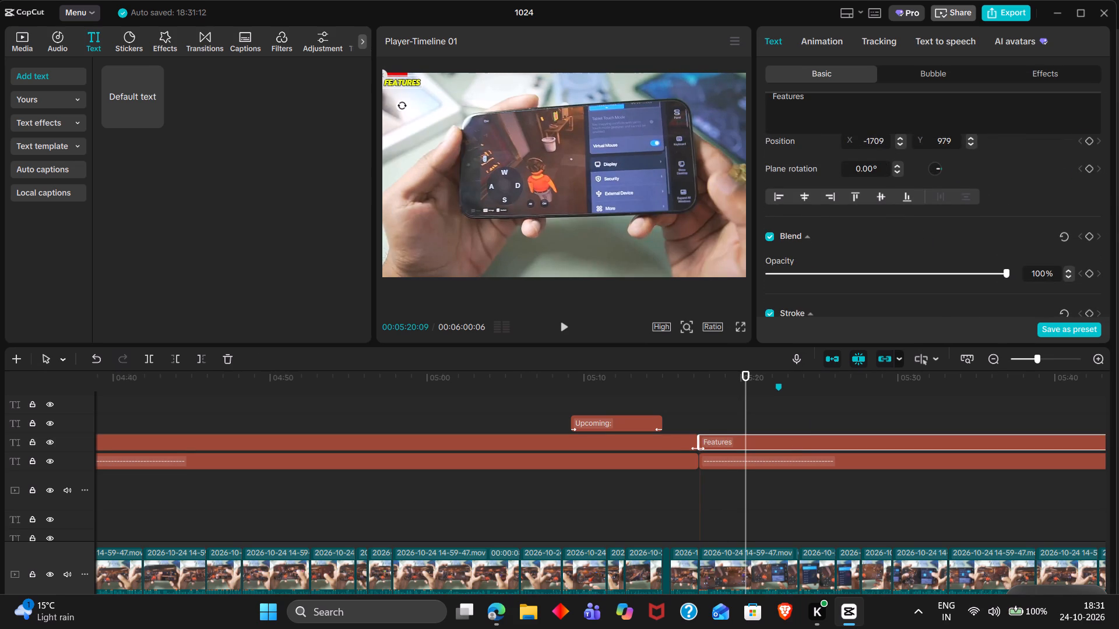
{"action": "key", "text": "Up"}
{"action": "key", "text": "Up"}
{"action": "key", "text": "Up"}
{"action": "key", "text": "Up"}
{"action": "key", "text": "Up"}
{"action": "key", "text": "Up"}
{"action": "key", "text": "Up"}
{"action": "key", "text": "Up"}
{"action": "key", "text": "Up"}
{"action": "key", "text": "Up"}
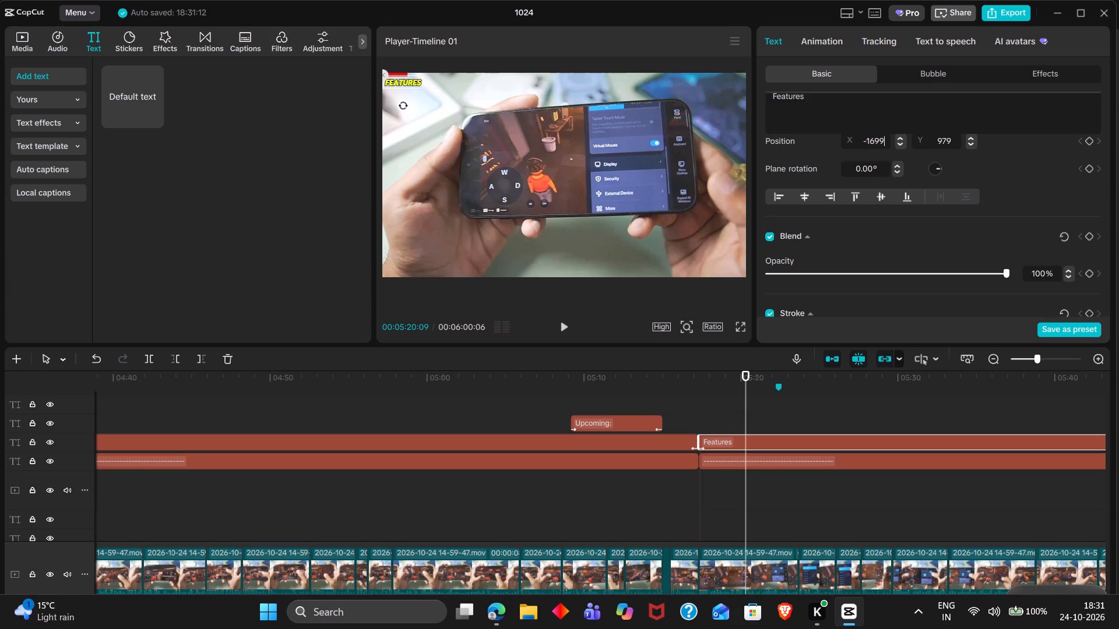
{"action": "key", "text": "Up"}
{"action": "key", "text": "Up"}
{"action": "key", "text": "Up"}
{"action": "key", "text": "Up"}
Play through parts of the Features section to find where it ends, and trim the "Features" label's end to 05:33:07.
{"action": "double_click", "coordinate": [778, 432]}
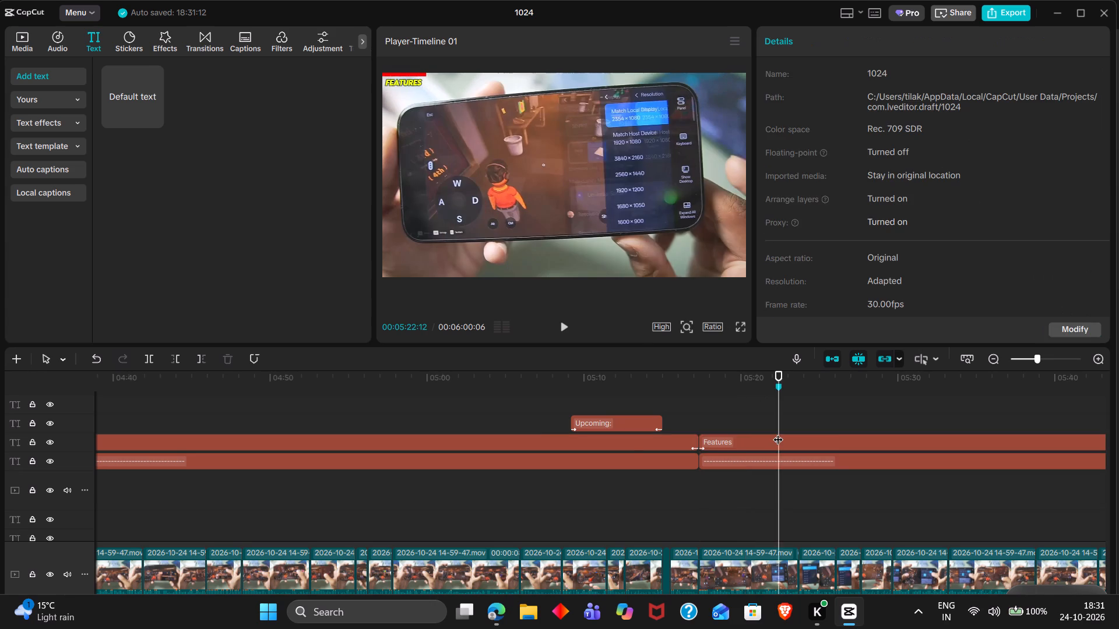
{"action": "scroll", "coordinate": [778, 432], "scroll_direction": "left", "scroll_amount": 1}
{"action": "double_click", "coordinate": [800, 426]}
{"action": "scroll", "coordinate": [800, 426], "scroll_direction": "left", "scroll_amount": 1}
{"action": "double_click", "coordinate": [800, 426]}
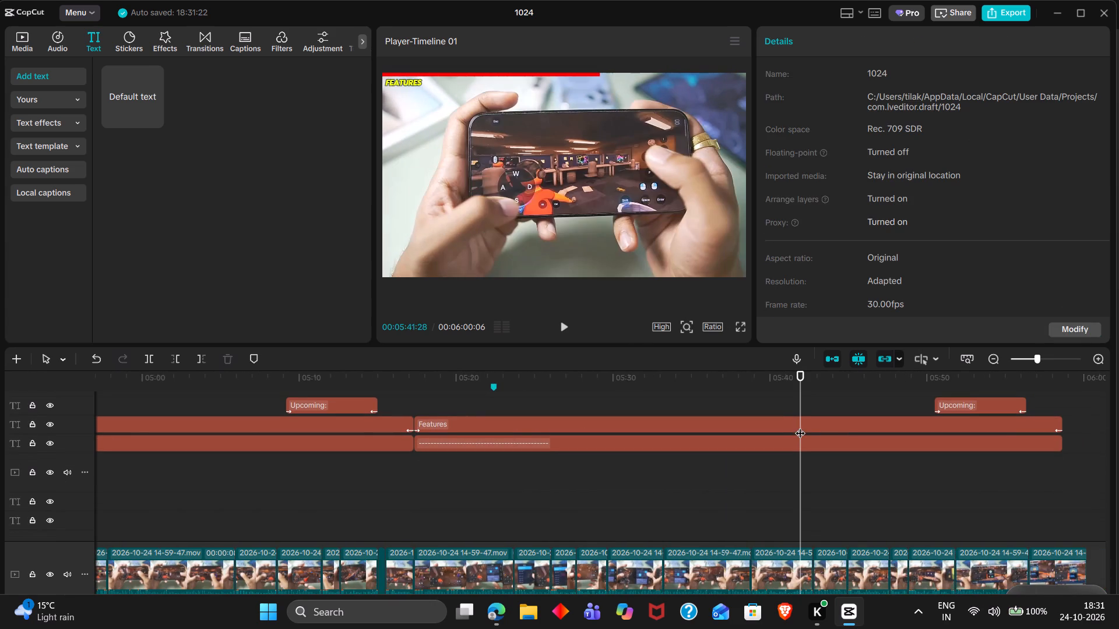
{"action": "key", "text": "space"}
{"action": "scroll", "coordinate": [759, 504], "scroll_direction": "down", "scroll_amount": 2}
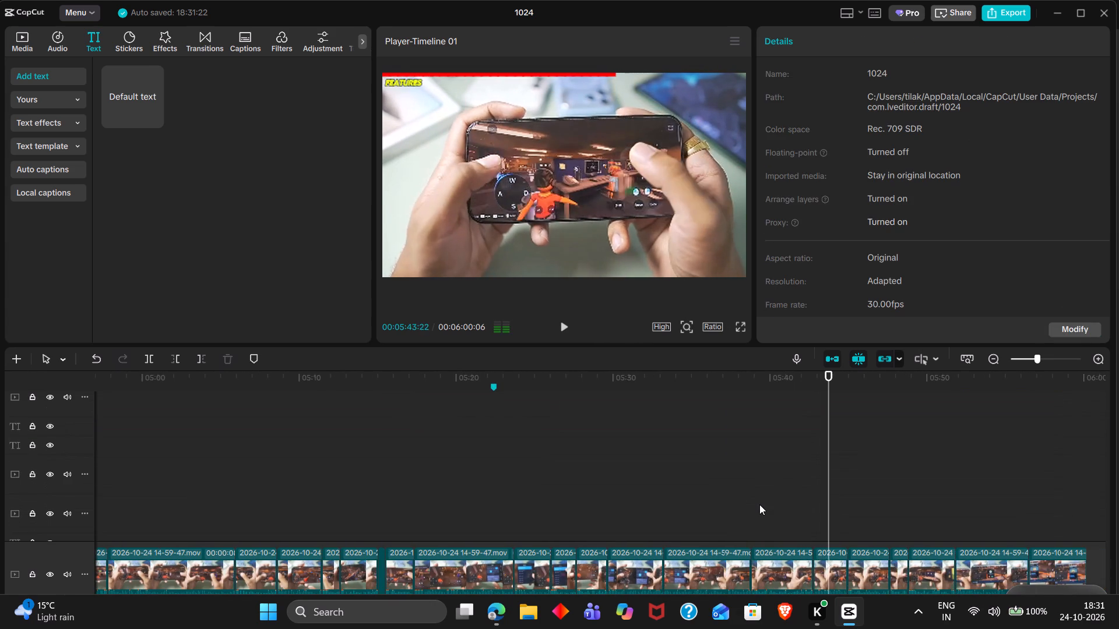
{"action": "left_click", "coordinate": [704, 490]}
{"action": "left_click_drag", "start_coordinate": [704, 490], "coordinate": [643, 484]}
{"action": "key", "text": "space"}
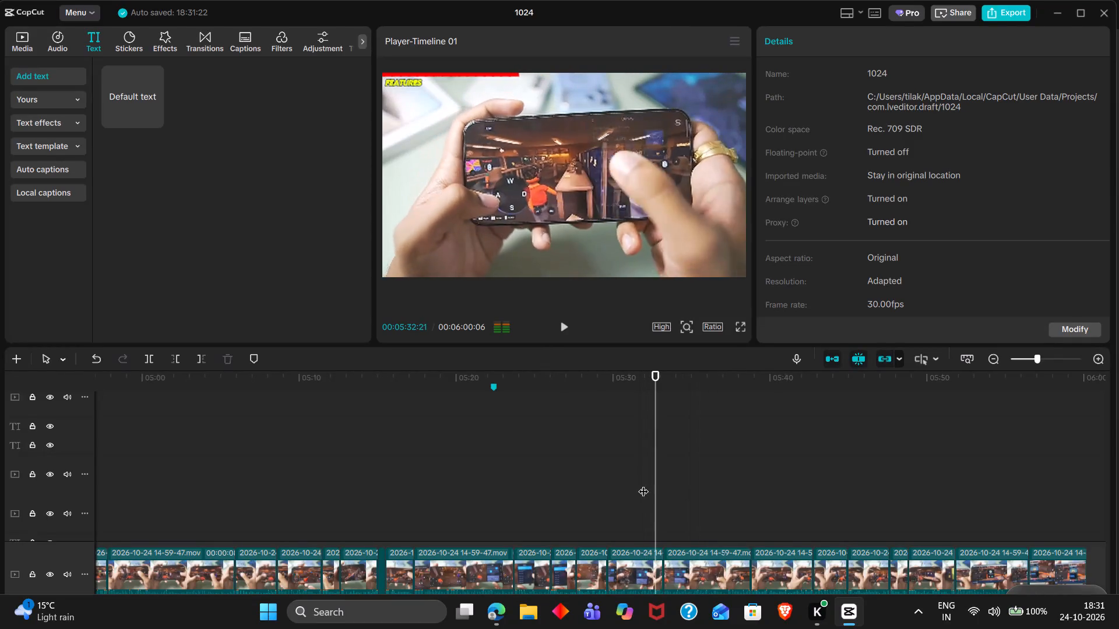
{"action": "scroll", "coordinate": [643, 484], "scroll_direction": "down", "scroll_amount": 2}
{"action": "key", "text": "space"}
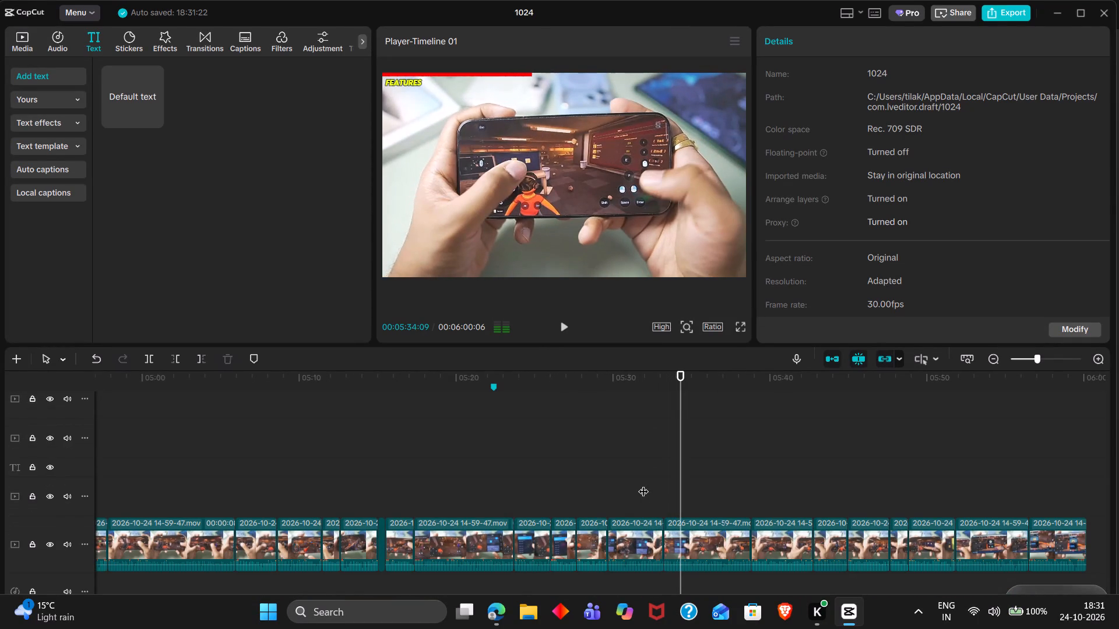
{"action": "left_click", "coordinate": [654, 490]}
{"action": "left_click_drag", "start_coordinate": [654, 490], "coordinate": [664, 495]}
{"action": "scroll", "coordinate": [664, 495], "scroll_direction": "up", "scroll_amount": 3}
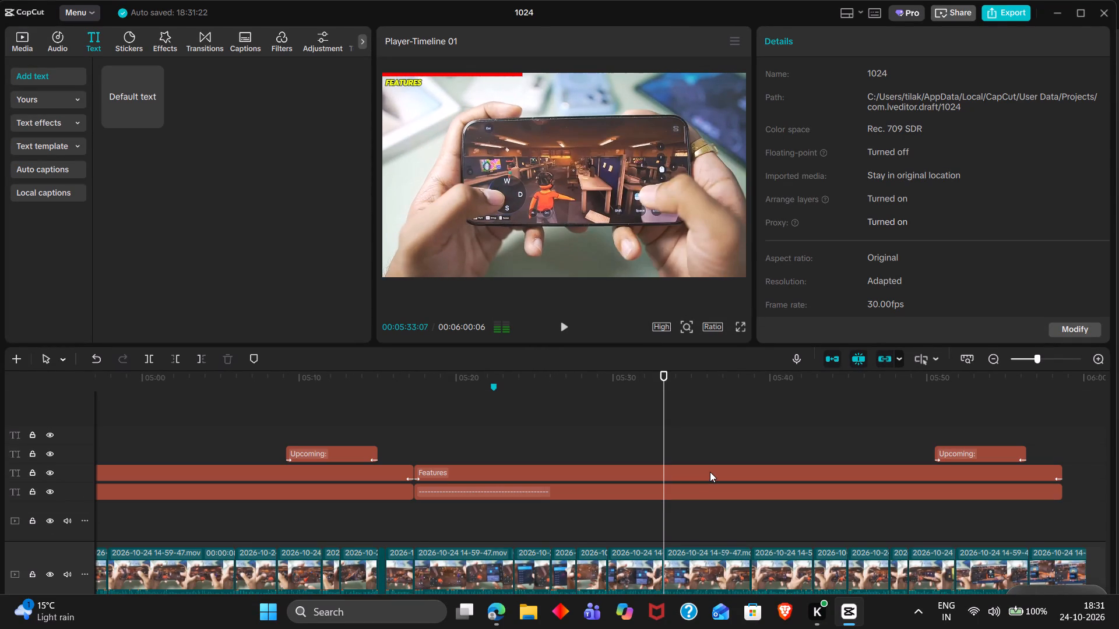
{"action": "left_click", "coordinate": [710, 472]}
{"action": "key", "text": "w"}
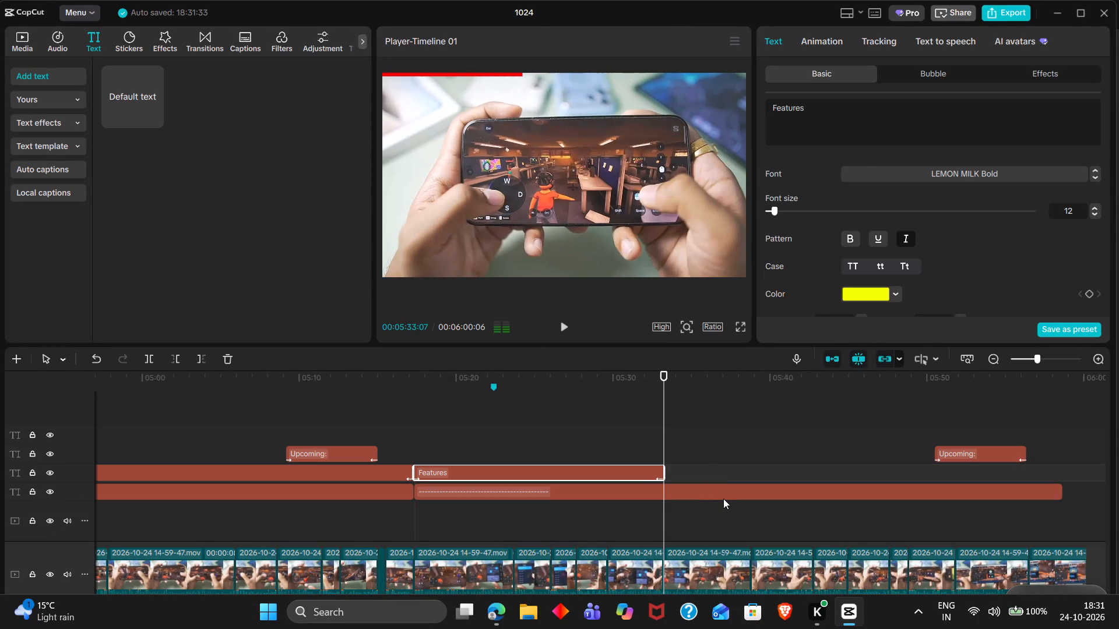
Move the Features dashed line's end keyframe to 05:33:07 and trim the clip to end there.
{"action": "left_click", "coordinate": [723, 499]}
{"action": "left_click_drag", "start_coordinate": [1060, 494], "coordinate": [913, 470]}
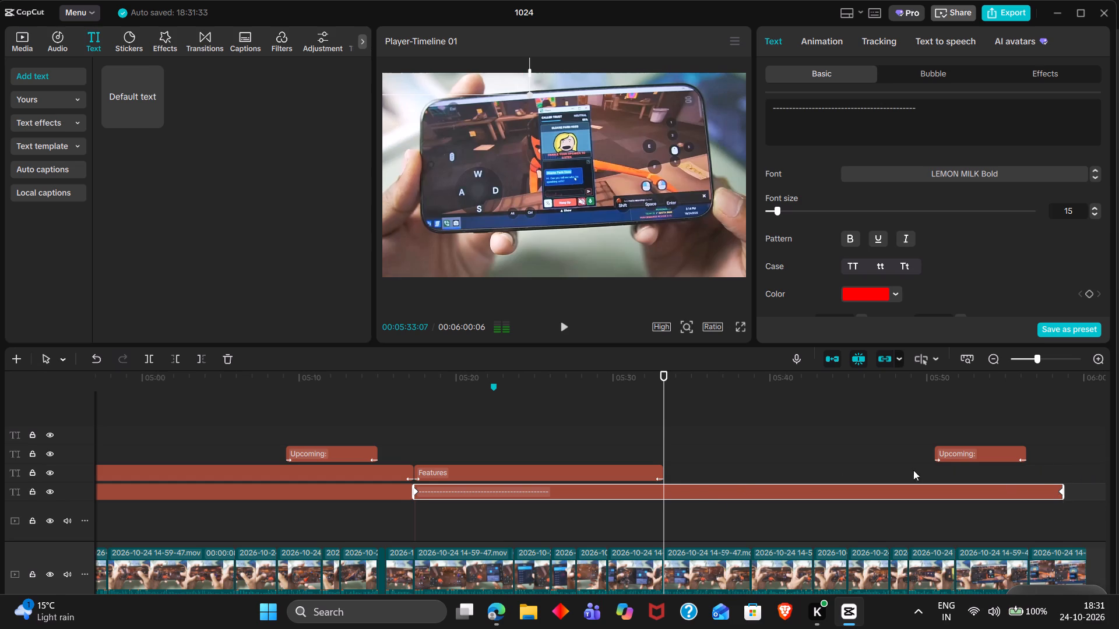
{"action": "left_click_drag", "start_coordinate": [913, 470], "coordinate": [663, 488]}
{"action": "left_click", "coordinate": [663, 488]}
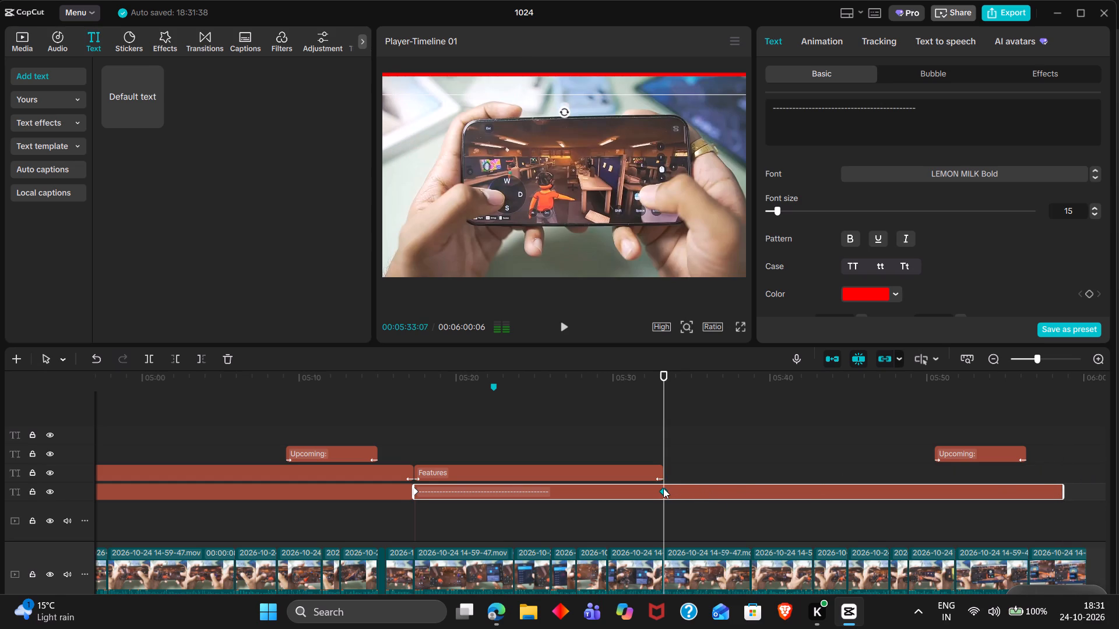
{"action": "key", "text": "w"}
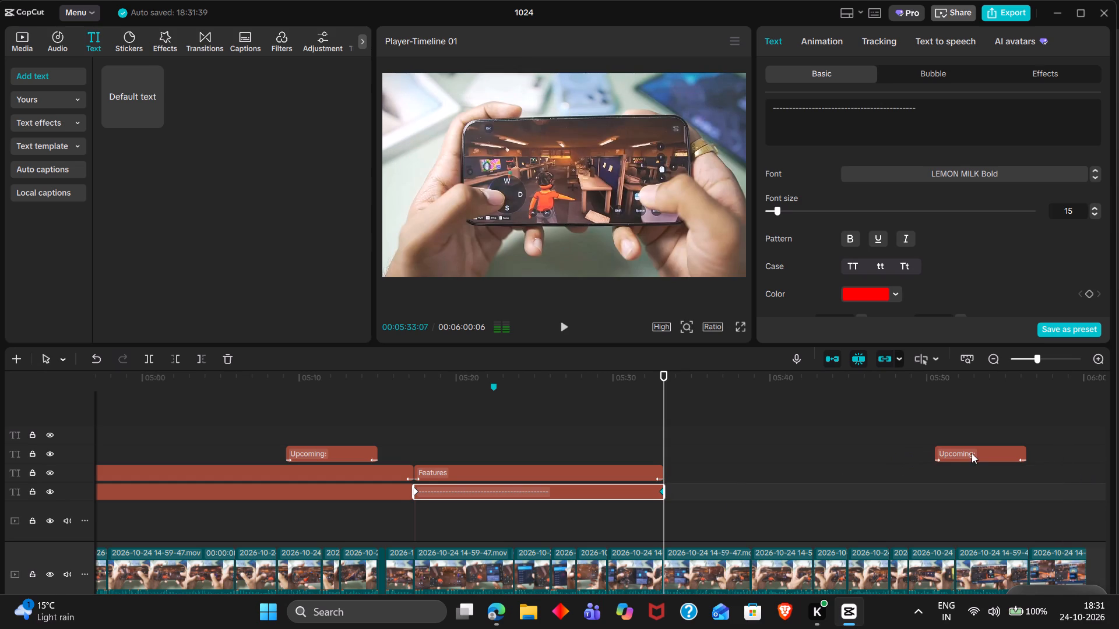
Move the spare "Upcoming: Features" teaser after 05:50 to just before the Features section's end and shorten it to about 5 seconds.
{"action": "left_click_drag", "start_coordinate": [972, 453], "coordinate": [599, 461]}
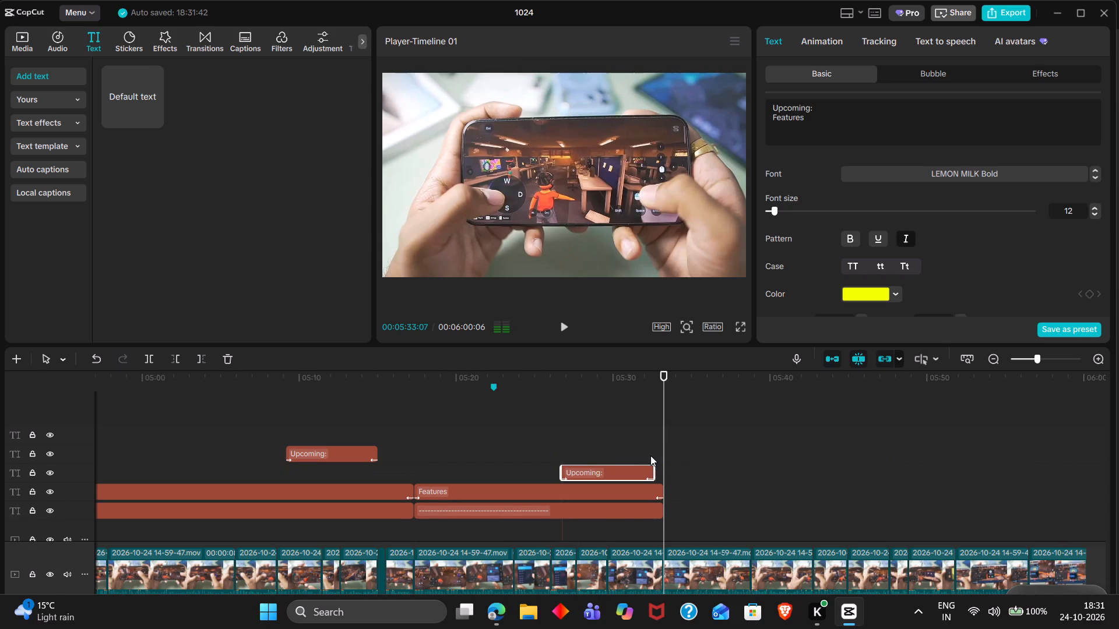
{"action": "left_click_drag", "start_coordinate": [652, 472], "coordinate": [635, 471]}
{"action": "left_click_drag", "start_coordinate": [591, 472], "coordinate": [608, 473]}
Change the second line of the teaser near the Features section's end to "Conclusion".
{"action": "double_click", "coordinate": [790, 118]}
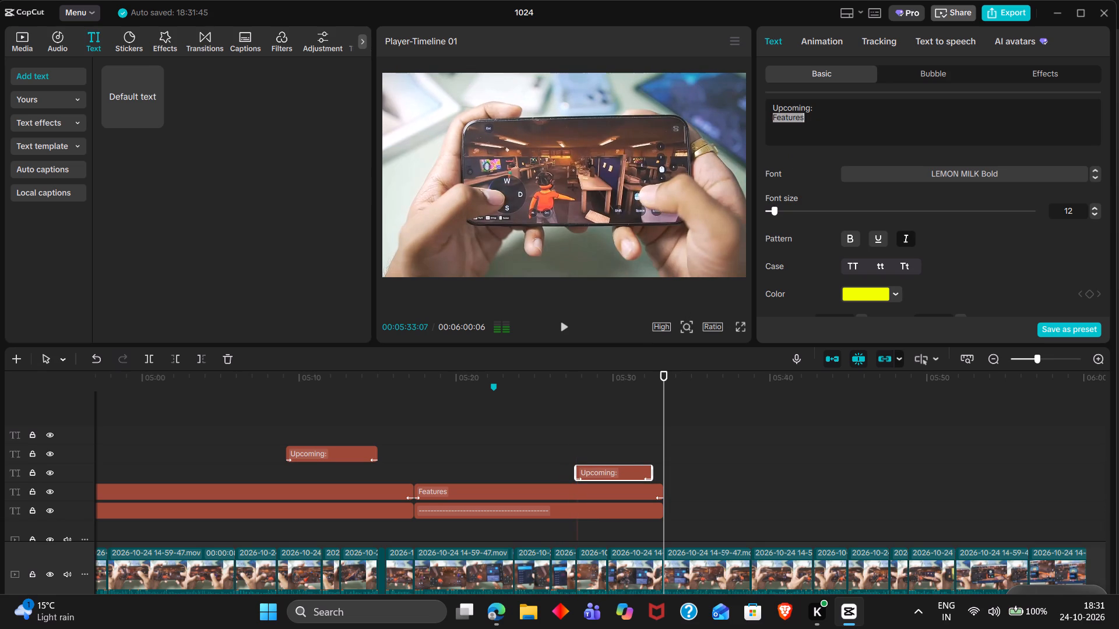
{"action": "type", "text": "Cocn"}
{"action": "key", "text": "BackSpace"}
{"action": "key", "text": "BackSpace"}
{"action": "type", "text": "ncl"}
{"action": "type", "text": "usion"}
Duplicate the "Features", dashed-line and "Upcoming: Conclusion" clips as a group, placing the copies from 05:33:07.
{"action": "left_click_drag", "start_coordinate": [726, 520], "coordinate": [639, 481]}
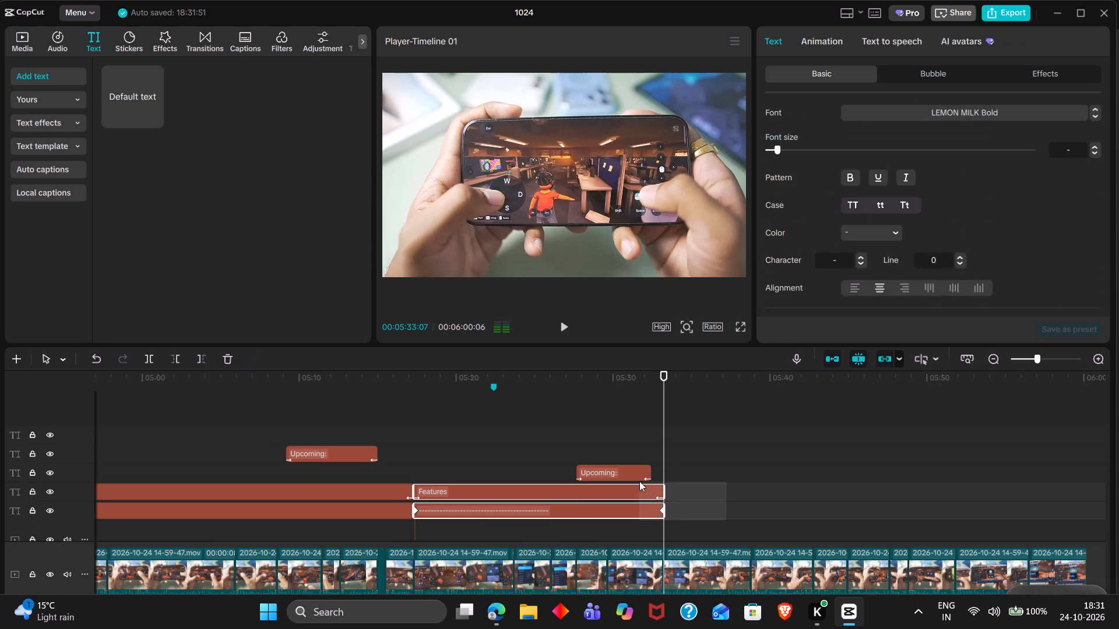
{"action": "left_click_drag", "start_coordinate": [639, 481], "coordinate": [638, 473]}
{"action": "key", "text": "ctrl+c"}
{"action": "left_click", "coordinate": [659, 467]}
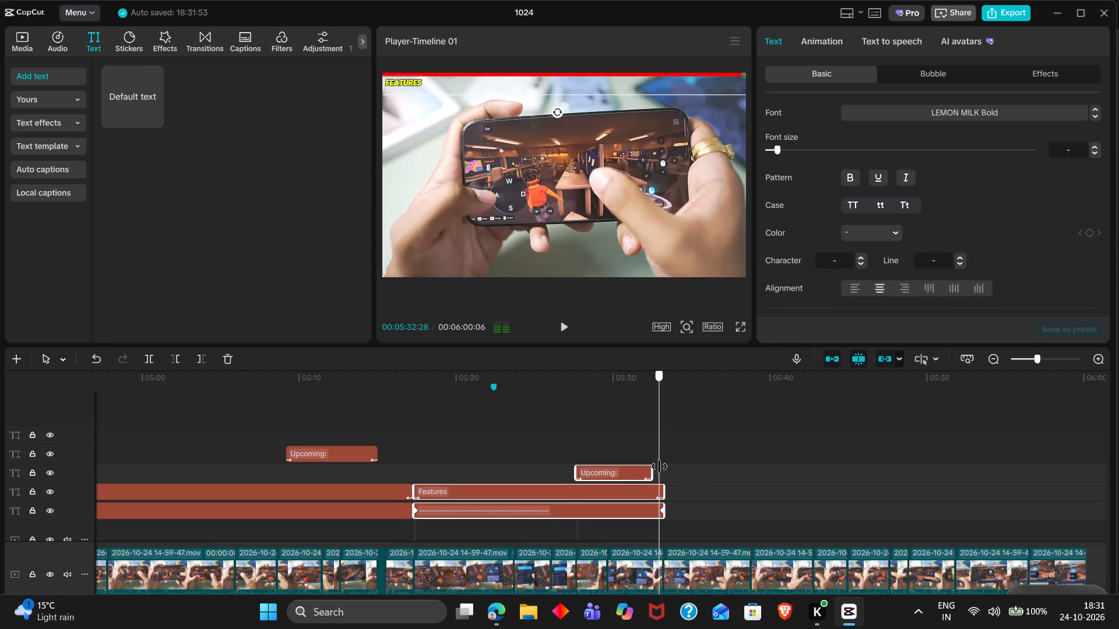
{"action": "left_click", "coordinate": [659, 467]}
{"action": "key", "text": "ctrl+v"}
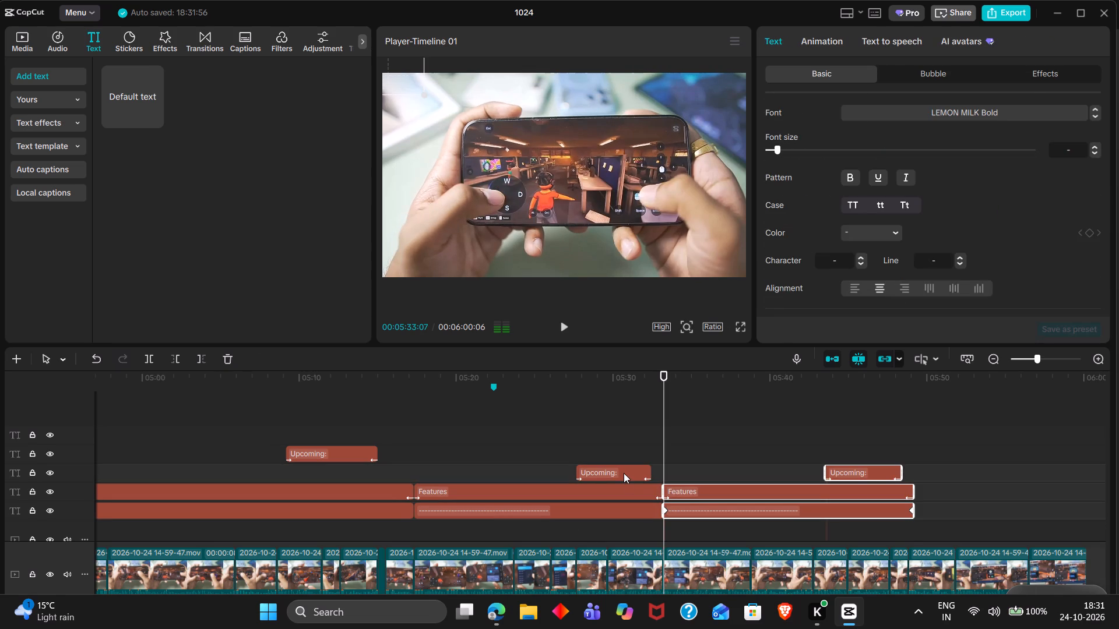
Shift the original "Upcoming: Conclusion" teaser slightly inward from the frame's right edge by setting its X position to about 1638.
{"action": "left_click", "coordinate": [624, 473]}
{"action": "double_click", "coordinate": [635, 376]}
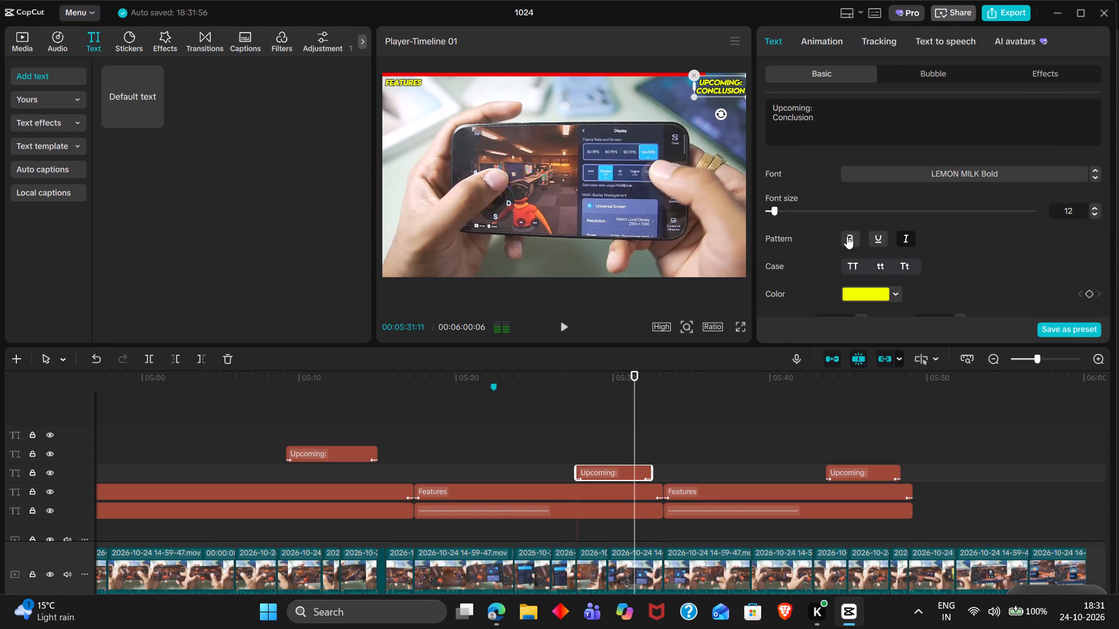
{"action": "scroll", "coordinate": [847, 236], "scroll_direction": "down", "scroll_amount": 2}
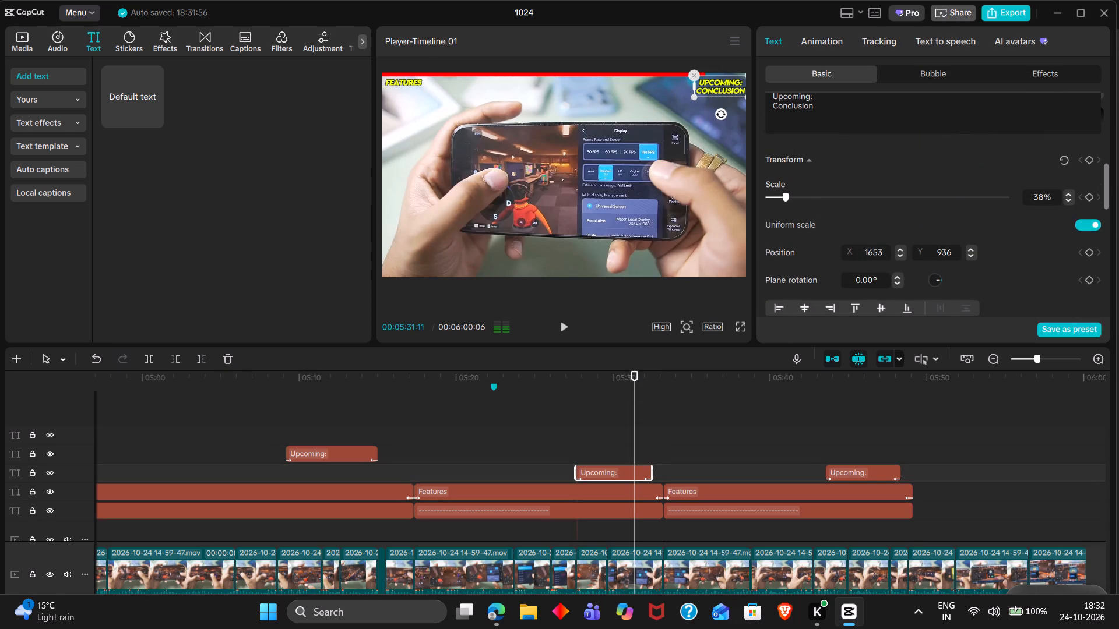
{"action": "left_click", "coordinate": [871, 257]}
{"action": "key", "text": "Down"}
{"action": "key", "text": "Down"}
{"action": "key", "text": "Down"}
{"action": "key", "text": "Down"}
{"action": "key", "text": "Down"}
{"action": "key", "text": "Down"}
{"action": "key", "text": "Down"}
{"action": "key", "text": "Down"}
{"action": "key", "text": "Down"}
{"action": "key", "text": "Down"}
{"action": "key", "text": "Down"}
{"action": "key", "text": "Down"}
{"action": "key", "text": "Down"}
{"action": "key", "text": "Down"}
{"action": "key", "text": "Down"}
{"action": "key", "text": "Down"}
{"action": "key", "text": "Down"}
{"action": "key", "text": "Down"}
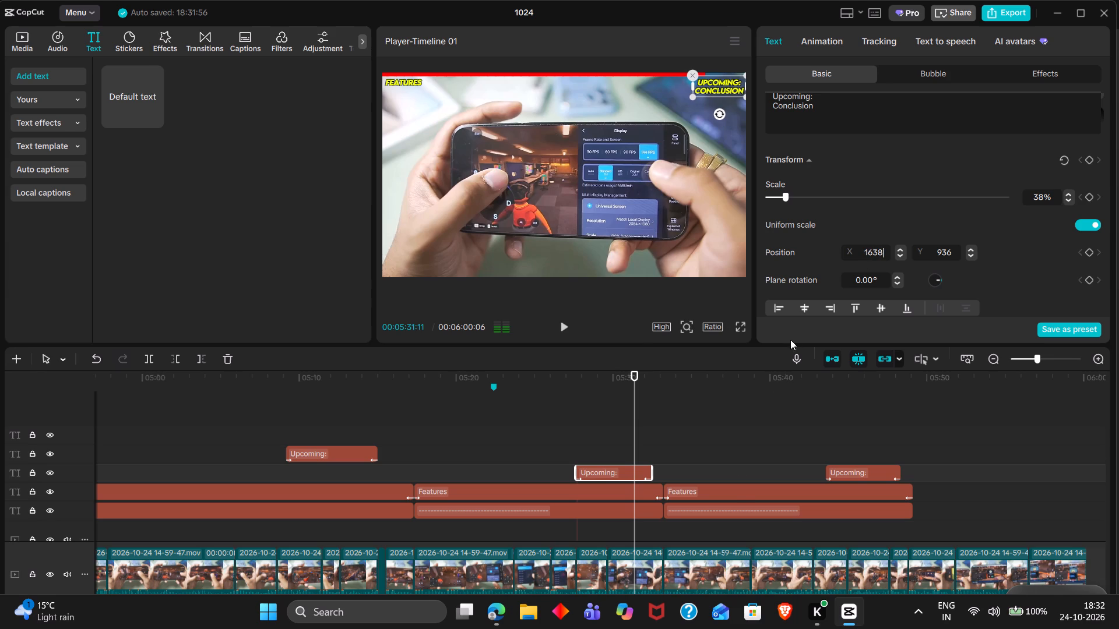
Change the duplicated "Features" label starting at 05:33:07 to "Conclusion".
{"action": "left_click", "coordinate": [723, 499]}
{"action": "left_click", "coordinate": [723, 380]}
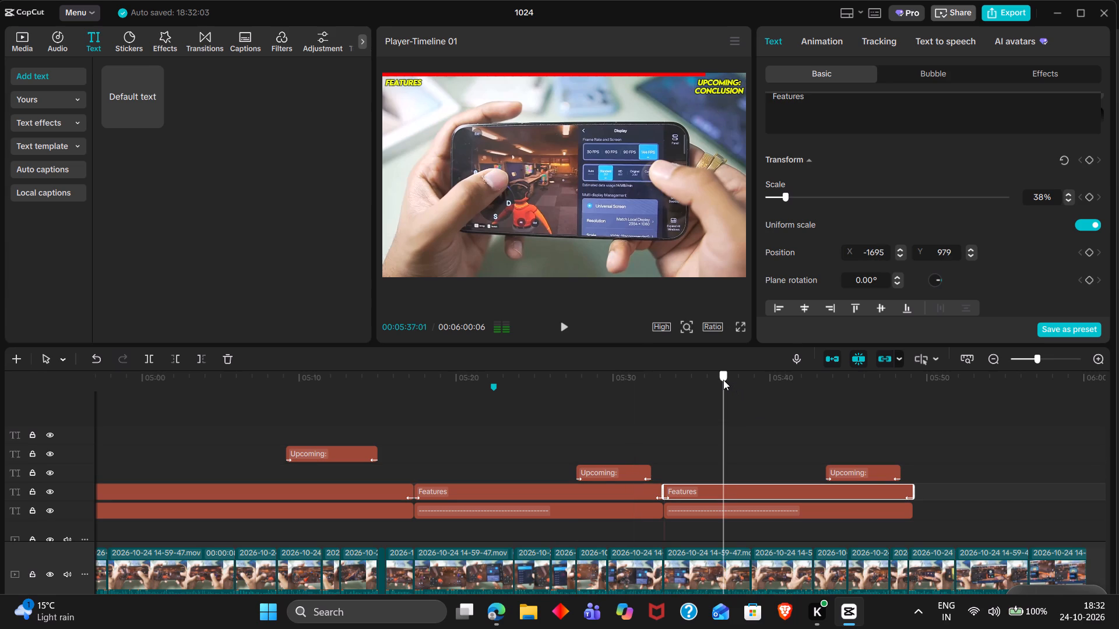
{"action": "double_click", "coordinate": [832, 104]}
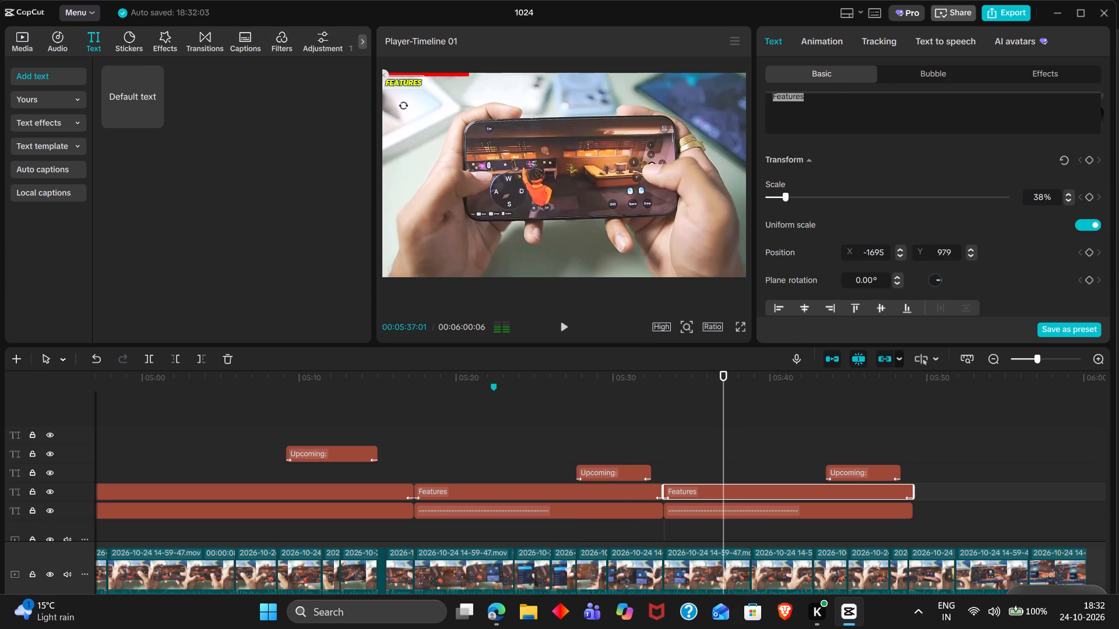
{"action": "type", "text": "Conclisoo"}
{"action": "key", "text": "BackSpace"}
{"action": "key", "text": "BackSpace"}
{"action": "key", "text": "BackSpace"}
{"action": "key", "text": "BackSpace"}
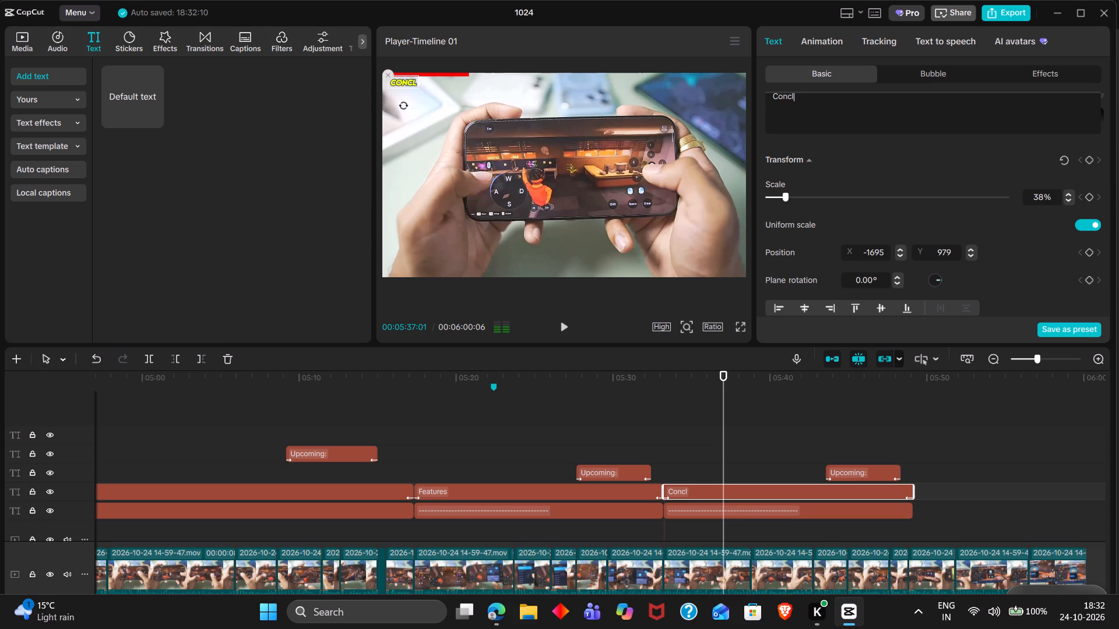
{"action": "type", "text": "usion"}
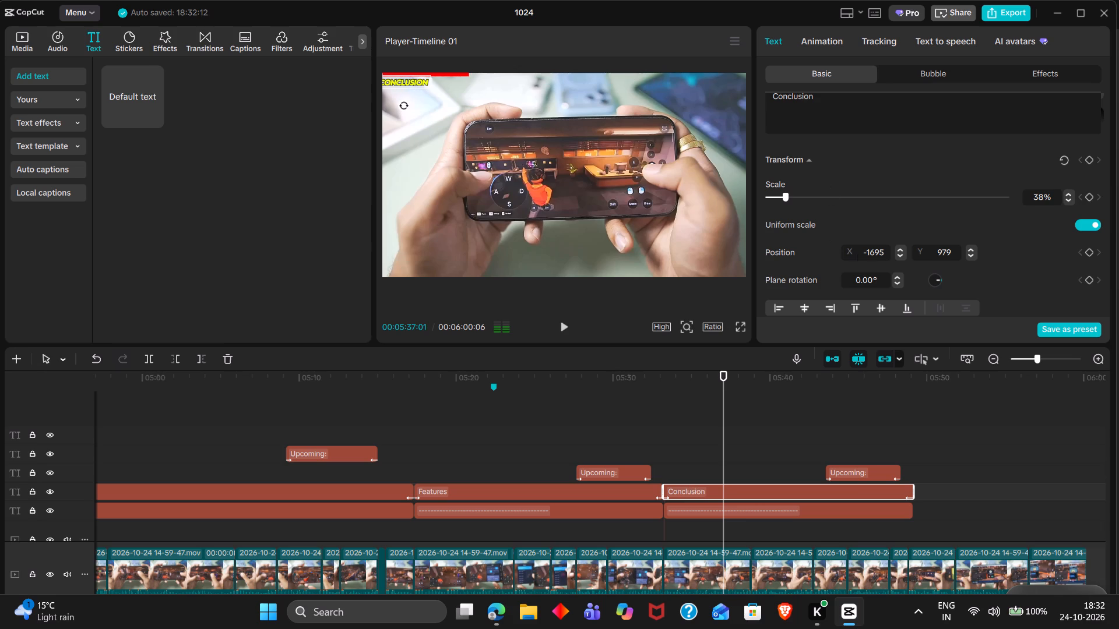
Shift the "Conclusion" label inward from the frame's left edge by setting its X position to -1627.
{"action": "left_click", "coordinate": [872, 255]}
{"action": "key", "text": "Up"}
{"action": "key", "text": "Up"}
{"action": "key", "text": "Up"}
{"action": "key", "text": "Up"}
{"action": "key", "text": "Up"}
{"action": "key", "text": "Up"}
{"action": "key", "text": "Up"}
{"action": "key", "text": "Up"}
{"action": "key", "text": "Up"}
{"action": "key", "text": "Up"}
{"action": "key", "text": "Up"}
{"action": "key", "text": "Up"}
{"action": "key", "text": "Up"}
{"action": "key", "text": "Up"}
{"action": "key", "text": "Up"}
{"action": "key", "text": "Up"}
{"action": "key", "text": "Up"}
{"action": "key", "text": "Up"}
{"action": "key", "text": "Up"}
{"action": "key", "text": "Up"}
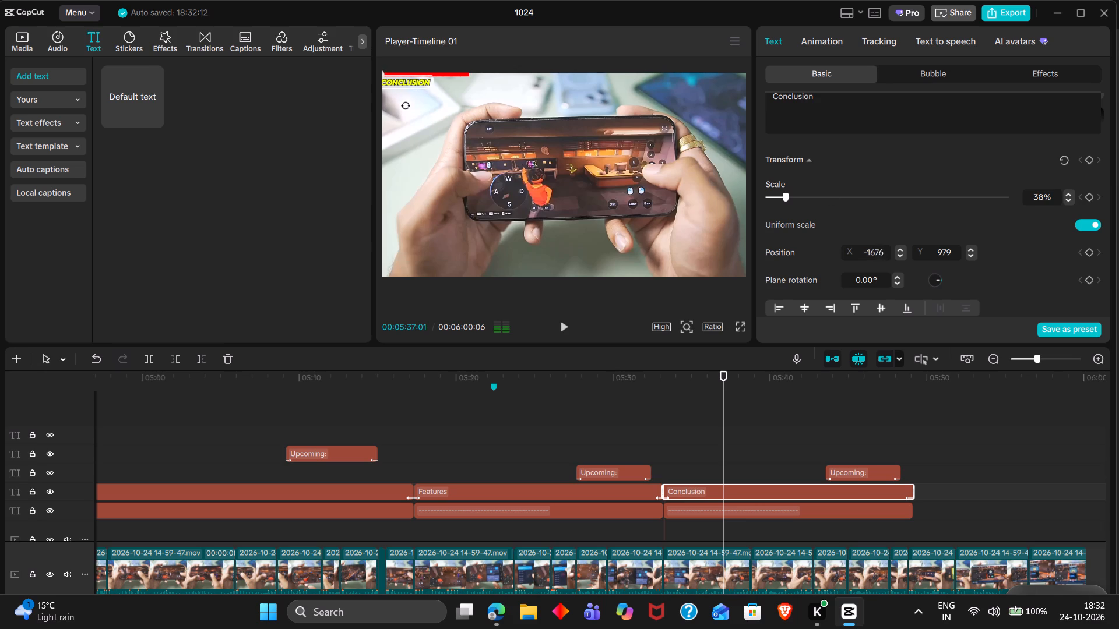
{"action": "key", "text": "Up"}
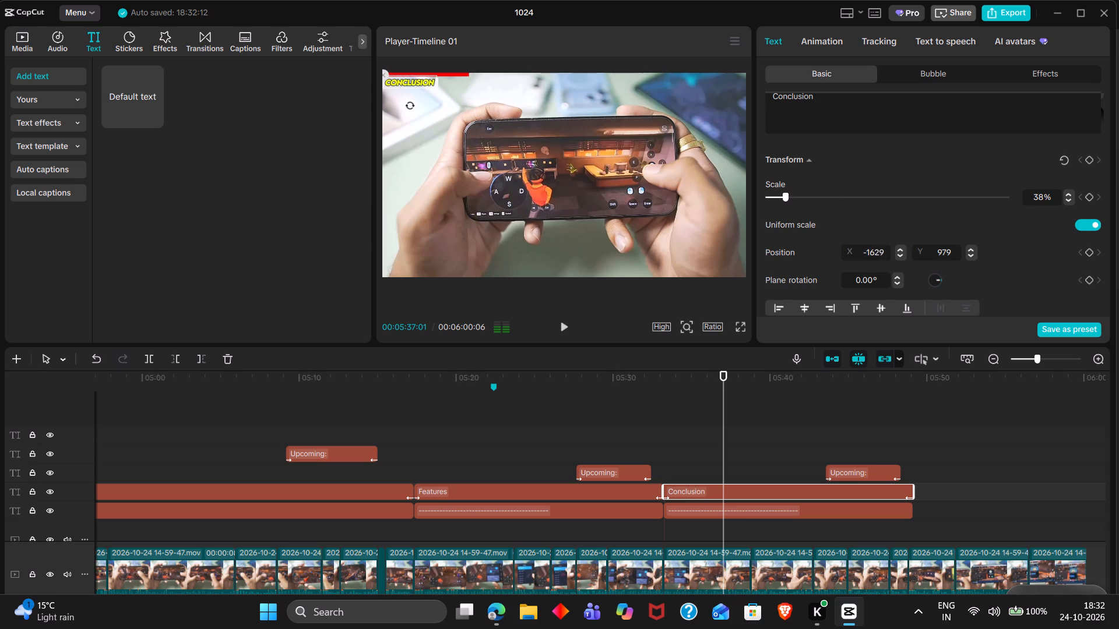
{"action": "key", "text": "Up"}
{"action": "key", "text": "Up"}
Extend the "Conclusion" label to the end of the video at 06:00:06.
{"action": "scroll", "coordinate": [881, 504], "scroll_direction": "left", "scroll_amount": 1}
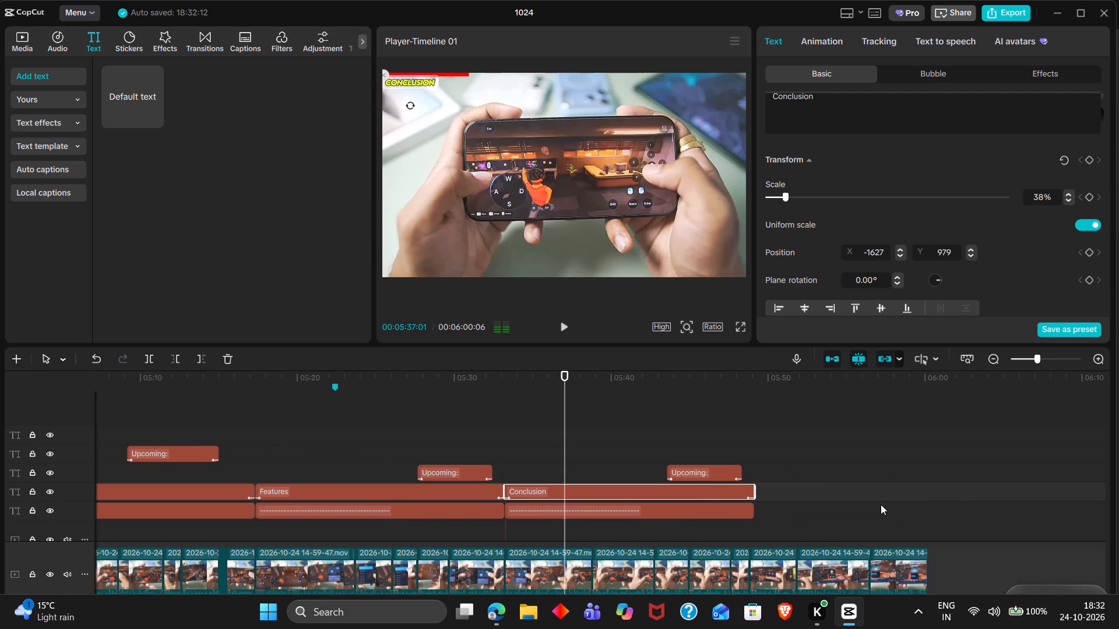
{"action": "left_click_drag", "start_coordinate": [756, 488], "coordinate": [928, 480]}
Extend the Conclusion dashed line to the video's end and move its end keyframe there as well.
{"action": "left_click", "coordinate": [745, 513]}
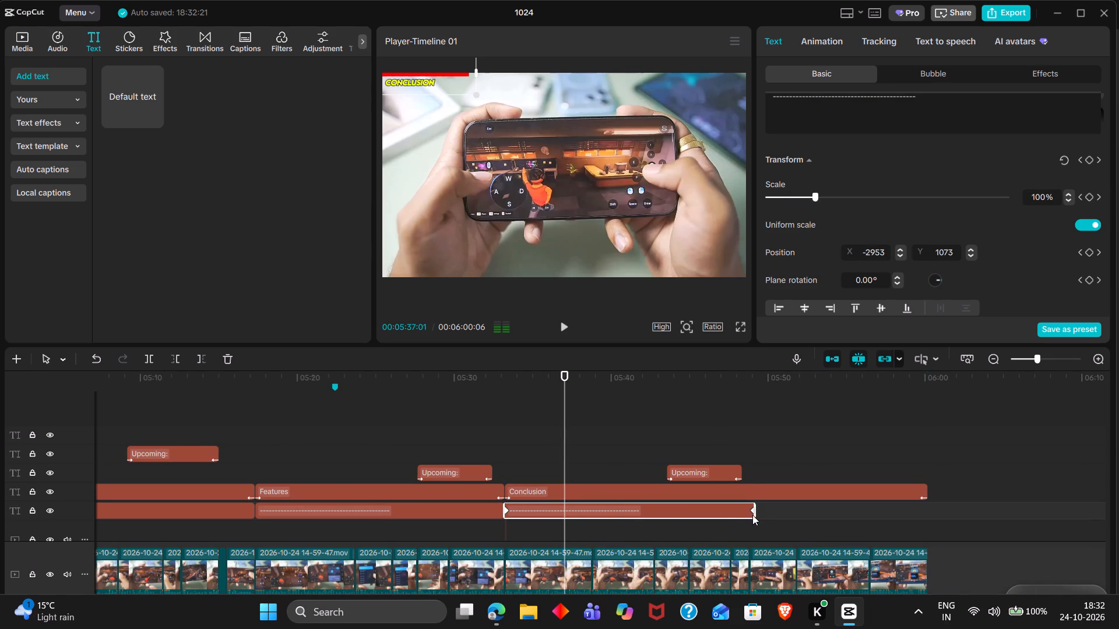
{"action": "left_click", "coordinate": [753, 515]}
{"action": "left_click", "coordinate": [754, 515]}
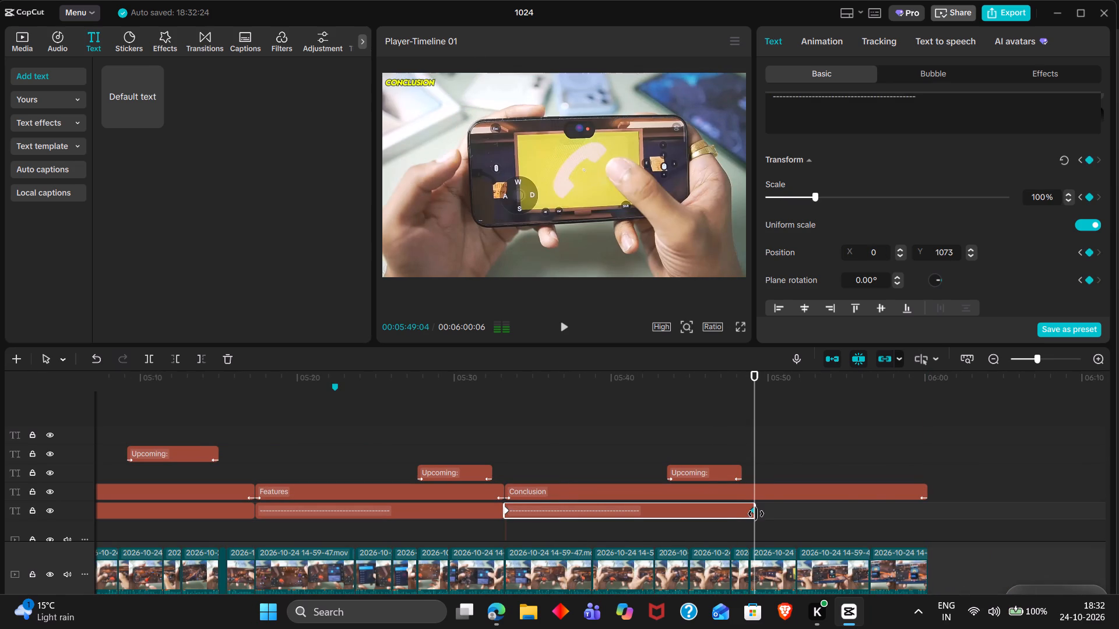
{"action": "left_click_drag", "start_coordinate": [756, 514], "coordinate": [923, 518]}
{"action": "left_click_drag", "start_coordinate": [759, 509], "coordinate": [964, 498]}
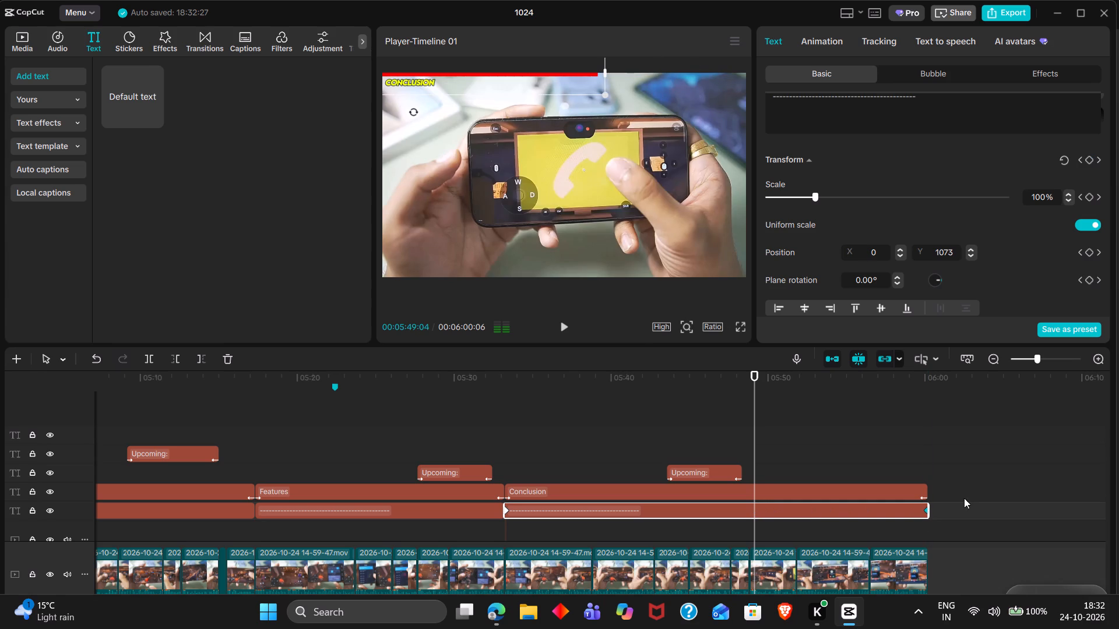
Delete the duplicated "Upcoming: Conclusion" teaser above the Conclusion section.
{"action": "left_click_drag", "start_coordinate": [679, 474], "coordinate": [827, 477]}
{"action": "key", "text": "BackSpace"}
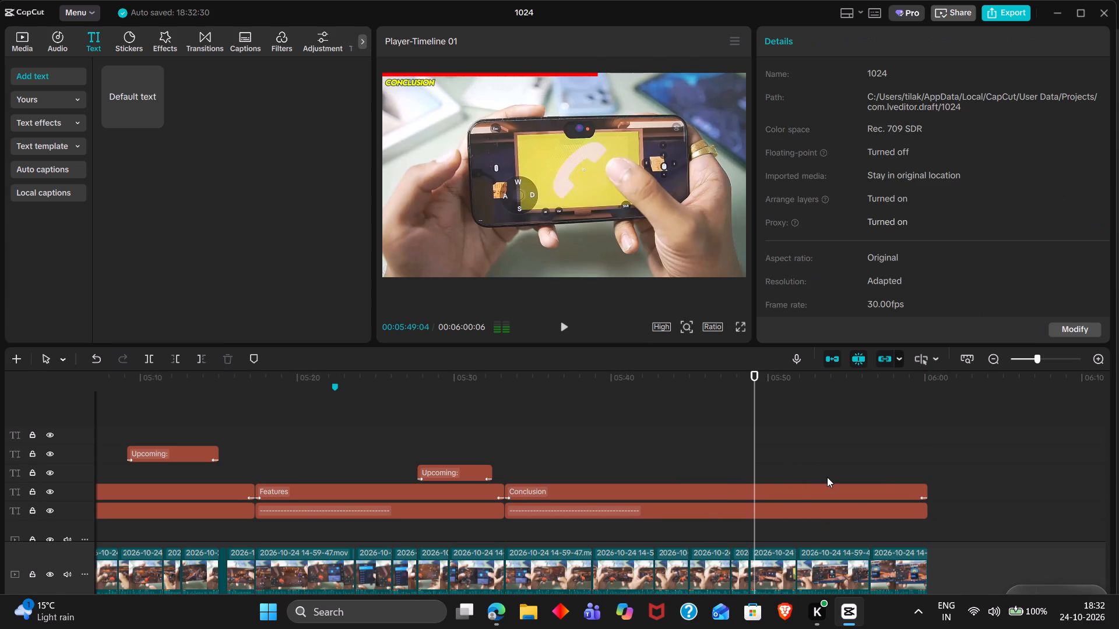
Play through parts of the Controls and Benefits sections and look over the chapter labels, progress lines and teasers along the timeline.
{"action": "scroll", "coordinate": [827, 477], "scroll_direction": "down", "scroll_amount": 2}
{"action": "scroll", "coordinate": [827, 477], "scroll_direction": "left", "scroll_amount": 1}
{"action": "key", "text": "space"}
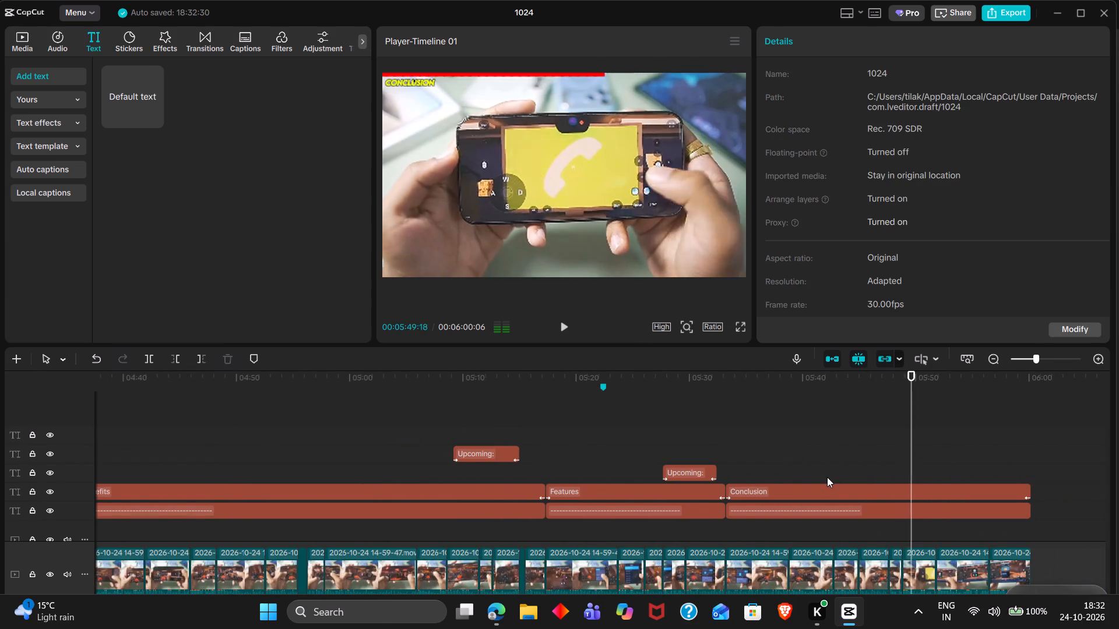
{"action": "scroll", "coordinate": [827, 477], "scroll_direction": "down", "scroll_amount": 2, "text": "ctrl"}
{"action": "left_click", "coordinate": [412, 435]}
{"action": "left_click_drag", "start_coordinate": [412, 435], "coordinate": [269, 412]}
{"action": "key", "text": "space"}
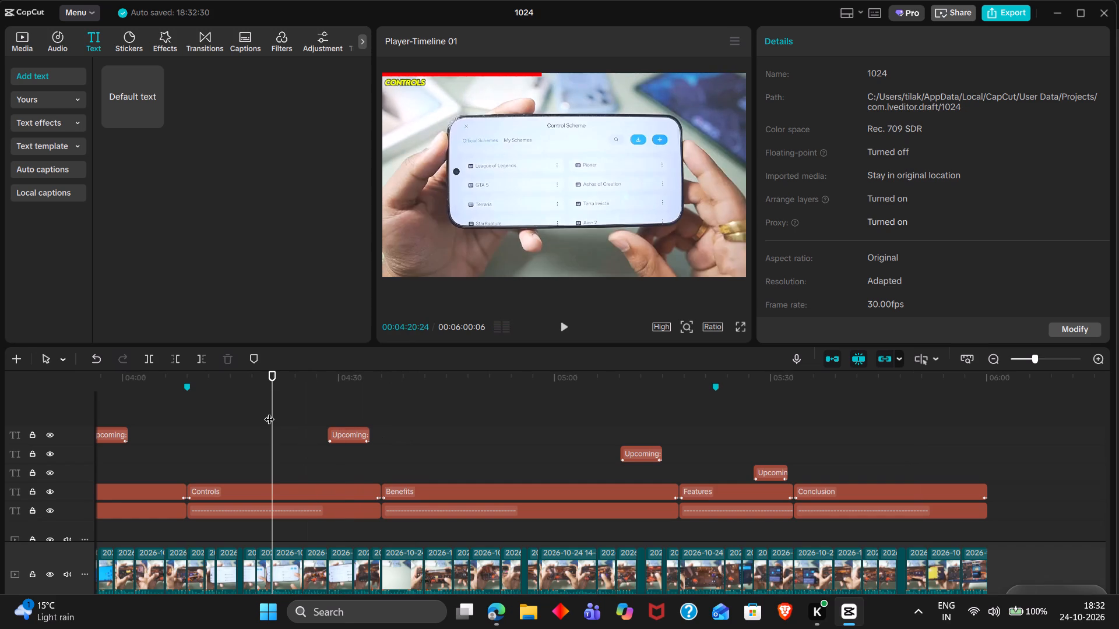
{"action": "key", "text": "space"}
{"action": "double_click", "coordinate": [344, 431]}
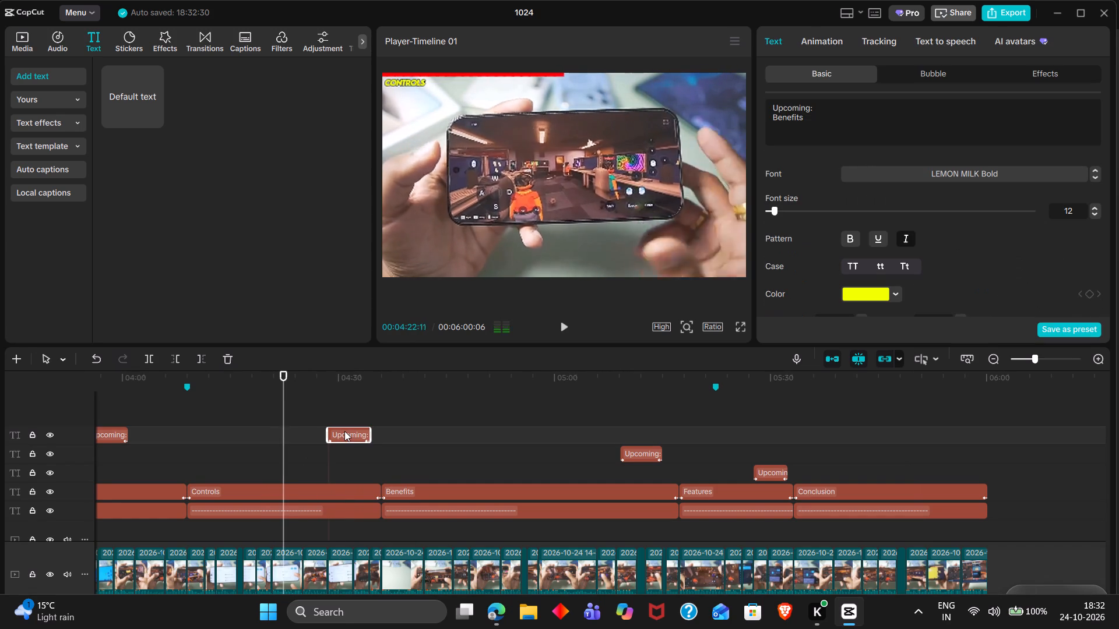
{"action": "scroll", "coordinate": [365, 464], "scroll_direction": "up", "scroll_amount": 2, "text": "ctrl"}
{"action": "scroll", "coordinate": [365, 464], "scroll_direction": "down", "scroll_amount": 2, "text": "ctrl"}
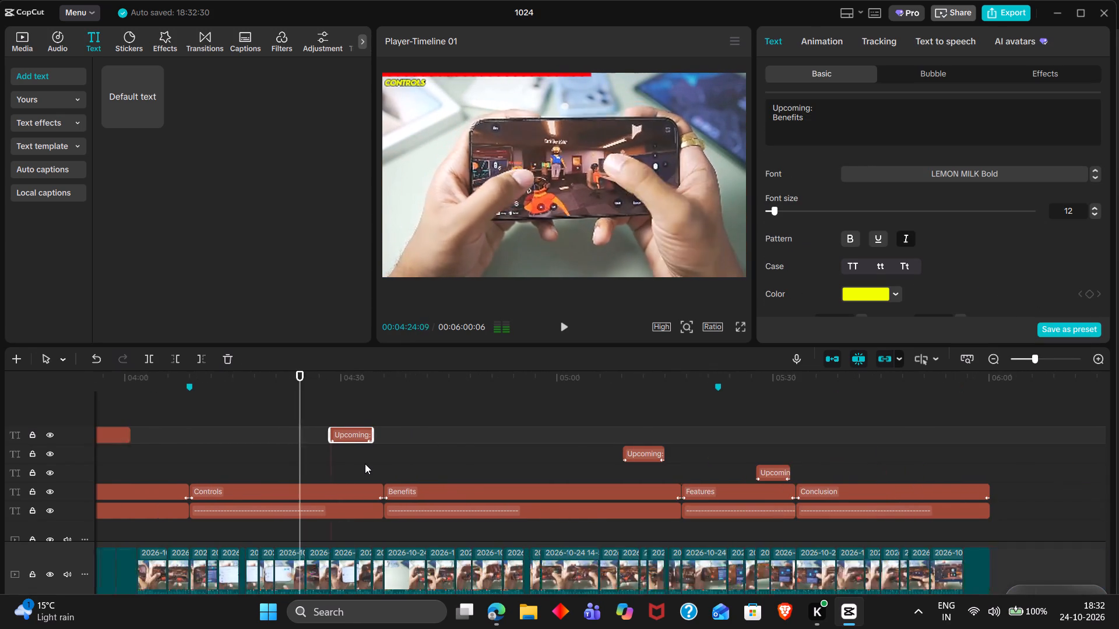
{"action": "scroll", "coordinate": [365, 464], "scroll_direction": "down", "scroll_amount": 3, "text": "ctrl"}
{"action": "scroll", "coordinate": [365, 464], "scroll_direction": "down", "scroll_amount": 1}
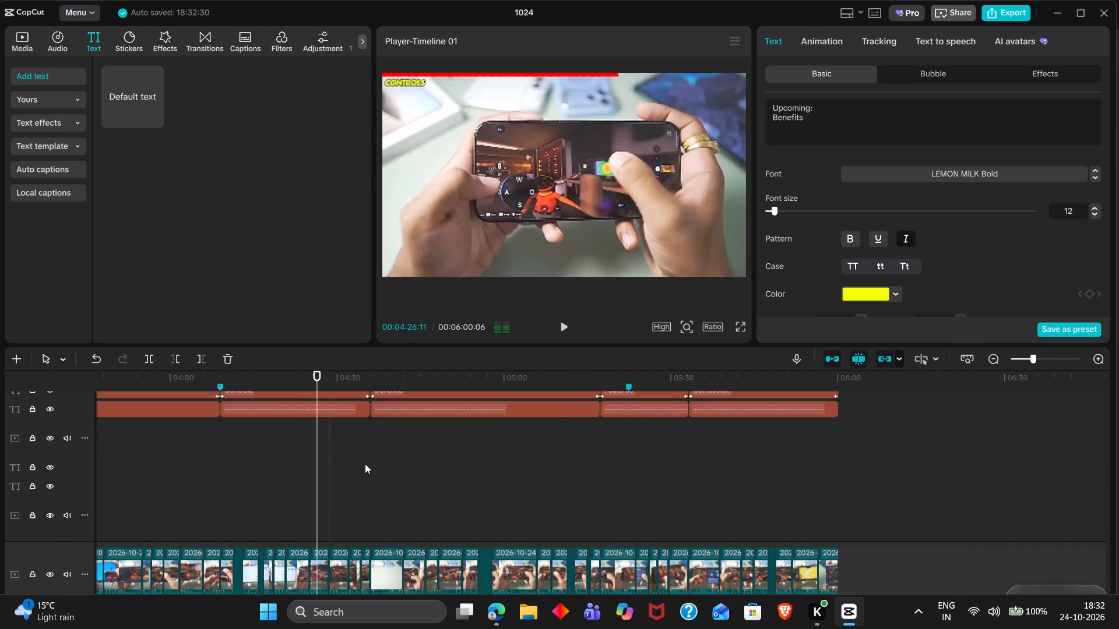
{"action": "scroll", "coordinate": [365, 464], "scroll_direction": "down", "scroll_amount": 5}
{"action": "scroll", "coordinate": [365, 464], "scroll_direction": "down", "scroll_amount": 5, "text": "ctrl"}
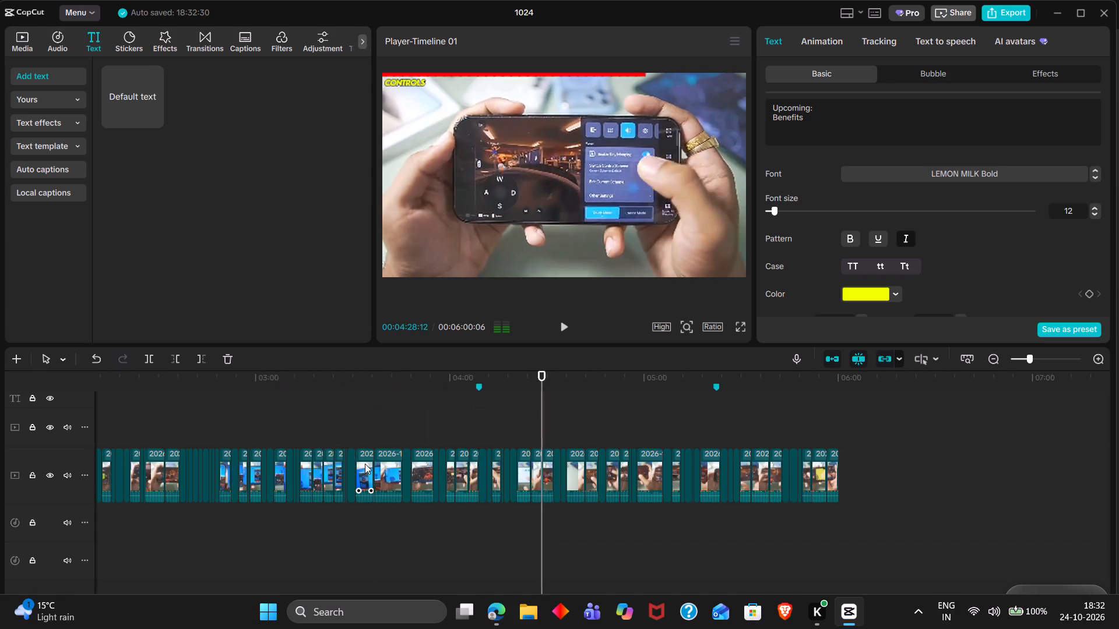
{"action": "scroll", "coordinate": [365, 464], "scroll_direction": "right", "scroll_amount": 1}
{"action": "scroll", "coordinate": [365, 464], "scroll_direction": "left", "scroll_amount": 1}
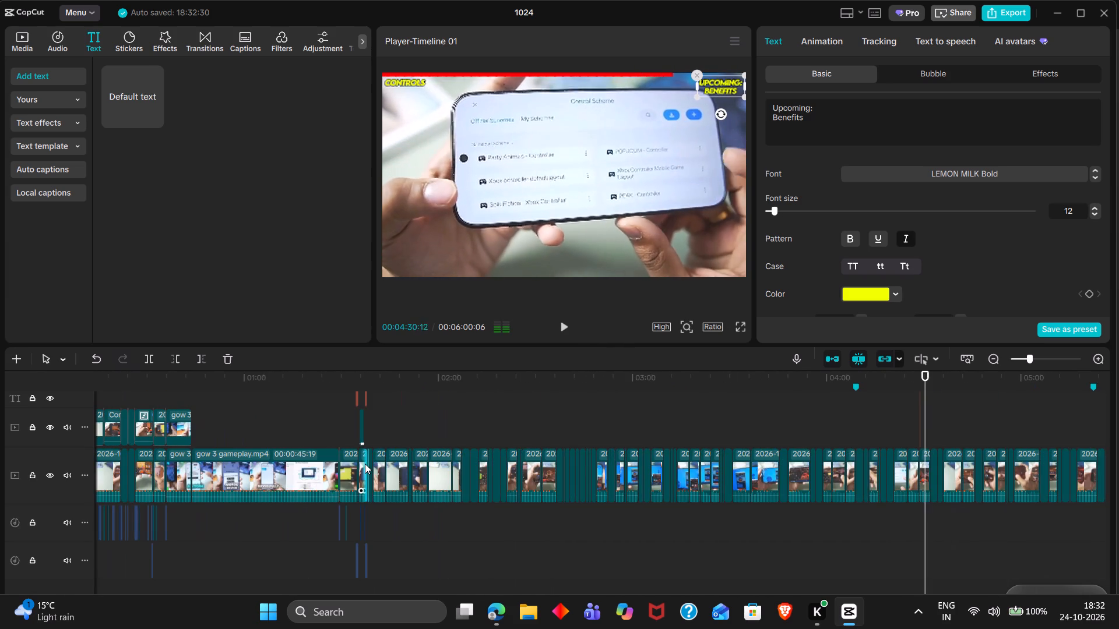
{"action": "scroll", "coordinate": [365, 464], "scroll_direction": "up", "scroll_amount": 1}
{"action": "scroll", "coordinate": [365, 464], "scroll_direction": "down", "scroll_amount": 3, "text": "ctrl"}
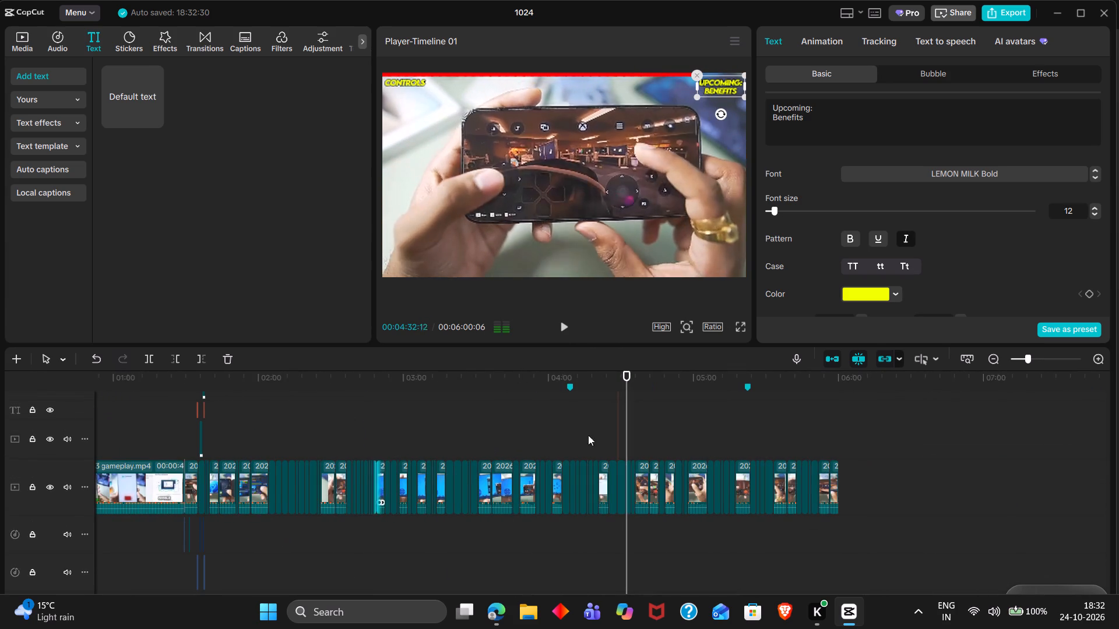
{"action": "scroll", "coordinate": [696, 452], "scroll_direction": "up", "scroll_amount": 5}
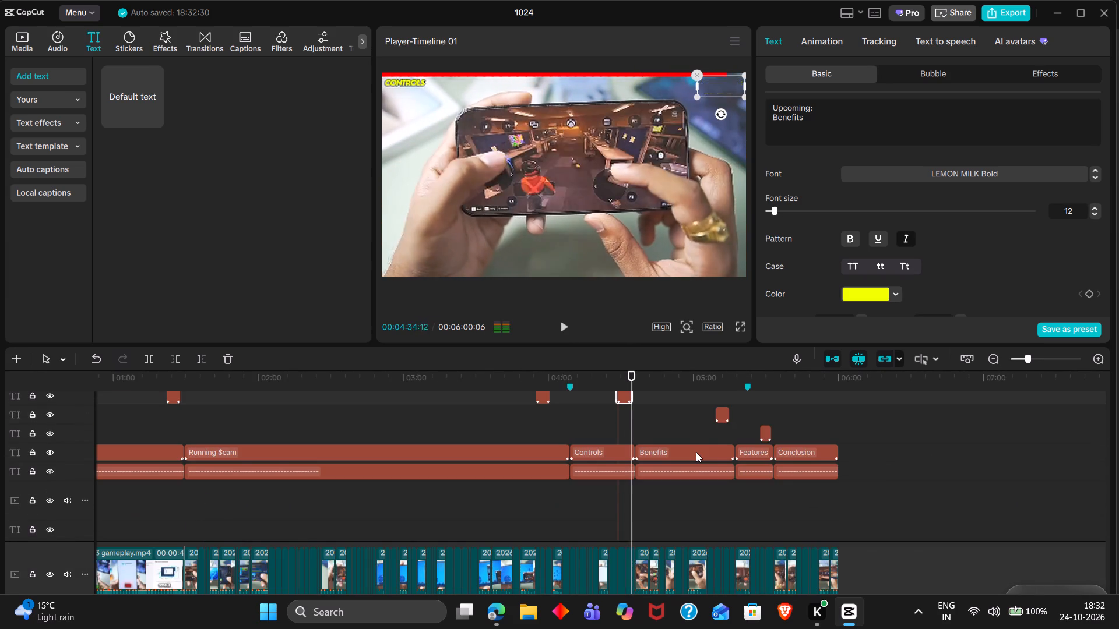
{"action": "scroll", "coordinate": [696, 452], "scroll_direction": "up", "scroll_amount": 3, "text": "ctrl"}
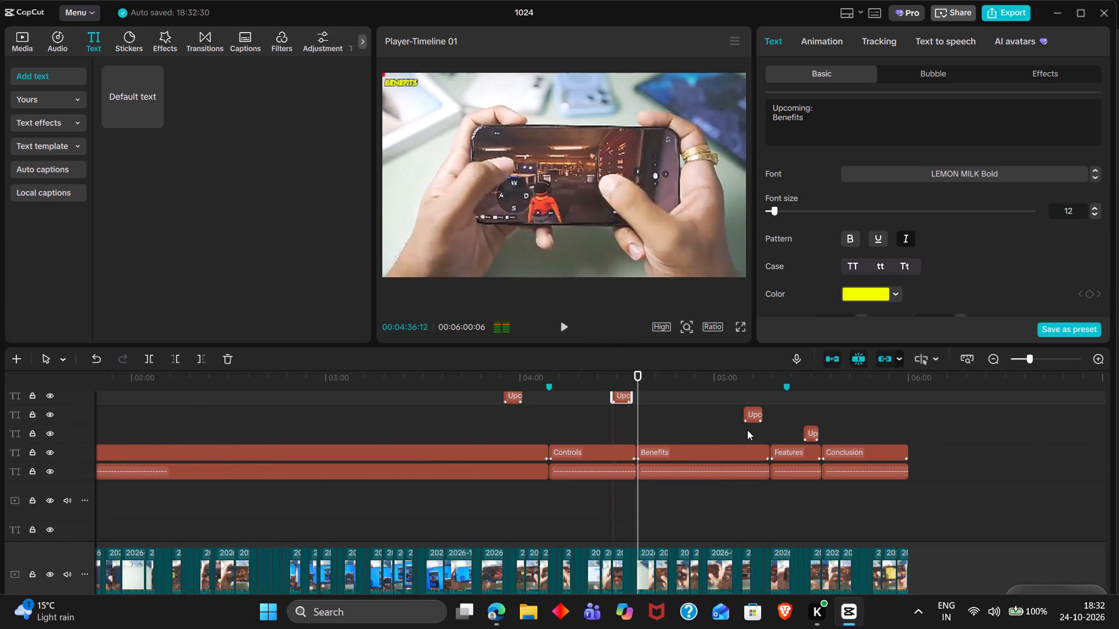
{"action": "double_click", "coordinate": [747, 430]}
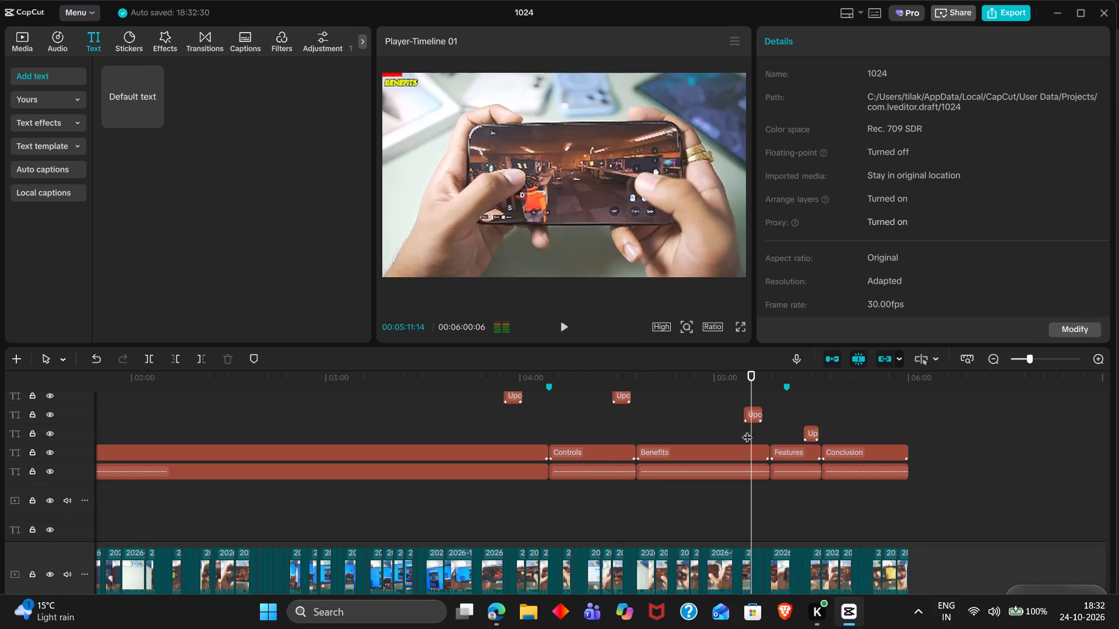
{"action": "scroll", "coordinate": [748, 430], "scroll_direction": "right", "scroll_amount": 4}
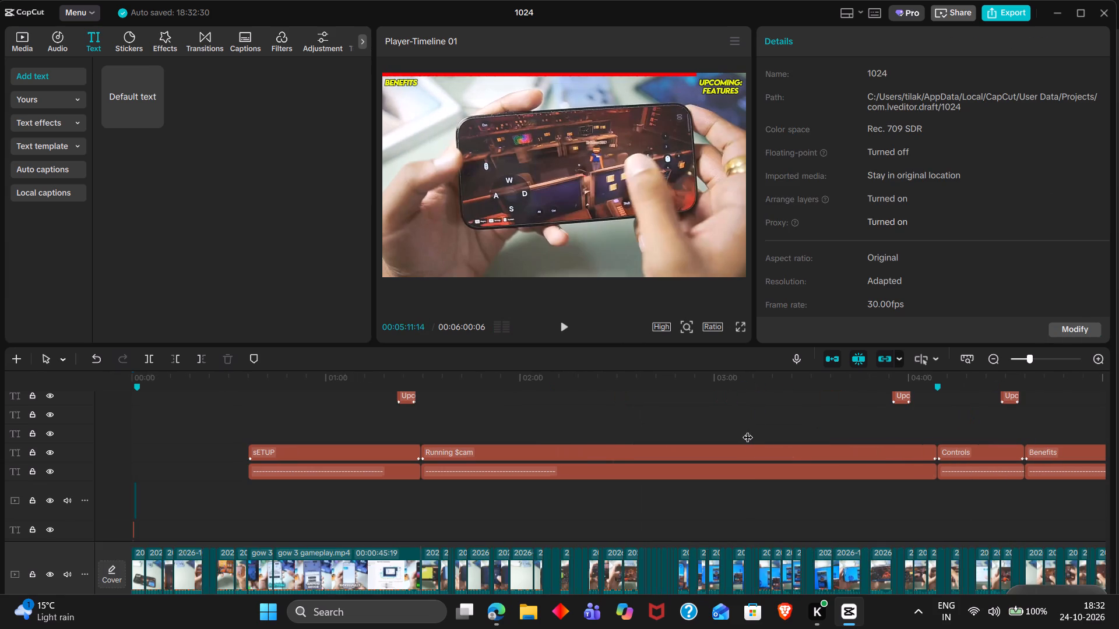
Look over the Features and Conclusion labels, the last teaser and the clips below them up to the end of the video.
{"action": "scroll", "coordinate": [748, 430], "scroll_direction": "right", "scroll_amount": 1}
{"action": "scroll", "coordinate": [228, 503], "scroll_direction": "down", "scroll_amount": 4}
{"action": "scroll", "coordinate": [228, 503], "scroll_direction": "up", "scroll_amount": 4}
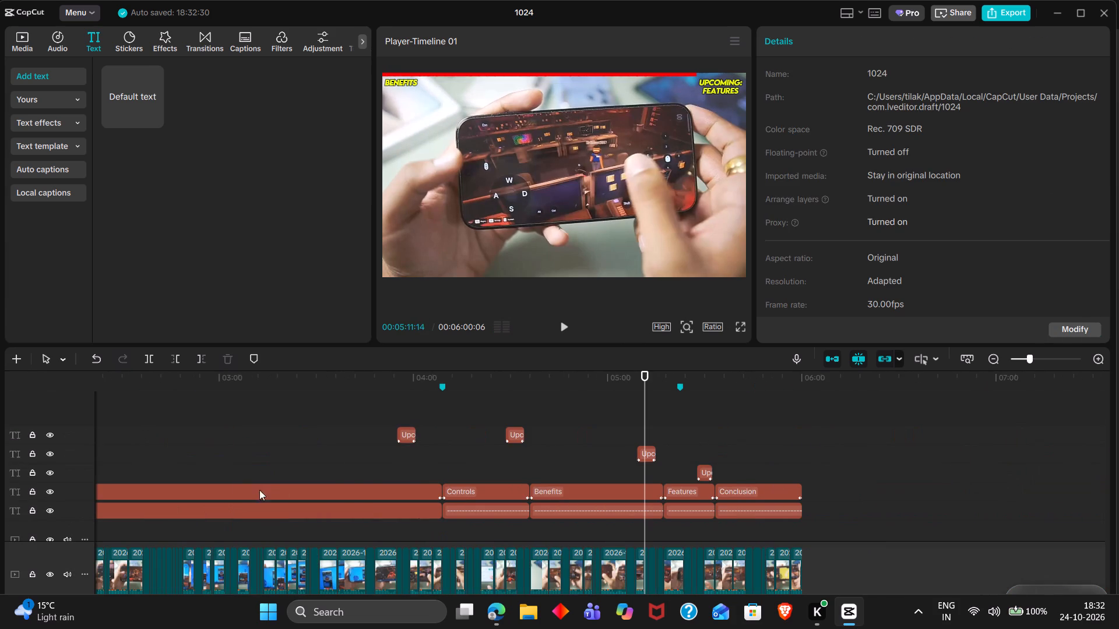
{"action": "double_click", "coordinate": [706, 460]}
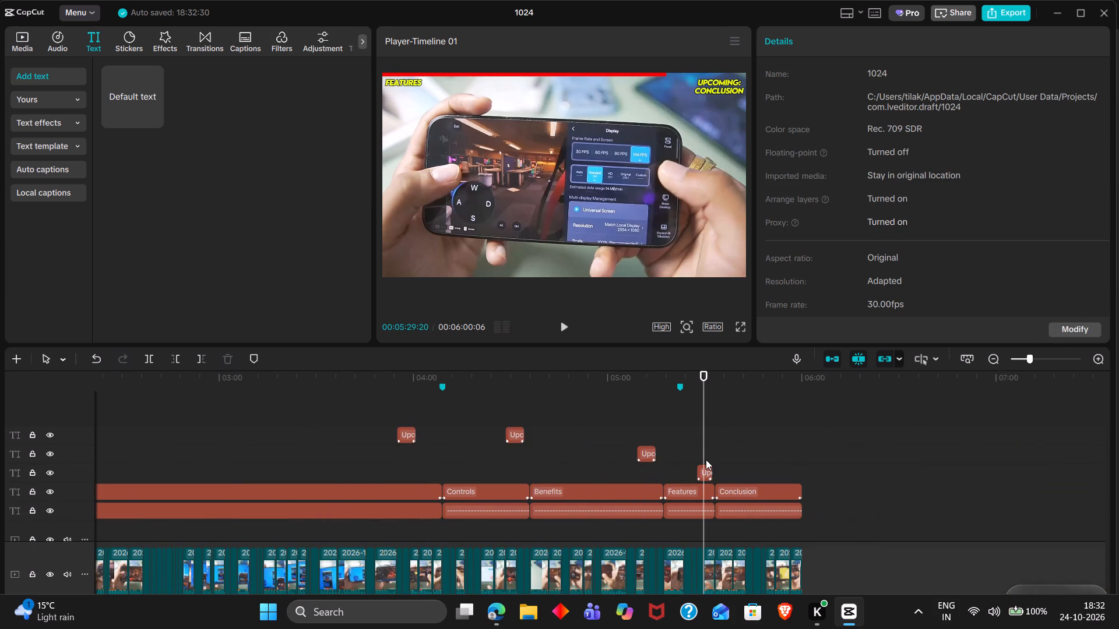
{"action": "scroll", "coordinate": [706, 460], "scroll_direction": "right", "scroll_amount": 7}
{"action": "scroll", "coordinate": [381, 473], "scroll_direction": "down", "scroll_amount": 3}
{"action": "scroll", "coordinate": [381, 473], "scroll_direction": "left", "scroll_amount": 2}
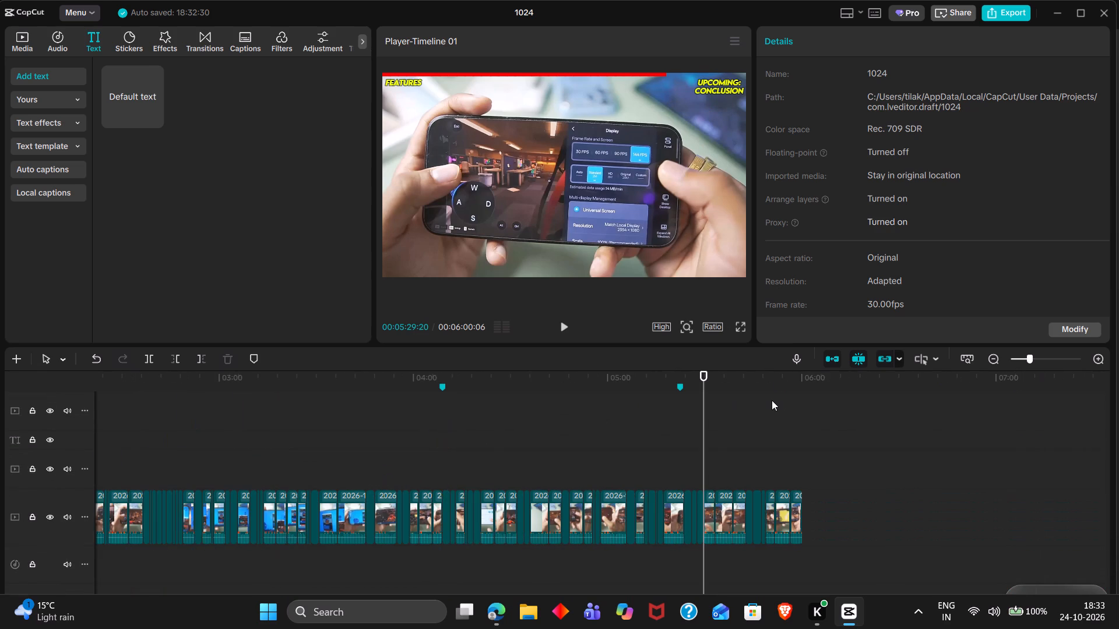
{"action": "left_click", "coordinate": [772, 400]}
{"action": "left_click_drag", "start_coordinate": [772, 400], "coordinate": [754, 400]}
{"action": "scroll", "coordinate": [754, 400], "scroll_direction": "right", "scroll_amount": 7}
{"action": "scroll", "coordinate": [467, 436], "scroll_direction": "down", "scroll_amount": 3}
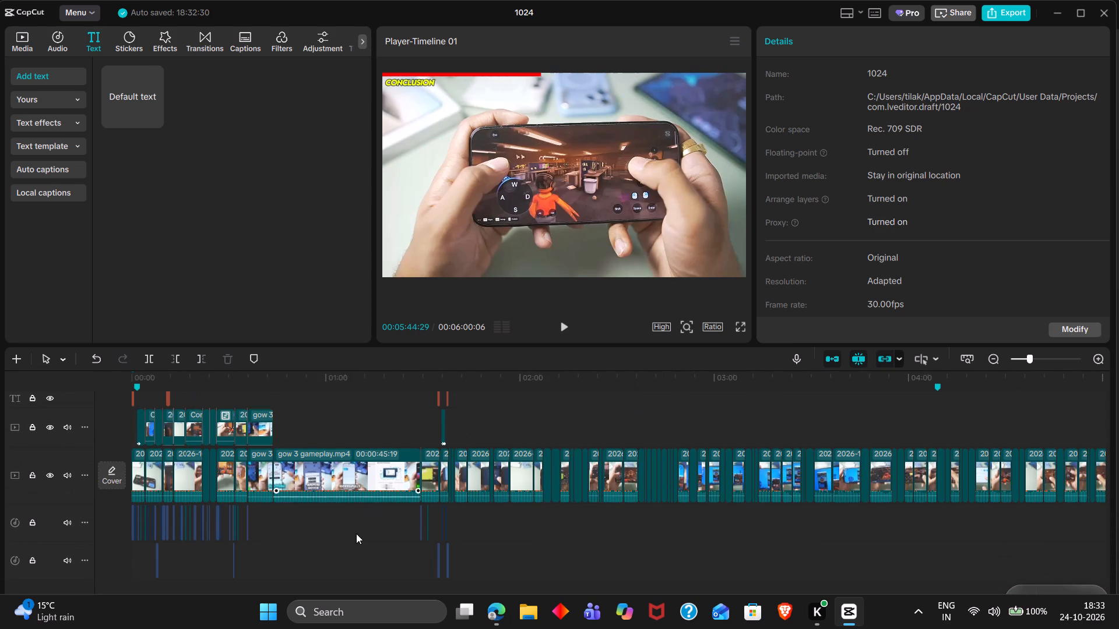
Return to the start of the timeline and import the "Upbeat Funky Background Music" MP3 from the Downloads folder.
{"action": "left_click", "coordinate": [356, 533]}
{"action": "left_click_drag", "start_coordinate": [356, 533], "coordinate": [5, 549]}
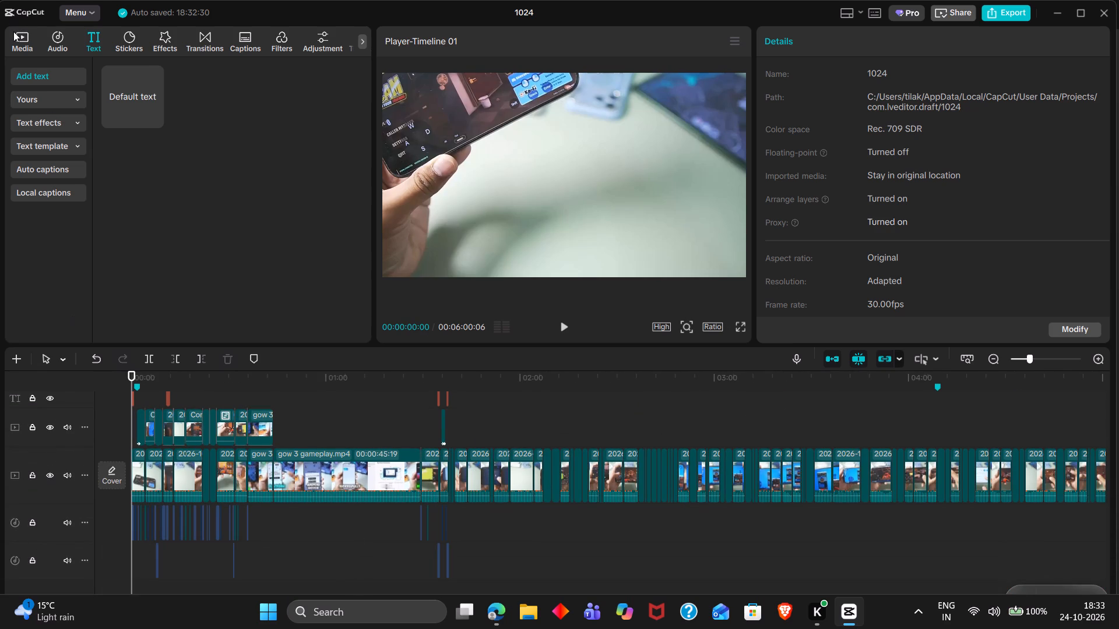
{"action": "left_click", "coordinate": [13, 31]}
{"action": "left_click", "coordinate": [119, 83]}
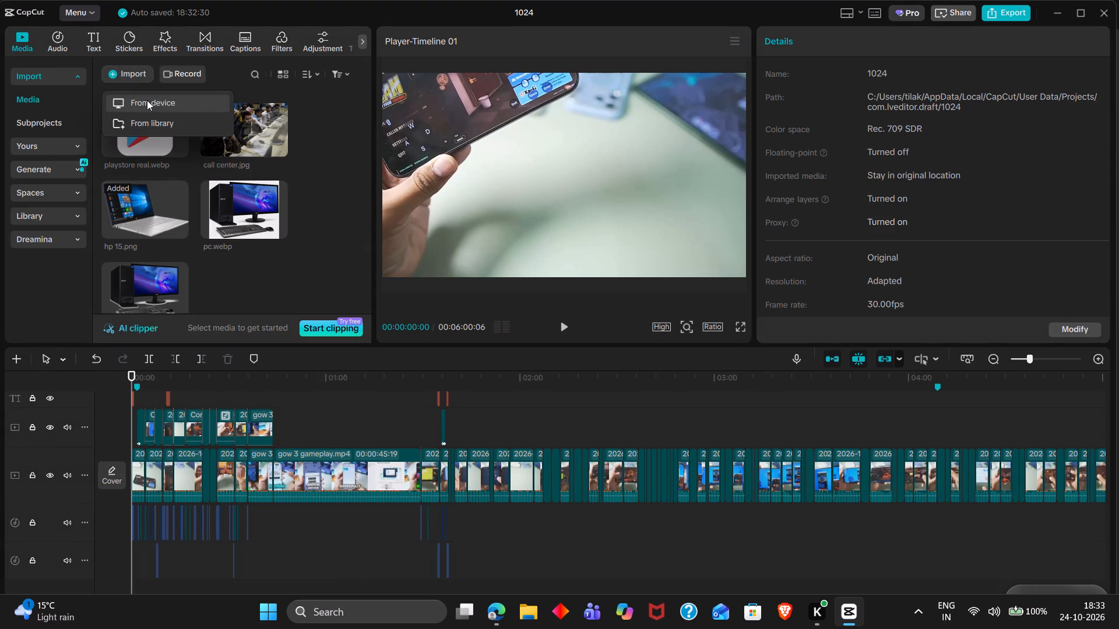
{"action": "left_click", "coordinate": [147, 100]}
{"action": "type", "text": "up"}
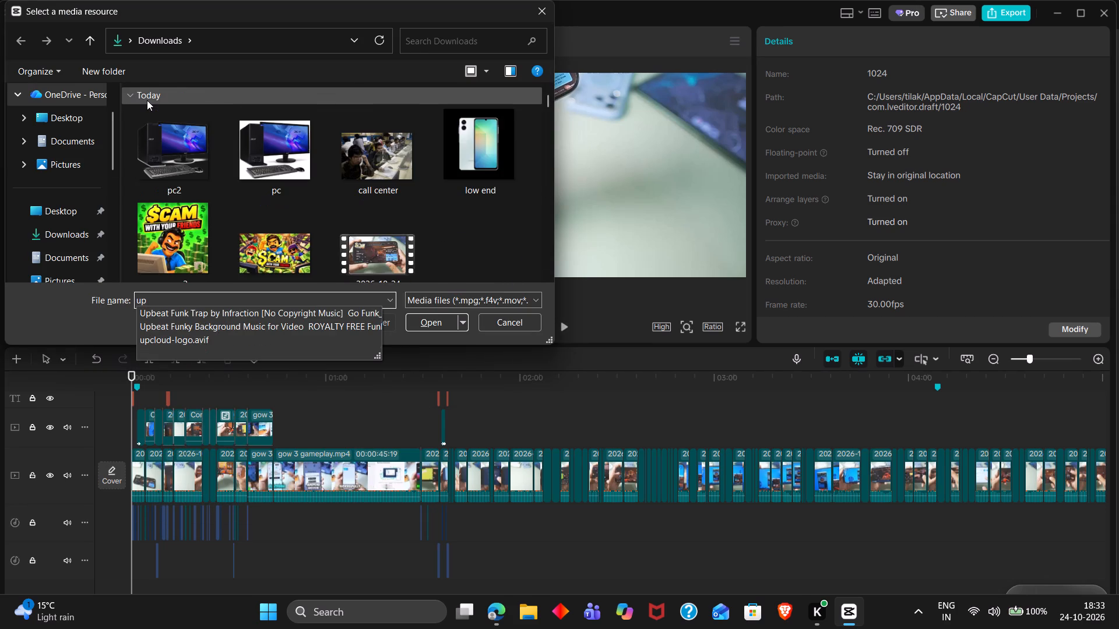
{"action": "key", "text": "Down"}
{"action": "key", "text": "Down"}
{"action": "key", "text": "Return"}
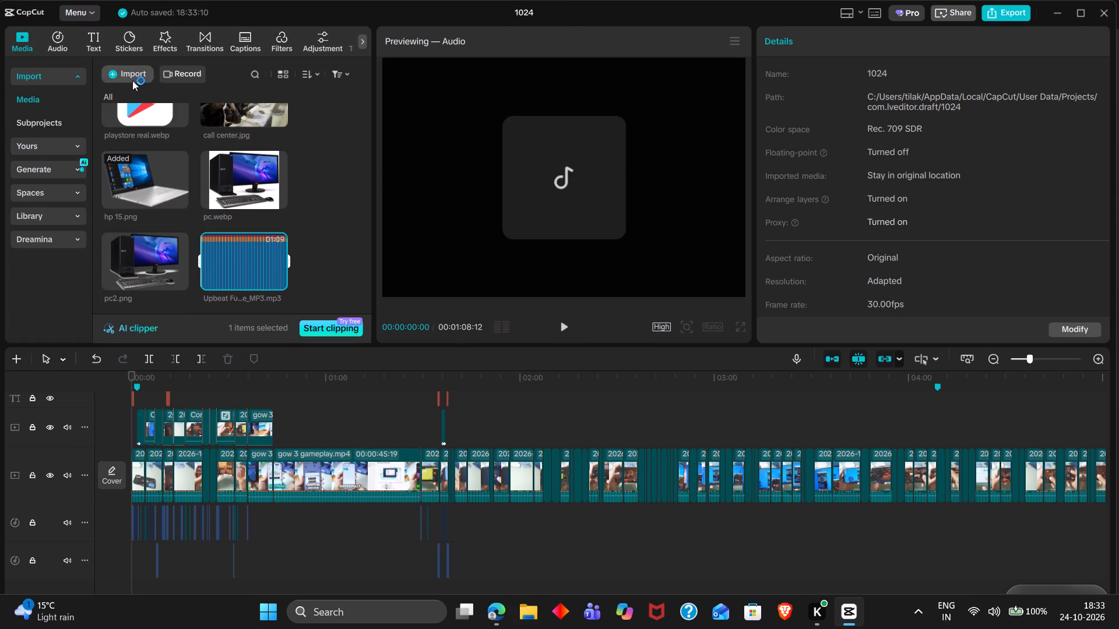
Import the ytmp3free "bonkers-beat-club-bruiser" MP3 from the Downloads folder.
{"action": "left_click", "coordinate": [132, 80]}
{"action": "left_click", "coordinate": [161, 101]}
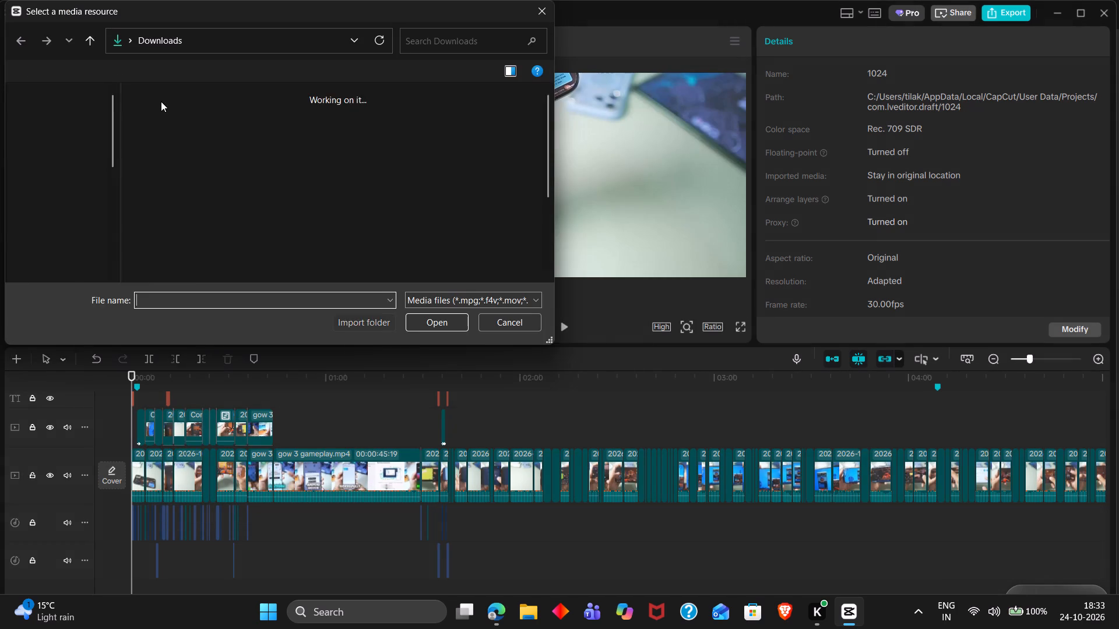
{"action": "type", "text": "yt"}
{"action": "key", "text": "Down"}
{"action": "key", "text": "Return"}
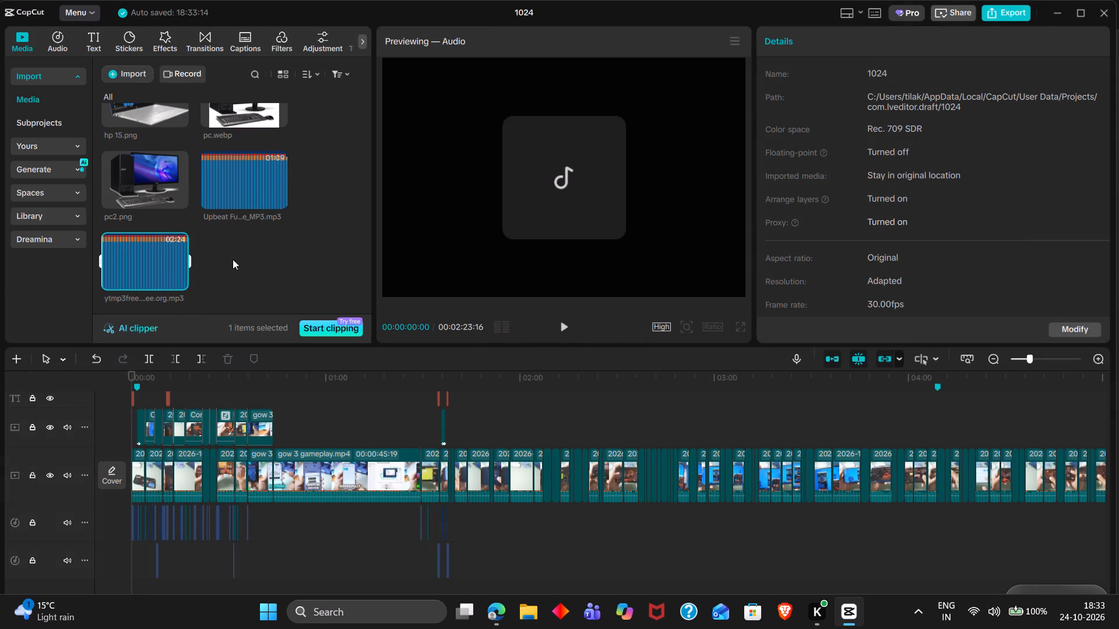
Preview the Upbeat Funky music and place it on a new bottom audio track at the start of the video.
{"action": "double_click", "coordinate": [231, 192]}
{"action": "scroll", "coordinate": [230, 503], "scroll_direction": "down", "scroll_amount": 1}
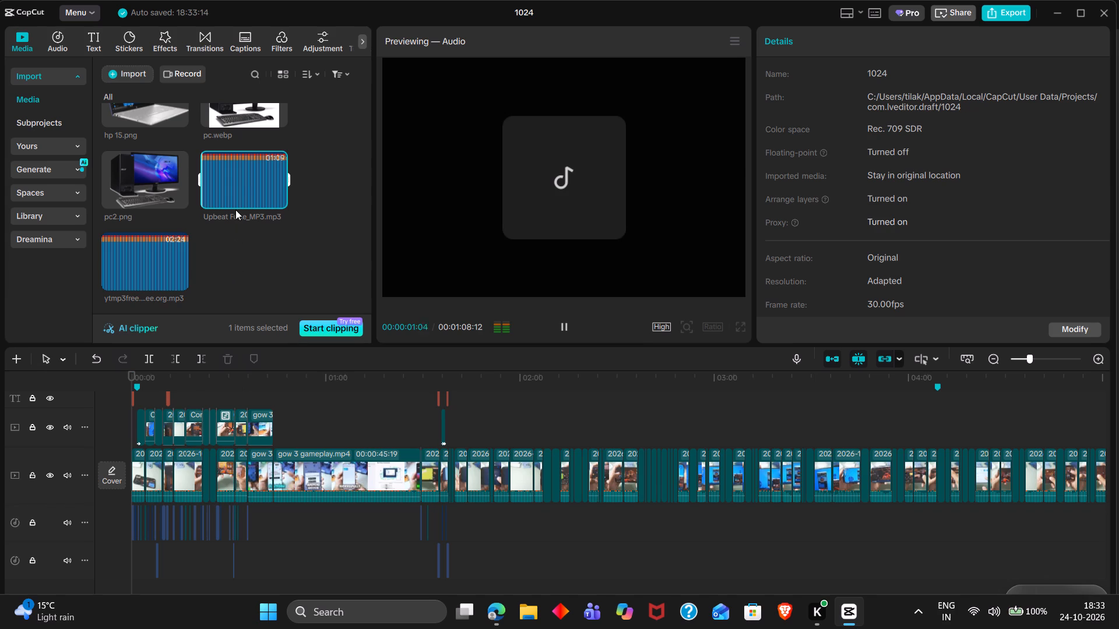
{"action": "left_click_drag", "start_coordinate": [238, 178], "coordinate": [125, 588]}
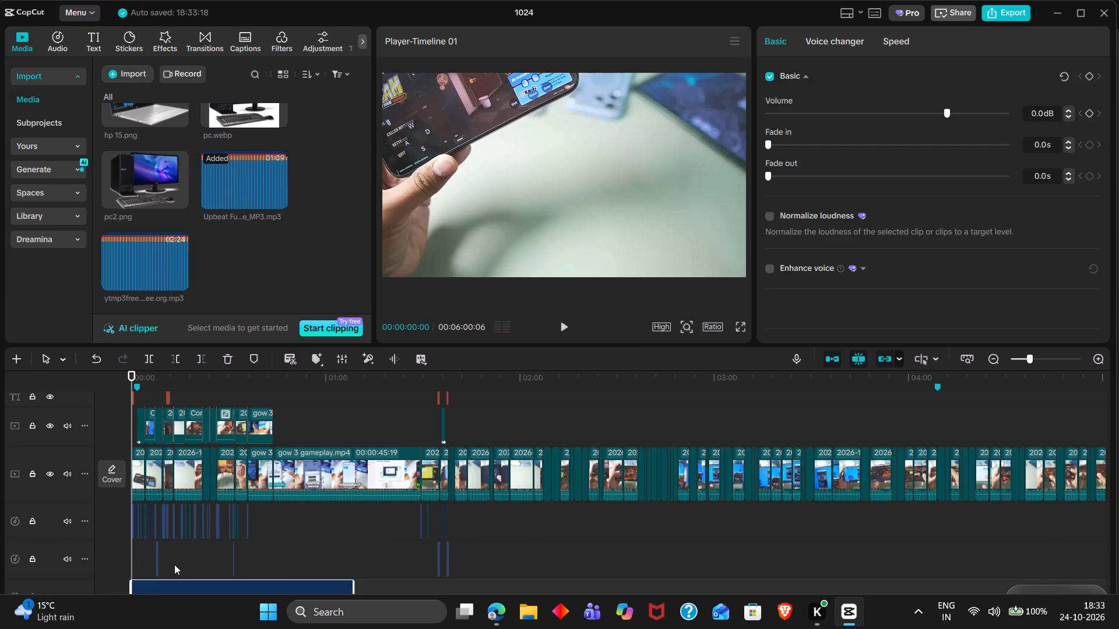
Listen through the Upbeat Funky music, trim off everything before 00:00:20:07, and move the remainder to the start of the video.
{"action": "scroll", "coordinate": [174, 564], "scroll_direction": "up", "scroll_amount": 10, "text": "ctrl"}
{"action": "scroll", "coordinate": [174, 564], "scroll_direction": "down", "scroll_amount": 3}
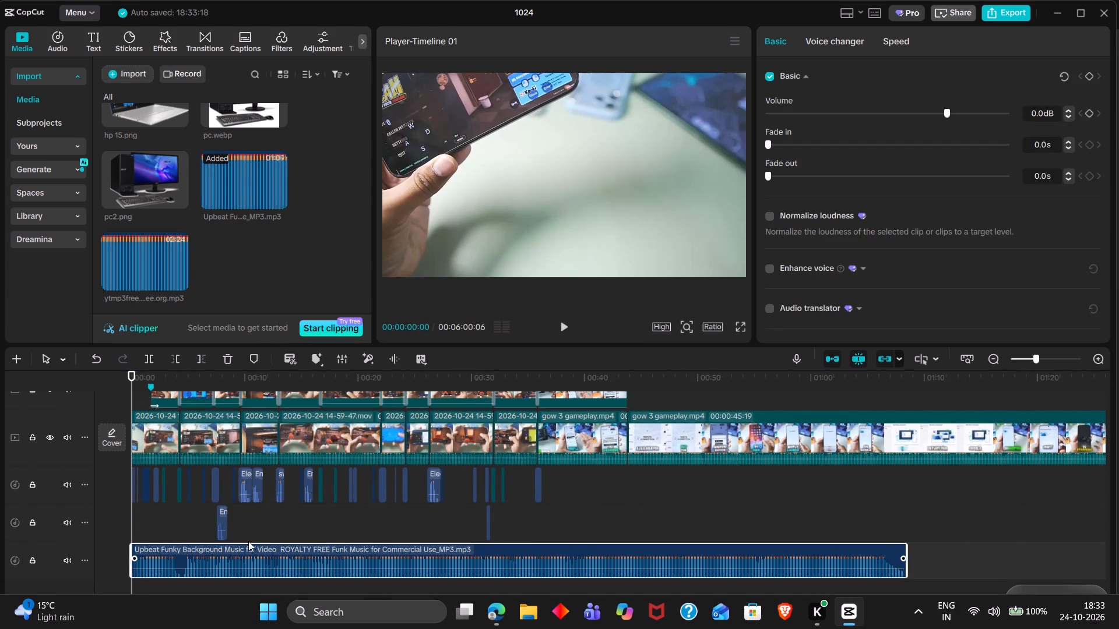
{"action": "left_click", "coordinate": [267, 534]}
{"action": "left_click_drag", "start_coordinate": [267, 534], "coordinate": [273, 535]}
{"action": "key", "text": "space"}
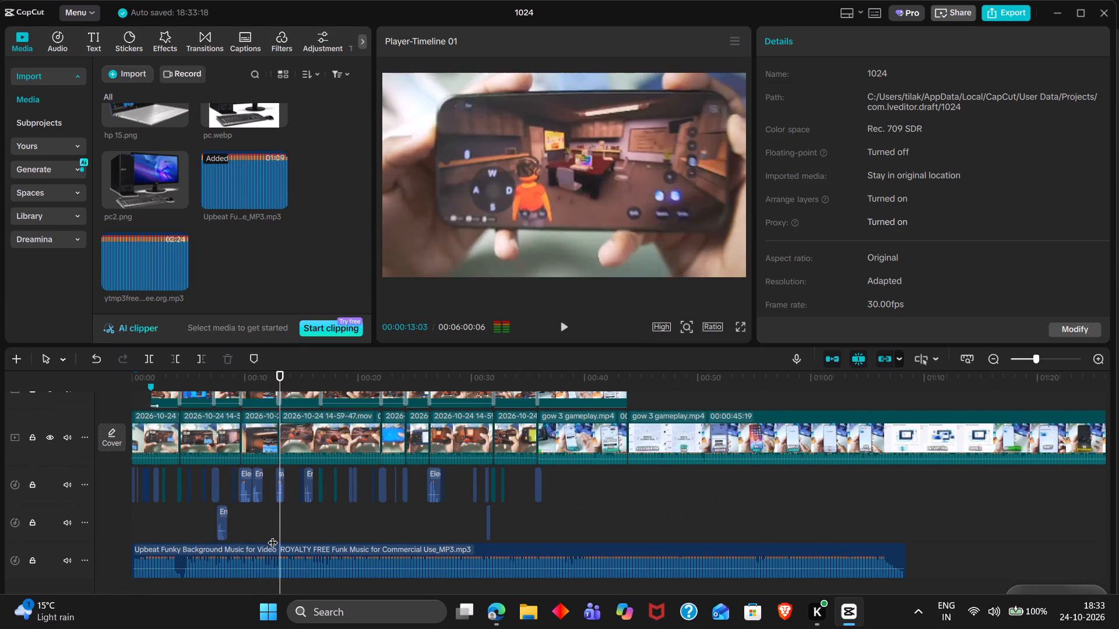
{"action": "left_click", "coordinate": [284, 557]}
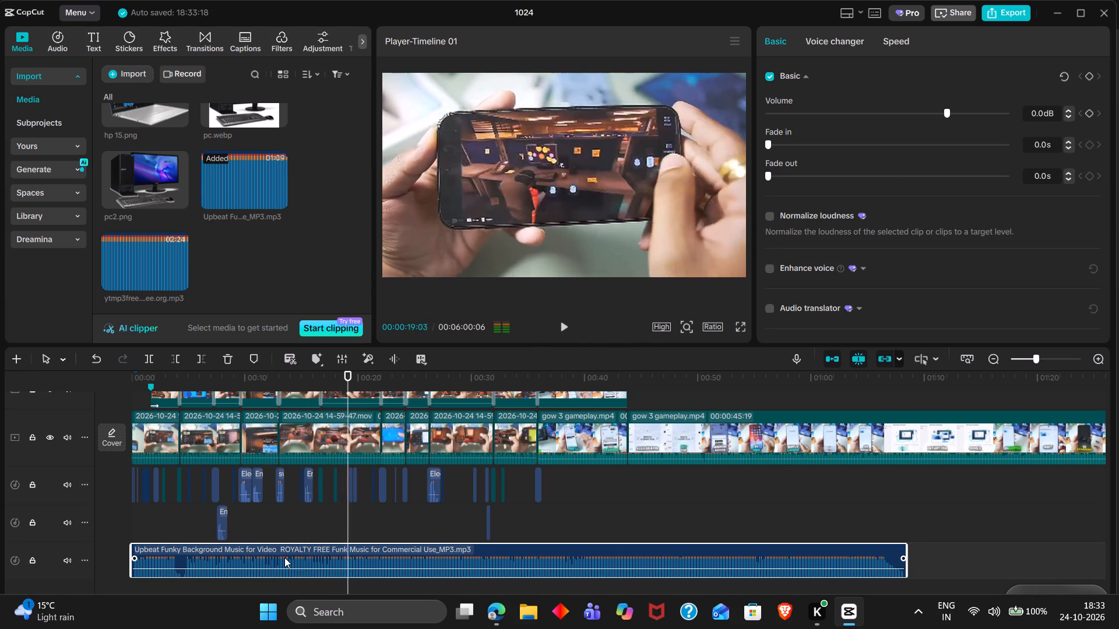
{"action": "key", "text": "space"}
{"action": "type", "text": "q"}
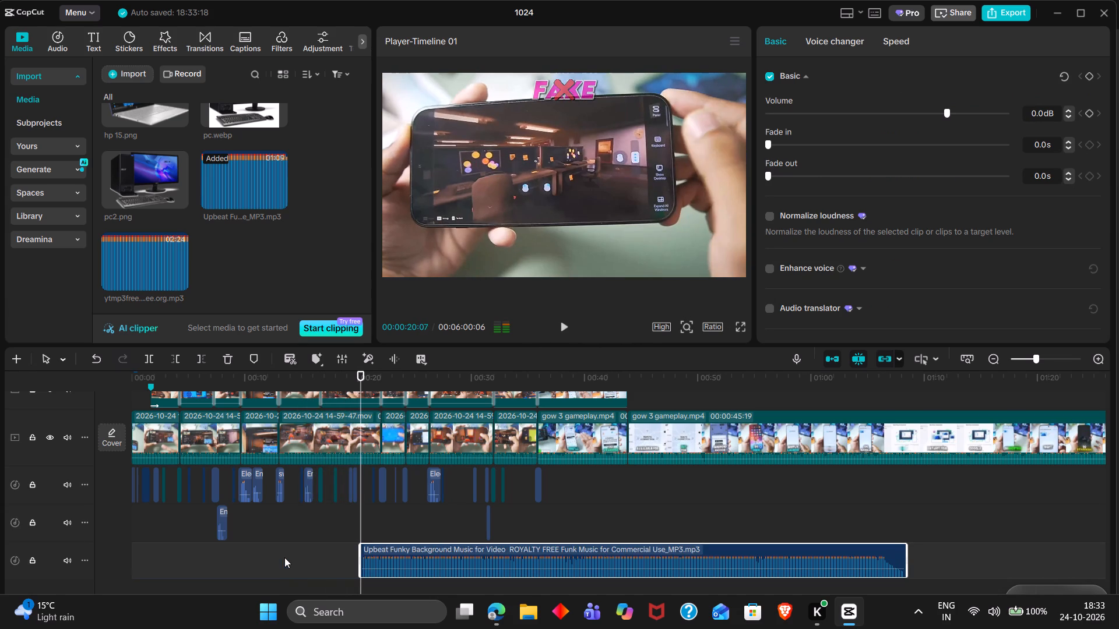
{"action": "left_click_drag", "start_coordinate": [468, 549], "coordinate": [237, 548]}
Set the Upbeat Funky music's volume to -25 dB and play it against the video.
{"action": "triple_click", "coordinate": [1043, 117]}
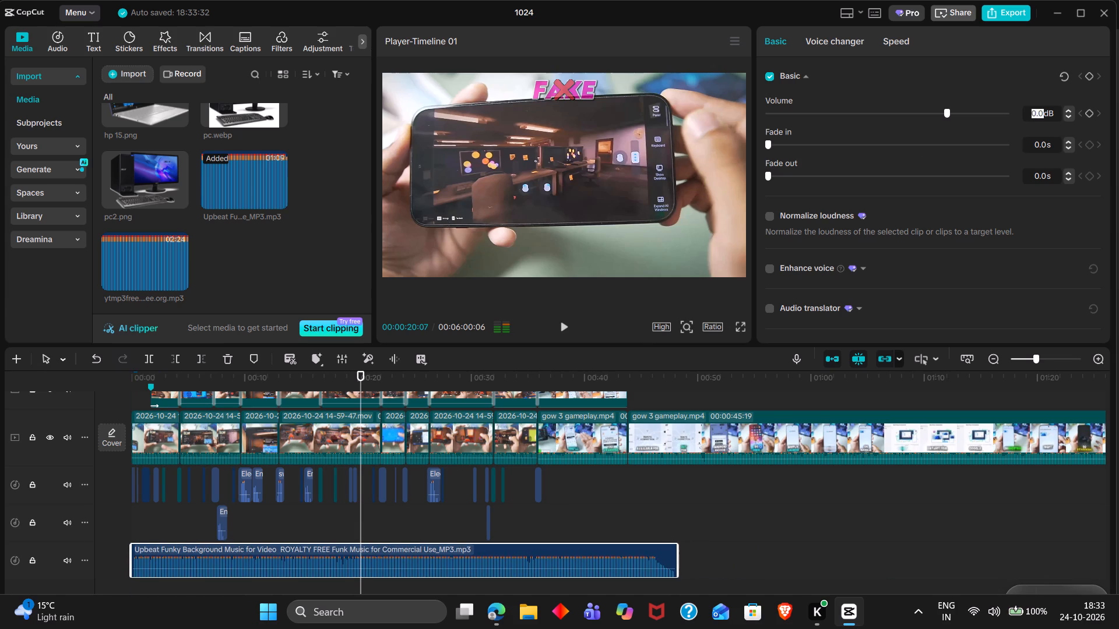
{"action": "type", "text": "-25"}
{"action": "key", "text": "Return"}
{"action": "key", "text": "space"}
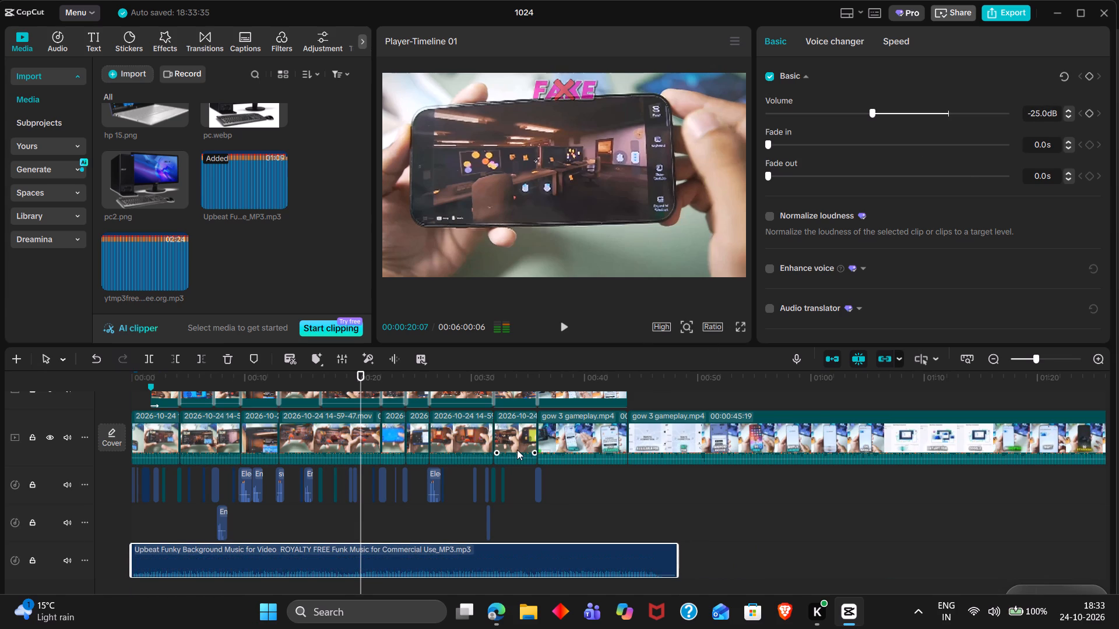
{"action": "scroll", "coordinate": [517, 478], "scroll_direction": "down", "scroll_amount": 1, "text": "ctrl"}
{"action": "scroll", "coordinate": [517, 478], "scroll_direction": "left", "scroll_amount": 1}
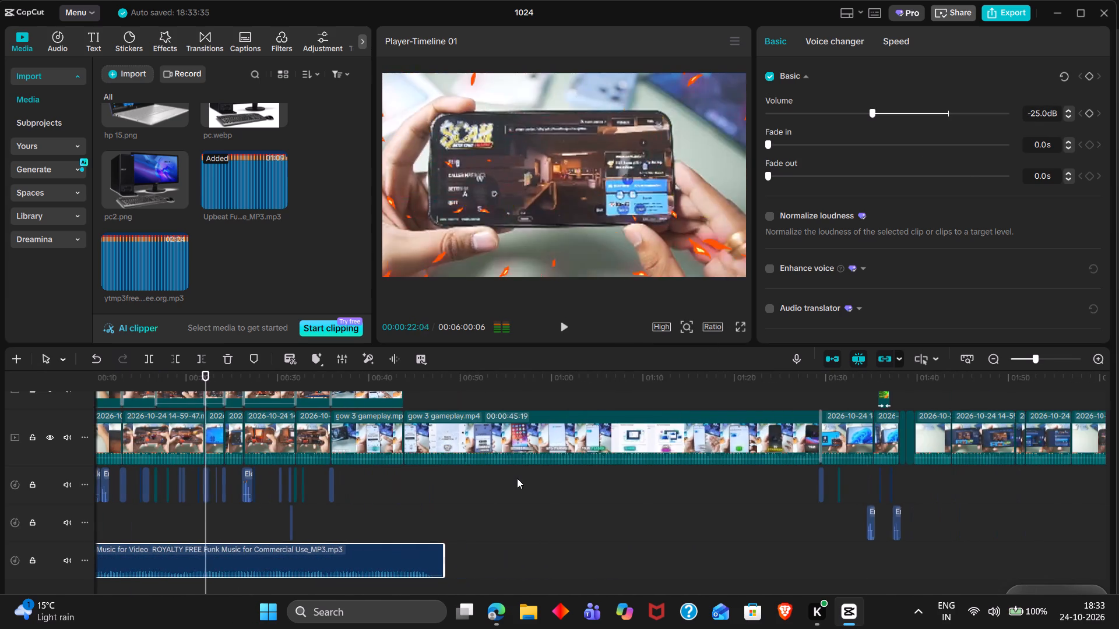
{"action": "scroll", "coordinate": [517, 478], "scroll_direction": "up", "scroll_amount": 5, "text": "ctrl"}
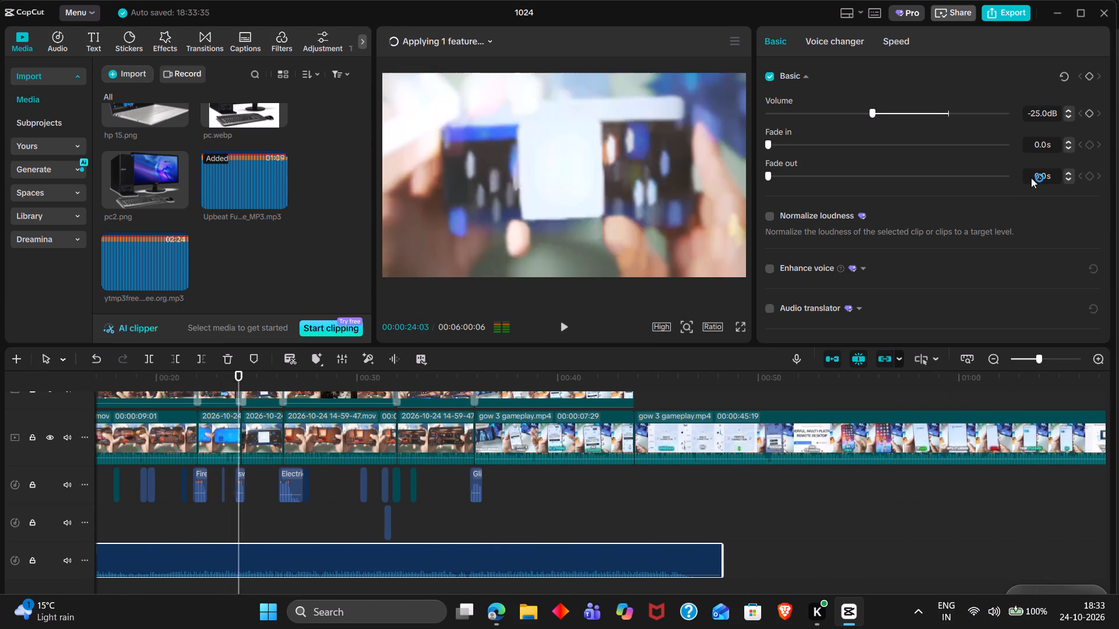
Set the Upbeat Funky music's volume to -24 dB.
{"action": "left_click", "coordinate": [1041, 114]}
{"action": "key", "text": "Left"}
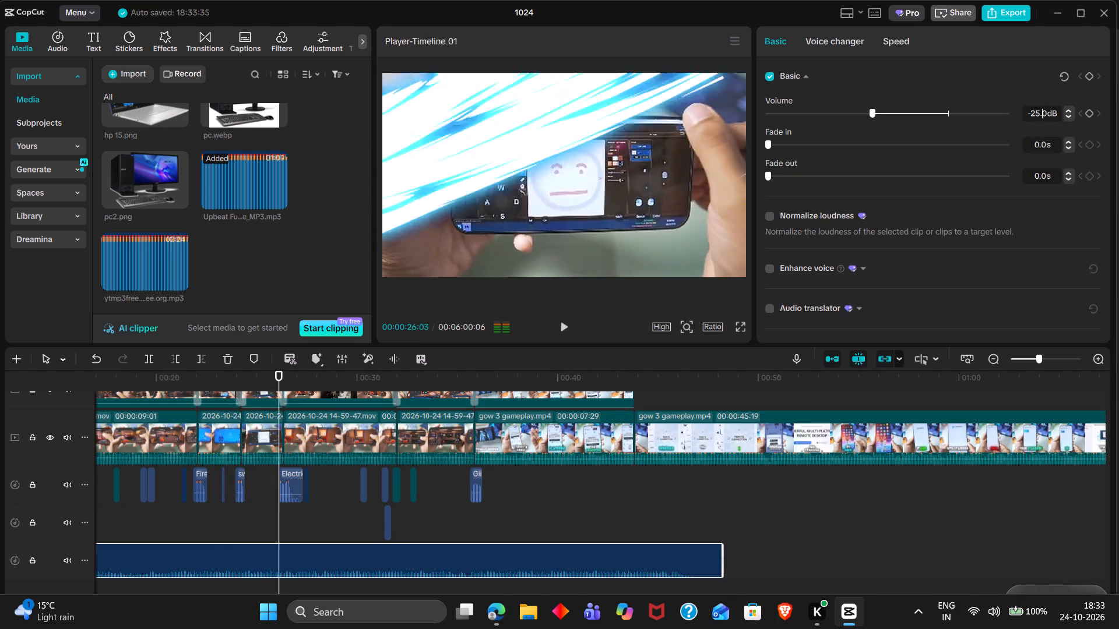
{"action": "key", "text": "Left"}
{"action": "key", "text": "BackSpace"}
{"action": "key", "text": "4"}
{"action": "key", "text": "BackSpace"}
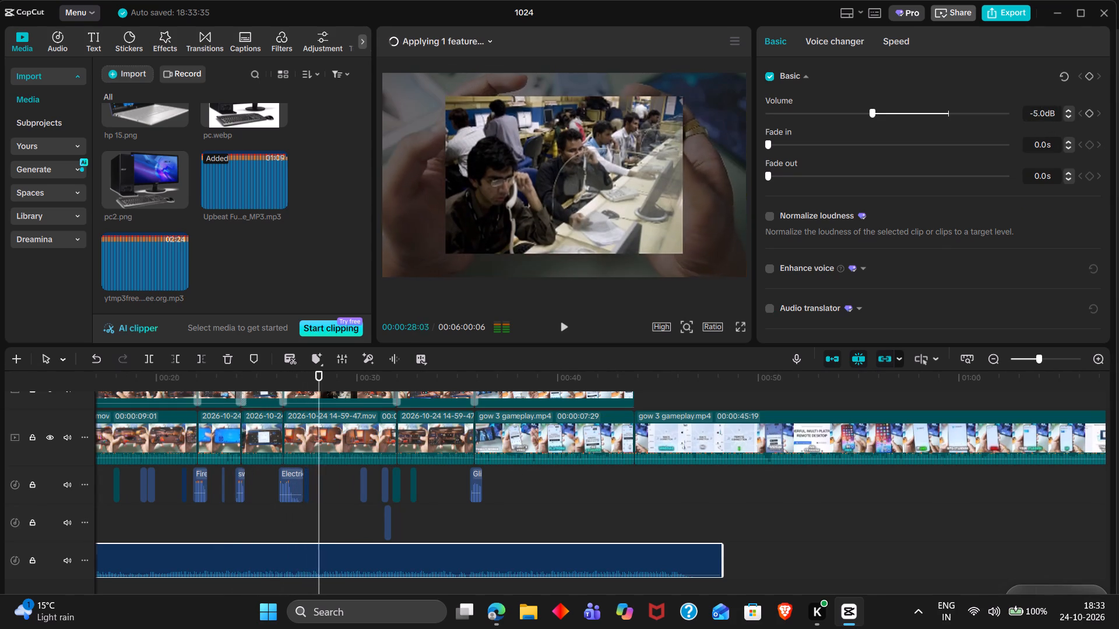
{"action": "triple_click", "coordinate": [1041, 114]}
{"action": "type", "text": "-24"}
{"action": "key", "text": "Return"}
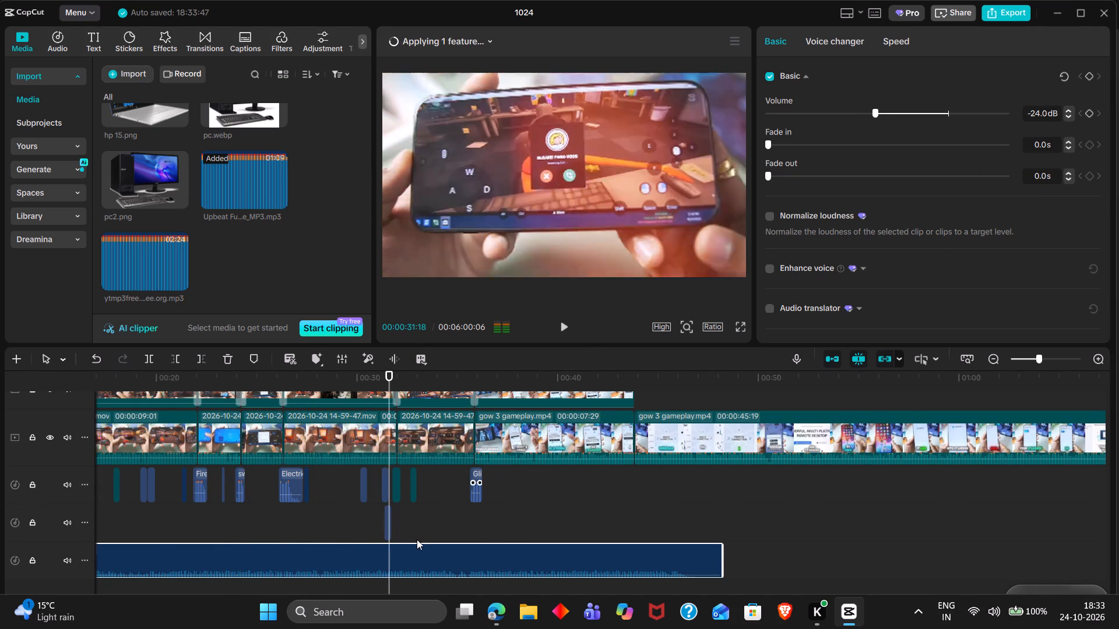
Play to near the end of the Upbeat Funky music and place the bonkers-beat-club-bruiser track on a new audio track at 00:00:46:10.
{"action": "scroll", "coordinate": [417, 539], "scroll_direction": "down", "scroll_amount": 1, "text": "ctrl"}
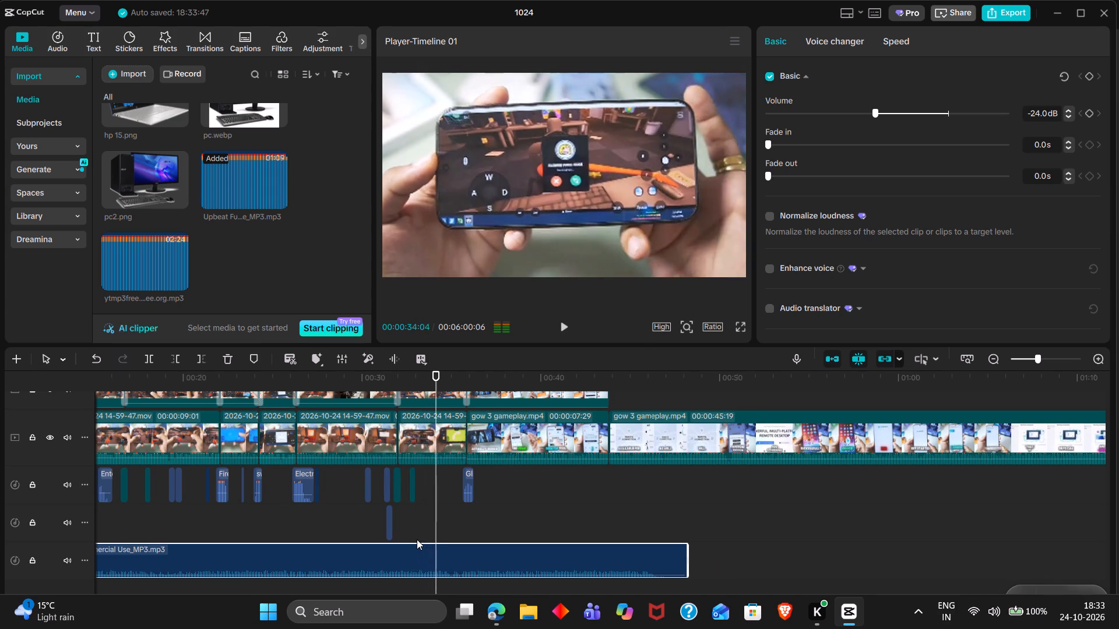
{"action": "scroll", "coordinate": [417, 539], "scroll_direction": "up", "scroll_amount": 1}
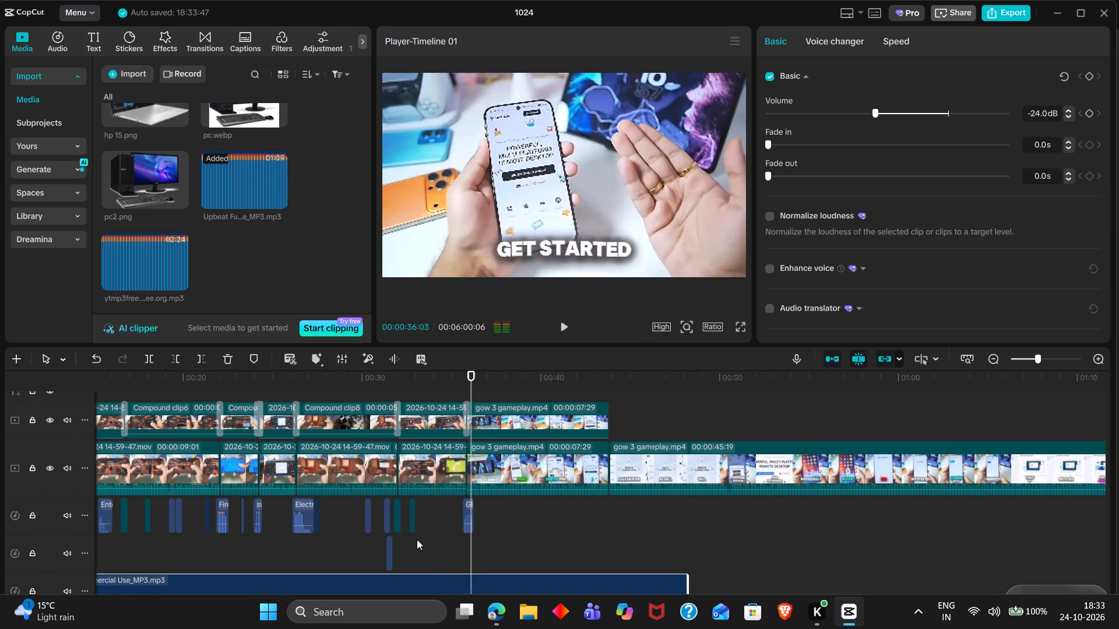
{"action": "scroll", "coordinate": [417, 539], "scroll_direction": "down", "scroll_amount": 1}
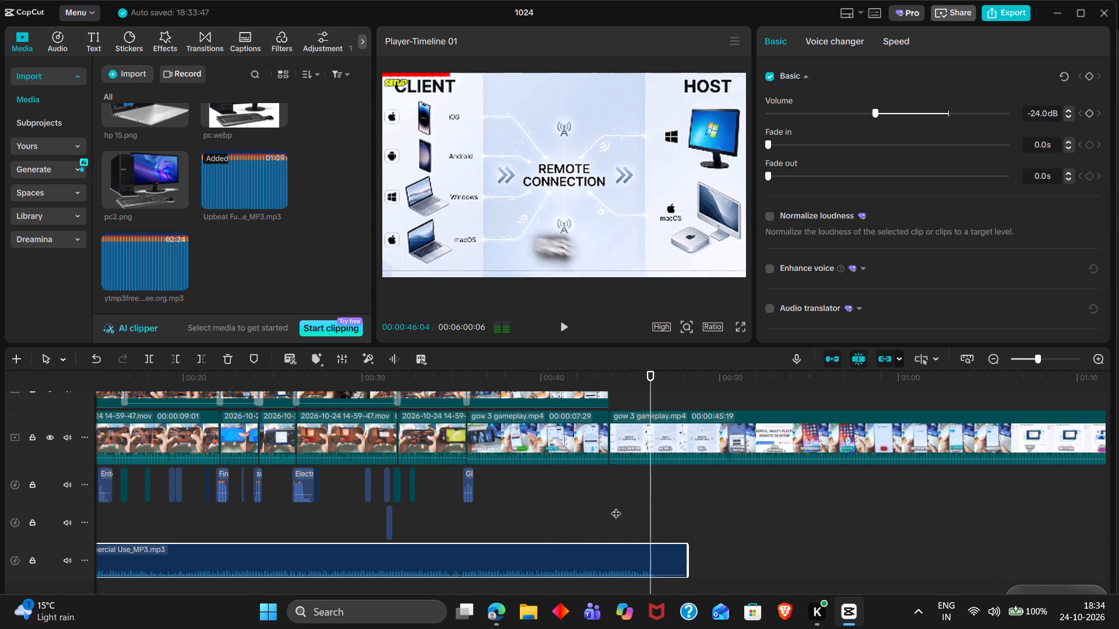
{"action": "key", "text": "space"}
{"action": "key", "text": "space"}
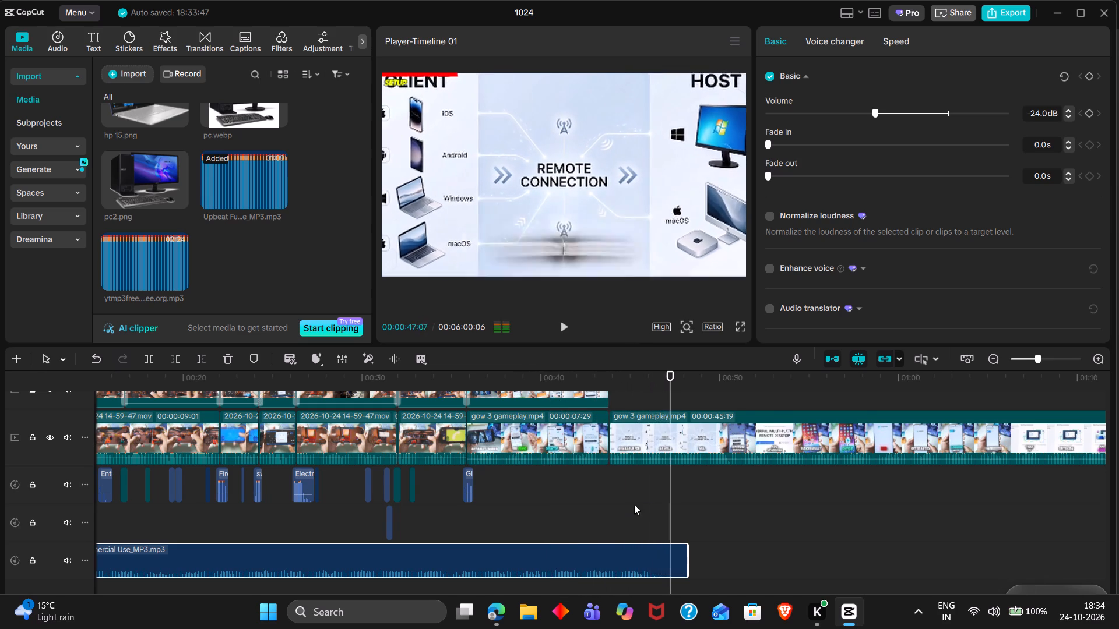
{"action": "left_click", "coordinate": [646, 507]}
{"action": "left_click_drag", "start_coordinate": [646, 507], "coordinate": [654, 508]}
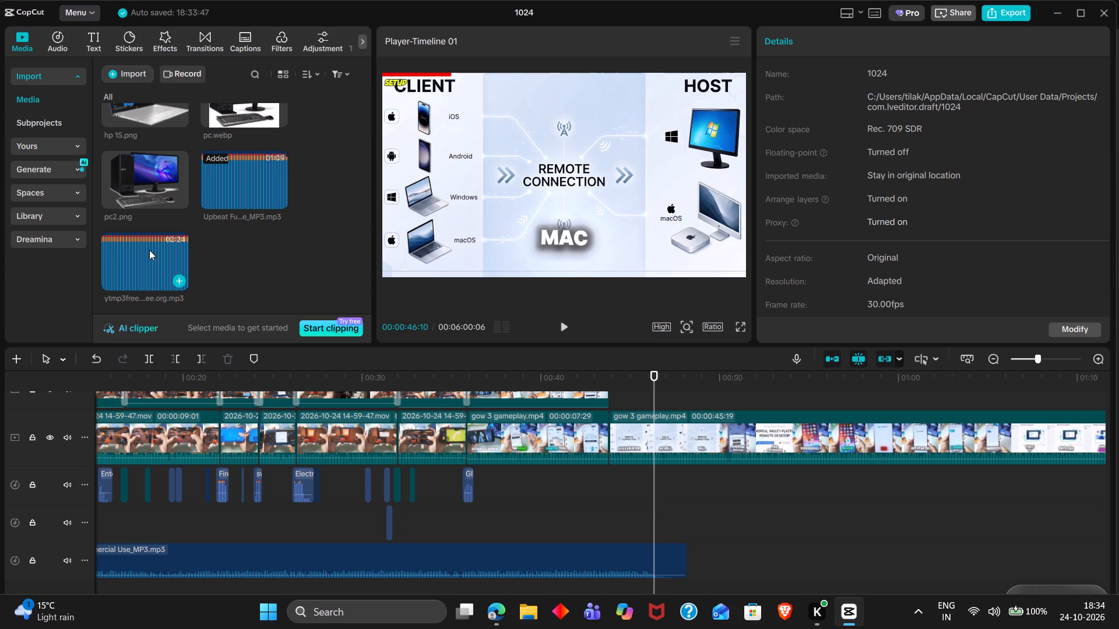
{"action": "left_click_drag", "start_coordinate": [149, 250], "coordinate": [653, 573]}
{"action": "scroll", "coordinate": [653, 573], "scroll_direction": "down", "scroll_amount": 1}
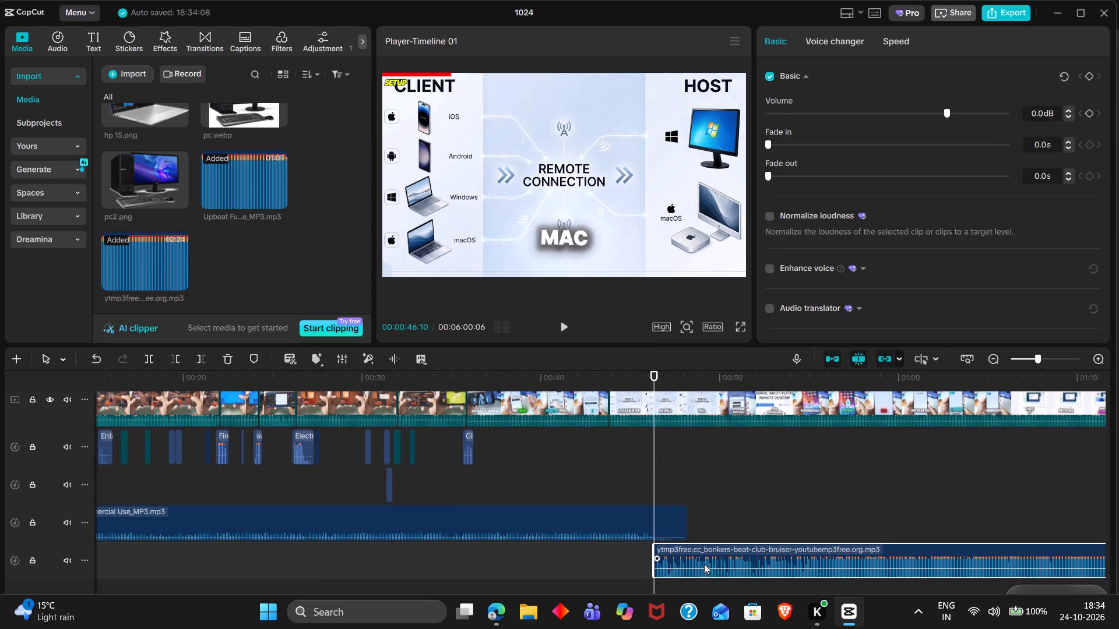
Shift the bonkers-beat-club-bruiser music about 6 seconds earlier and trim its opening so it starts at 00:00:46:10.
{"action": "left_click_drag", "start_coordinate": [717, 561], "coordinate": [606, 560]}
{"action": "key", "text": "q"}
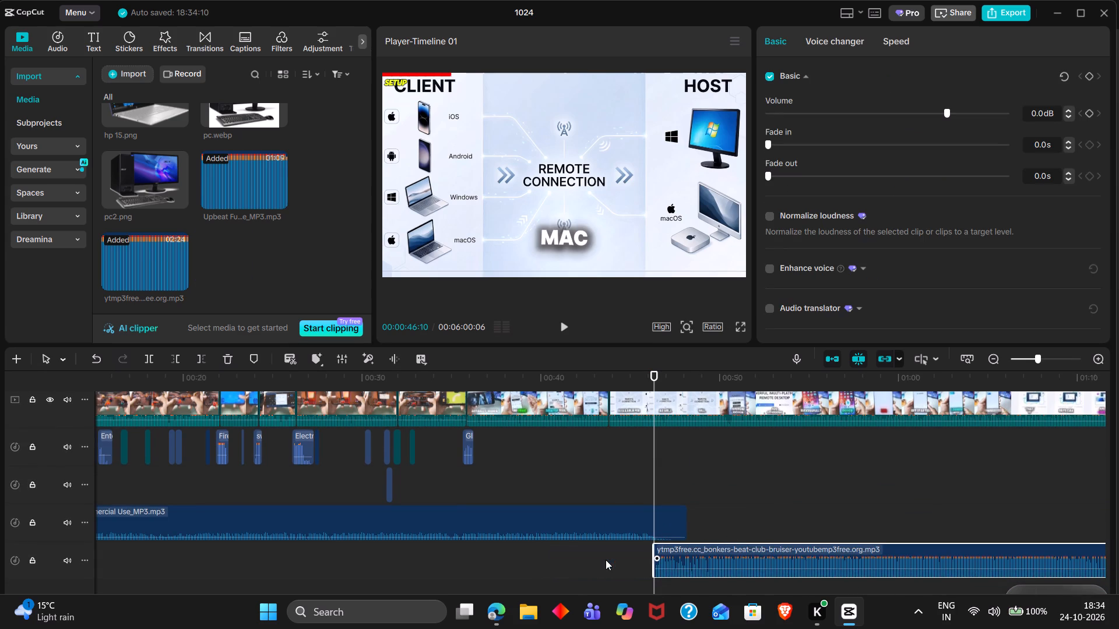
Lower the bonkers-beat-club-bruiser music's volume to about -25.4 dB and play it back against the video.
{"action": "left_click", "coordinate": [854, 112]}
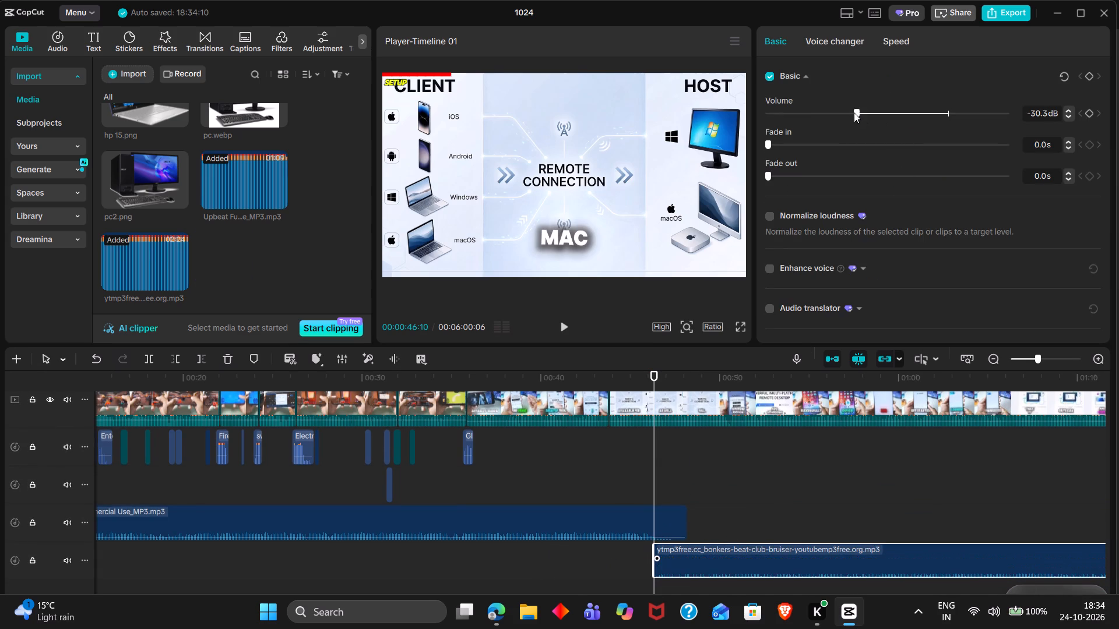
{"action": "left_click_drag", "start_coordinate": [854, 112], "coordinate": [875, 111]}
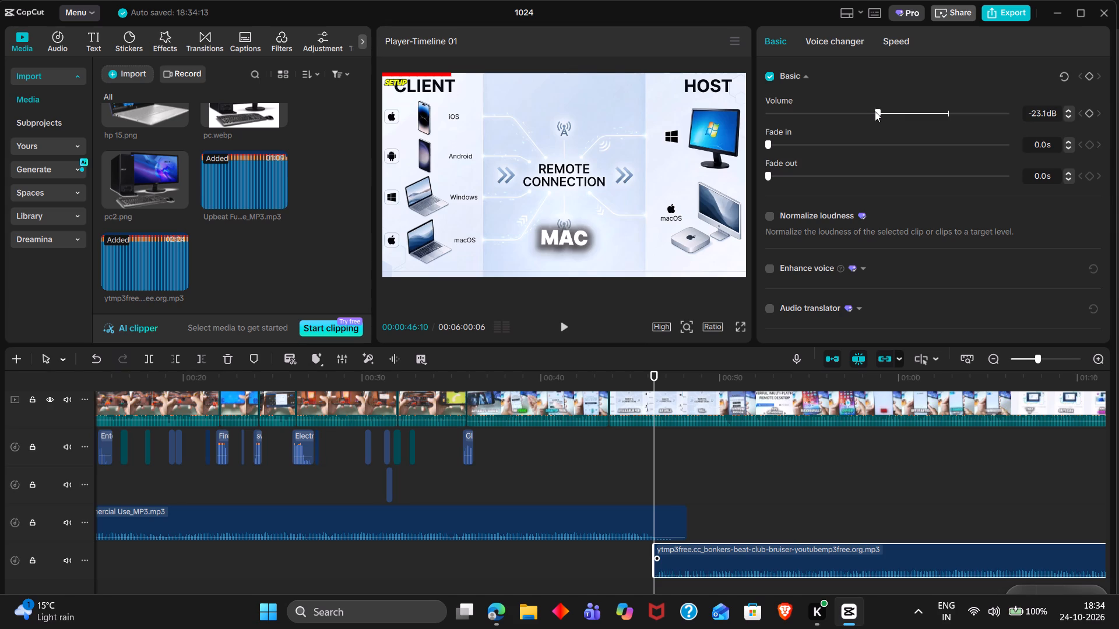
{"action": "left_click_drag", "start_coordinate": [875, 111], "coordinate": [868, 111]}
{"action": "key", "text": "space"}
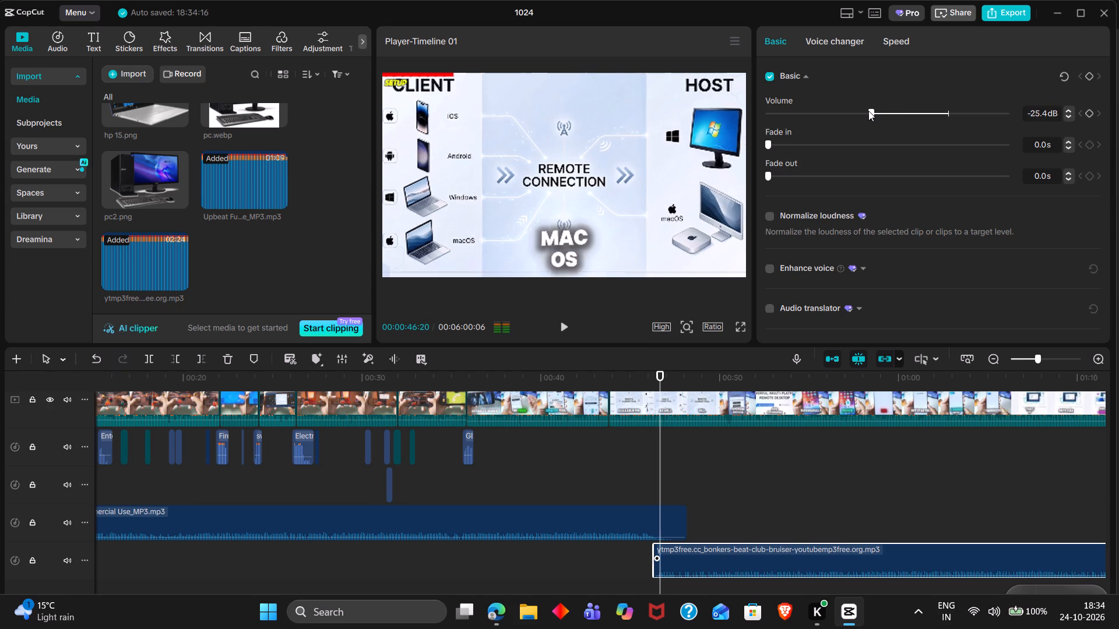
{"action": "scroll", "coordinate": [867, 443], "scroll_direction": "down", "scroll_amount": 1, "text": "ctrl"}
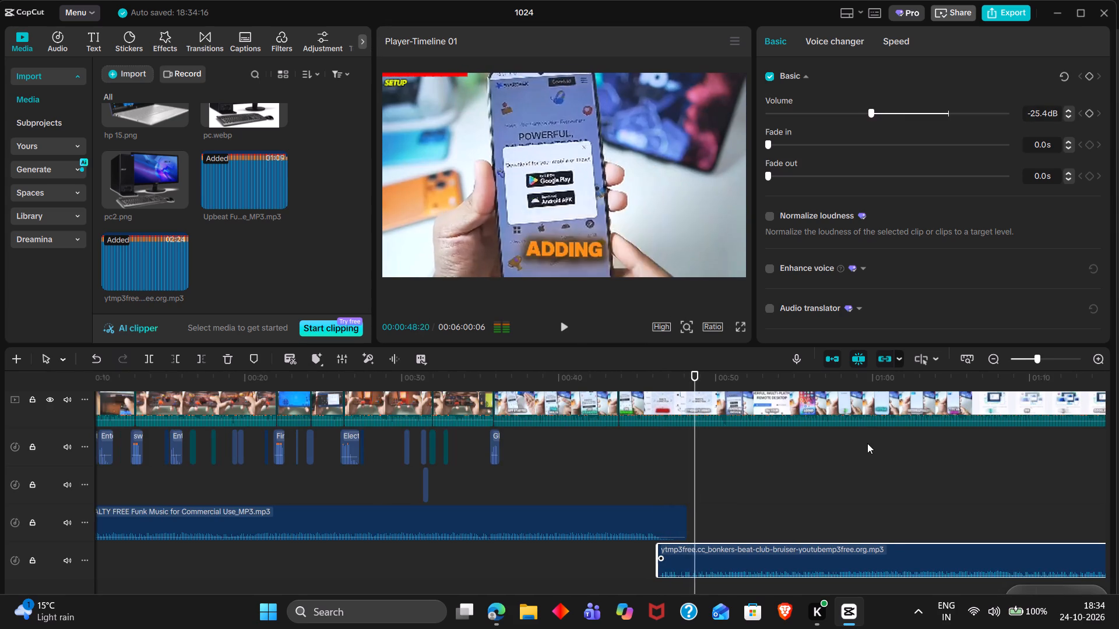
{"action": "scroll", "coordinate": [867, 443], "scroll_direction": "left", "scroll_amount": 1}
{"action": "scroll", "coordinate": [867, 443], "scroll_direction": "down", "scroll_amount": 1}
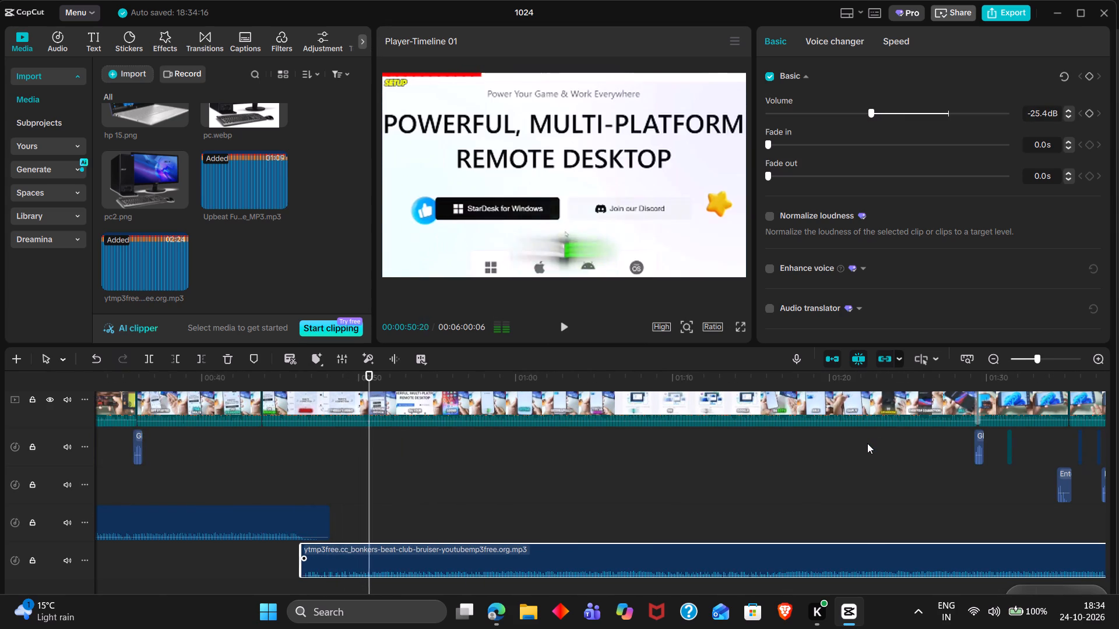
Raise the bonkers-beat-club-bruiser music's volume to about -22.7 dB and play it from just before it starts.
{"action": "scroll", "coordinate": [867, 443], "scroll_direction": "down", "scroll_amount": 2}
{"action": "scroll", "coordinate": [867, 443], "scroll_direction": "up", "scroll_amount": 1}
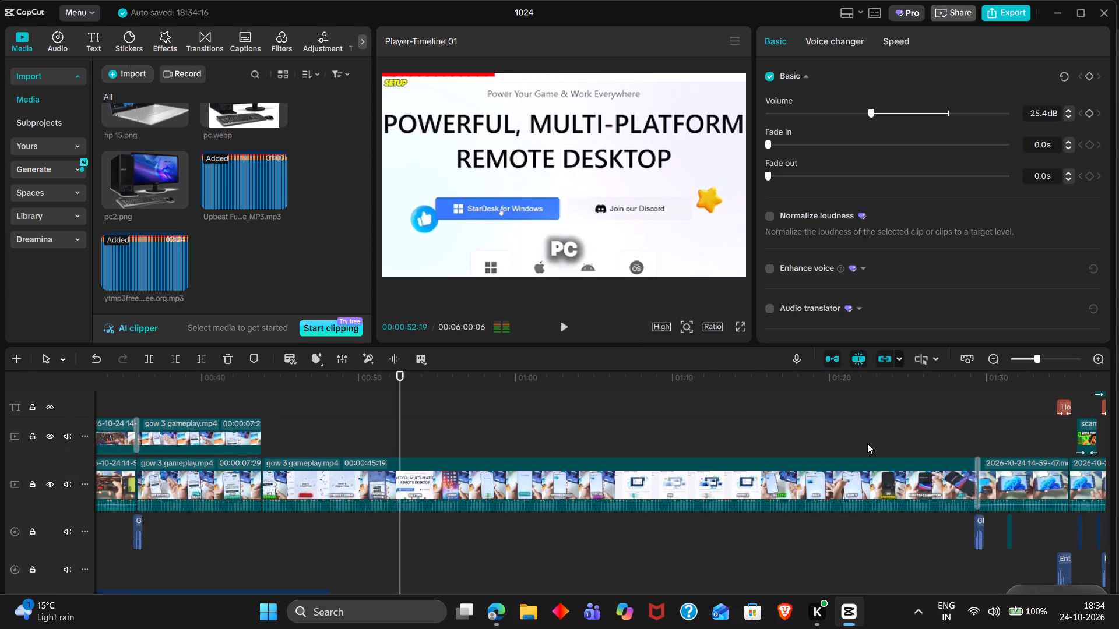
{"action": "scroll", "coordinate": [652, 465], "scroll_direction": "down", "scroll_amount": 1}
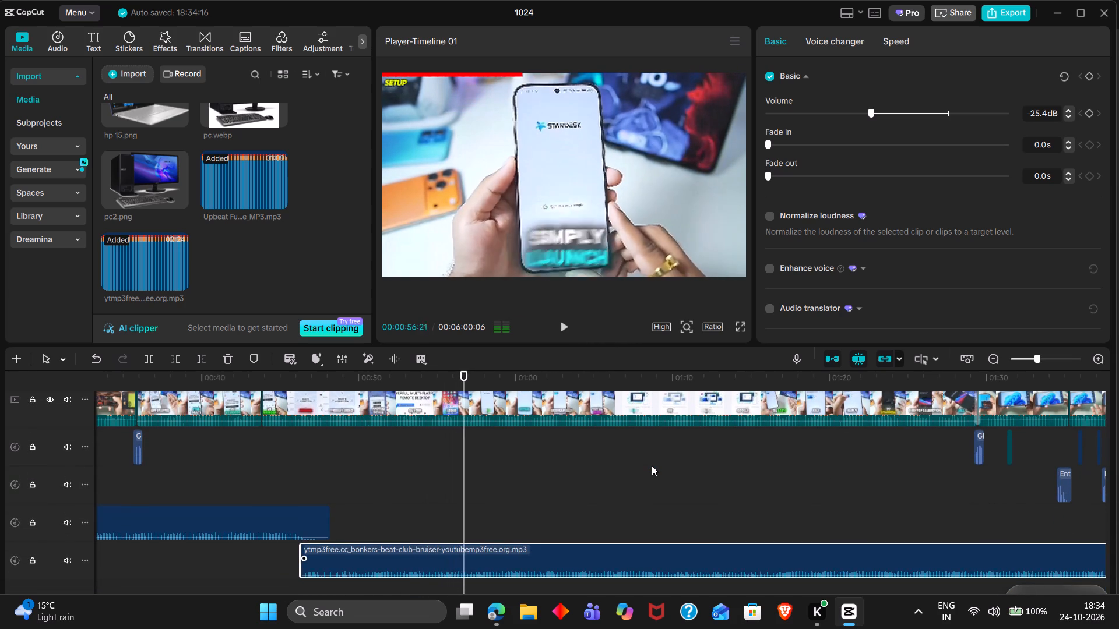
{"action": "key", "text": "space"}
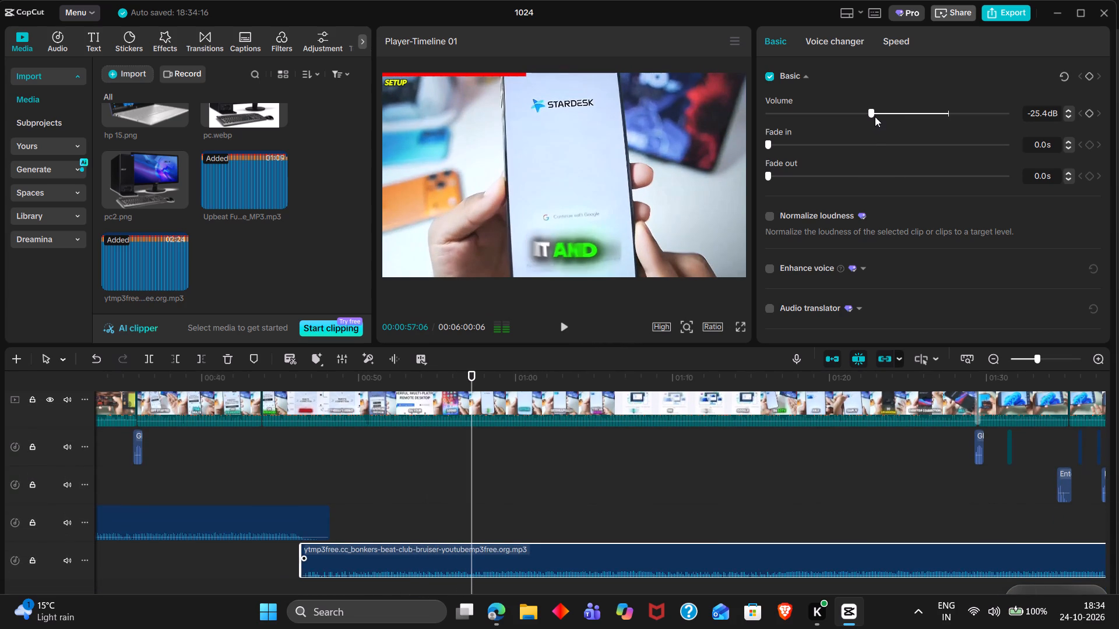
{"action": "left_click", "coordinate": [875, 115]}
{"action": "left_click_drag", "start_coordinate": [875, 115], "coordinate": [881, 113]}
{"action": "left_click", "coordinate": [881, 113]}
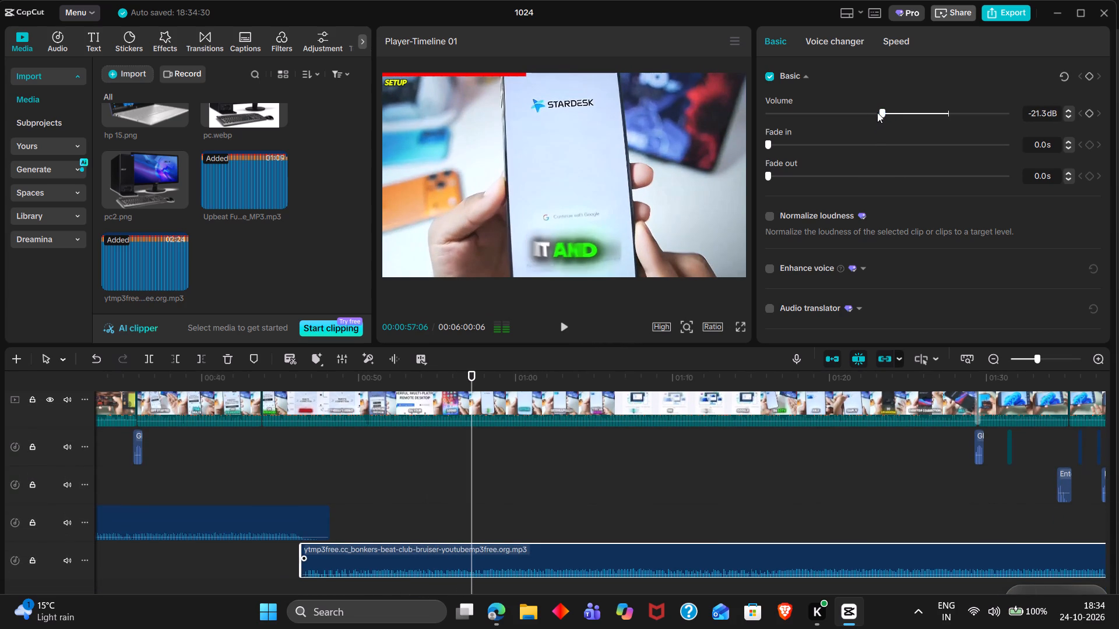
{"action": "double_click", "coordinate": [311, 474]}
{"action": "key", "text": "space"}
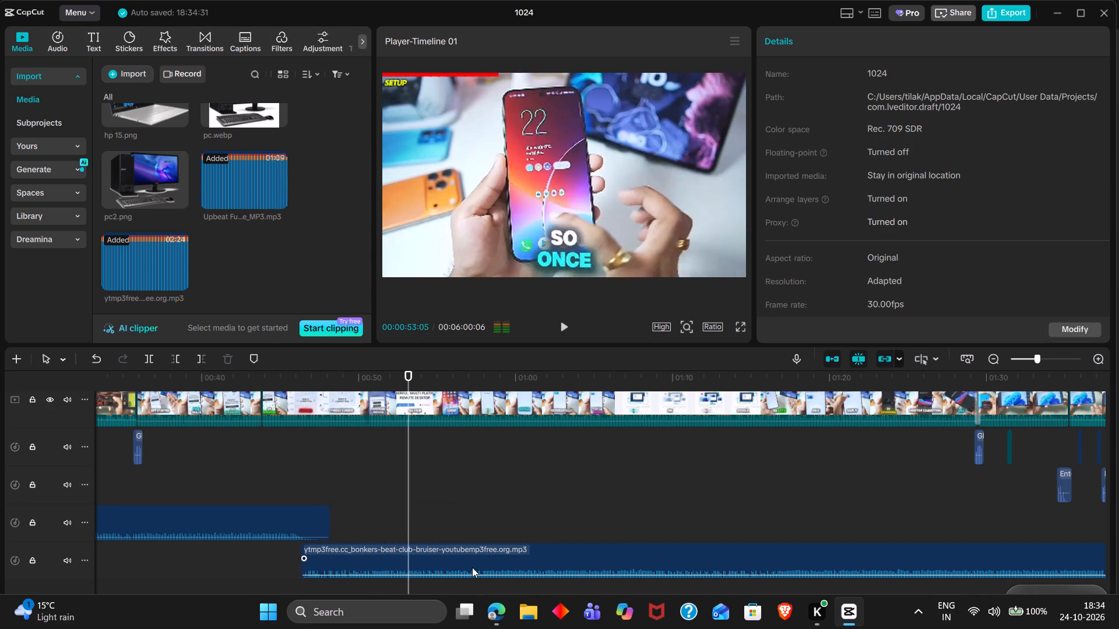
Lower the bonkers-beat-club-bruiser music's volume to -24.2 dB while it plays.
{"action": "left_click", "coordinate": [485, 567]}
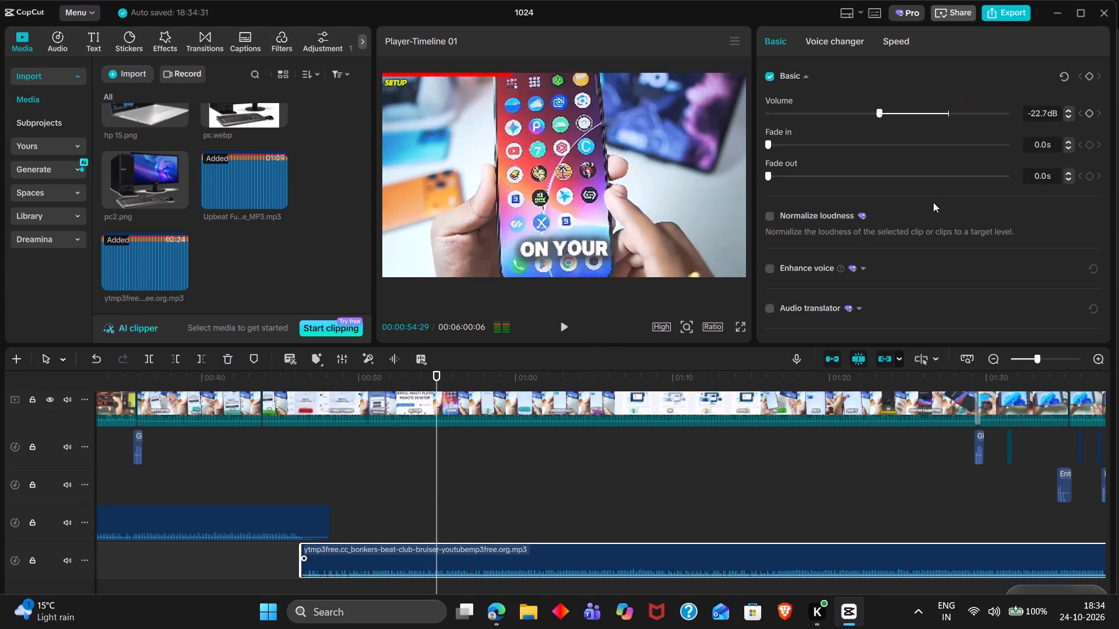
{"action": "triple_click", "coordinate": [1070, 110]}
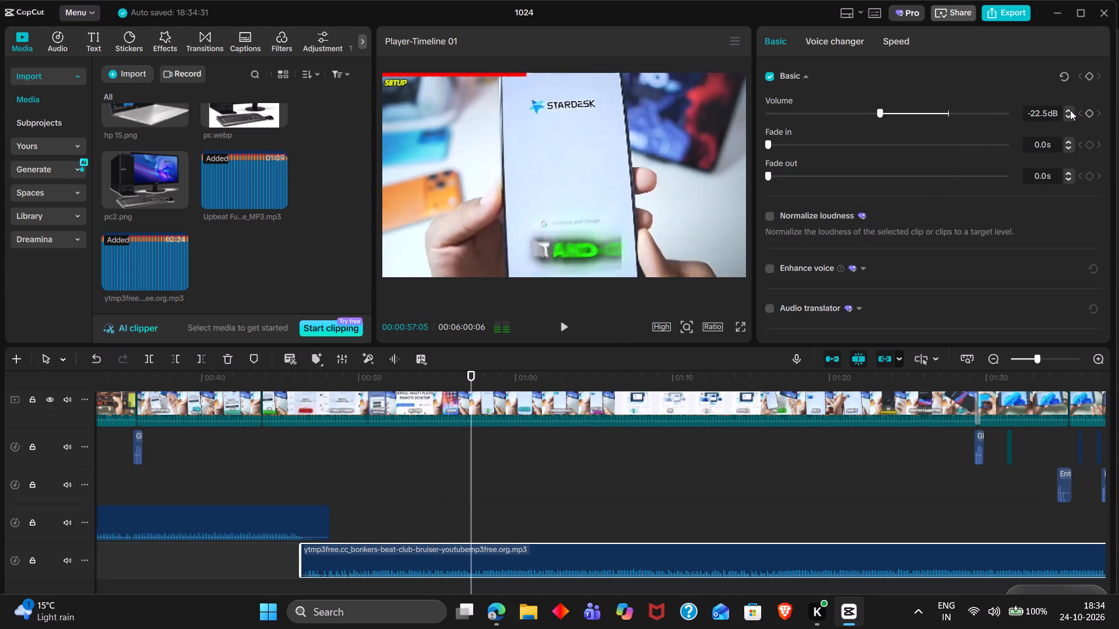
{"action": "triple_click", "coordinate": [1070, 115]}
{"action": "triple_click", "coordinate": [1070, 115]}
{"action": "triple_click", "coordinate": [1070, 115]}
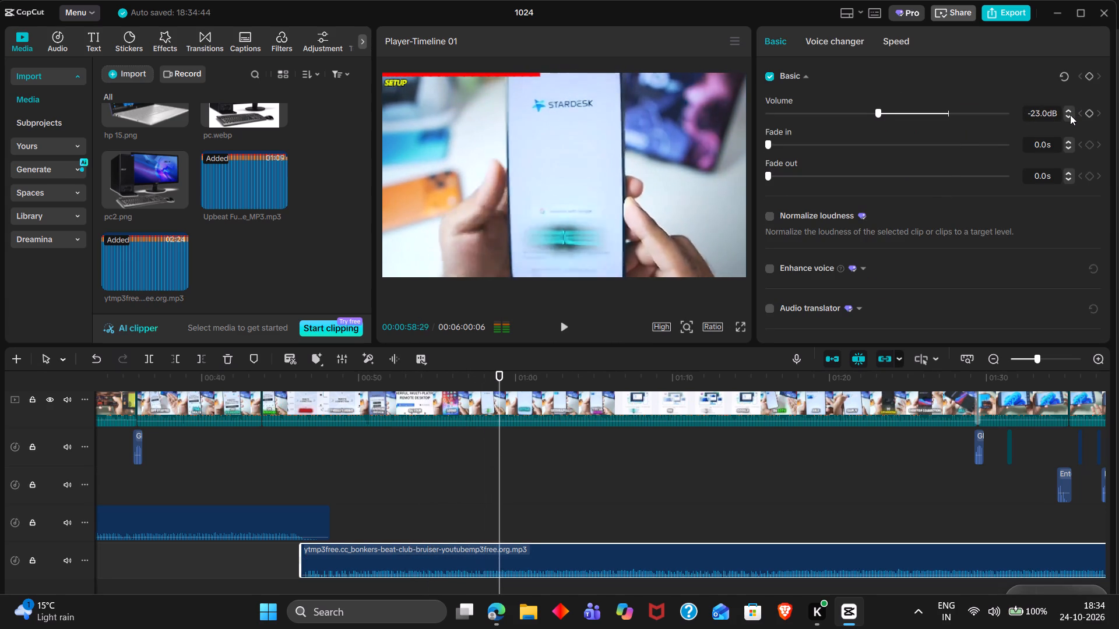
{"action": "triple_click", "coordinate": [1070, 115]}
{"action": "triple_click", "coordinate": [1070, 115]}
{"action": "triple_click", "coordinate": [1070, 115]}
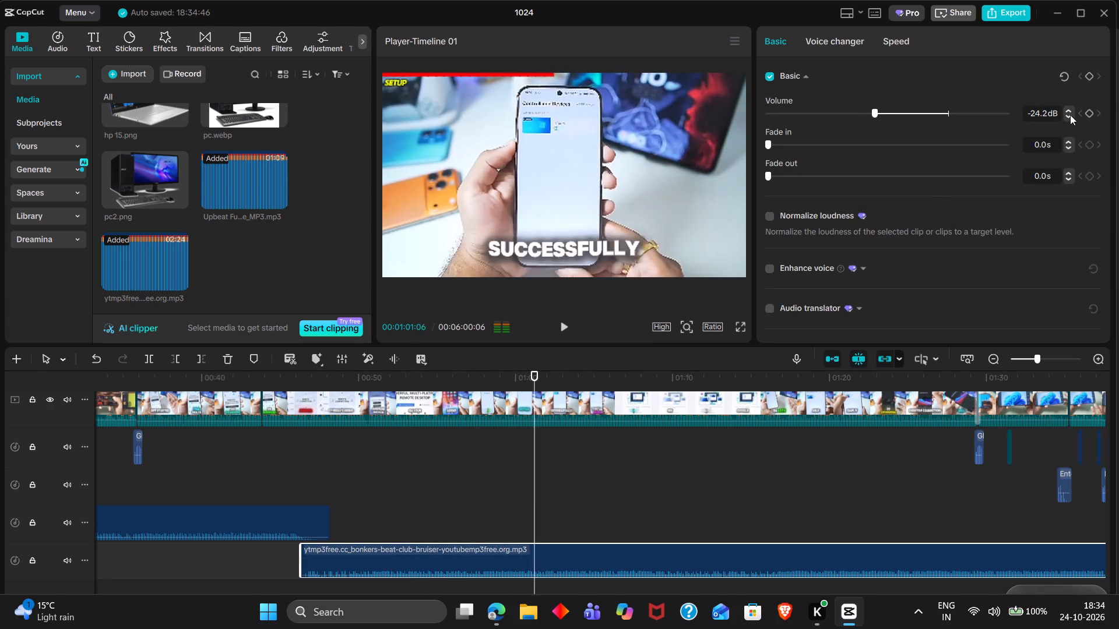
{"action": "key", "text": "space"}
Trim the bonkers-beat-club-bruiser music's opening up to 00:00:57:21, move it back to start near 00:00:46:10, and play the changeover.
{"action": "left_click", "coordinate": [476, 493]}
{"action": "left_click_drag", "start_coordinate": [476, 493], "coordinate": [500, 521]}
{"action": "left_click_drag", "start_coordinate": [500, 521], "coordinate": [480, 525]}
{"action": "left_click", "coordinate": [480, 525]}
{"action": "left_click", "coordinate": [482, 559]}
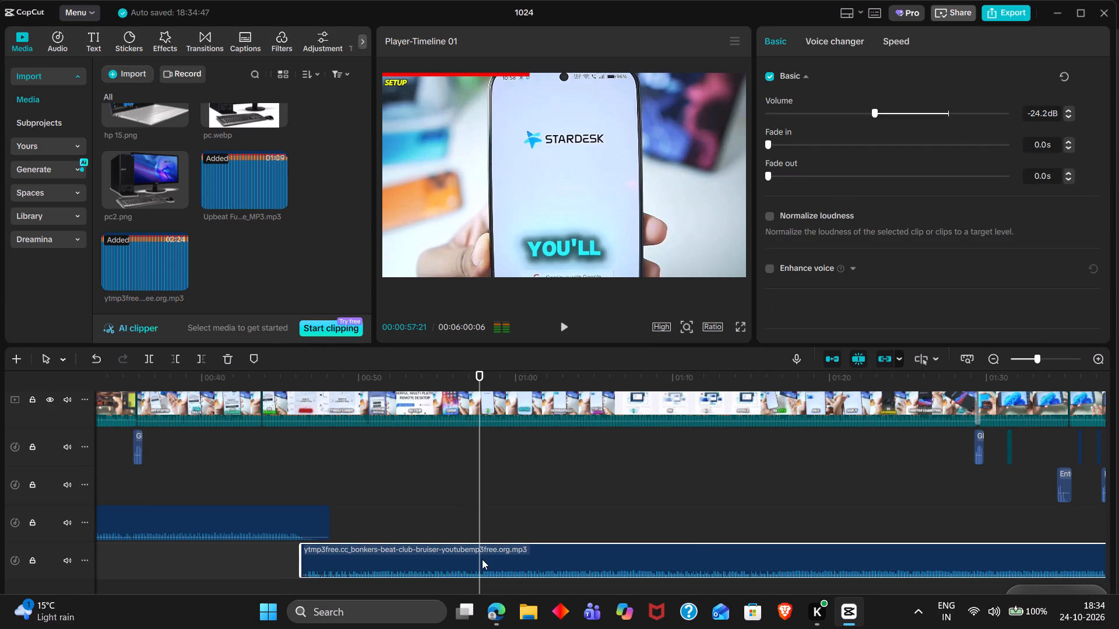
{"action": "key", "text": "q"}
{"action": "left_click_drag", "start_coordinate": [515, 560], "coordinate": [394, 566]}
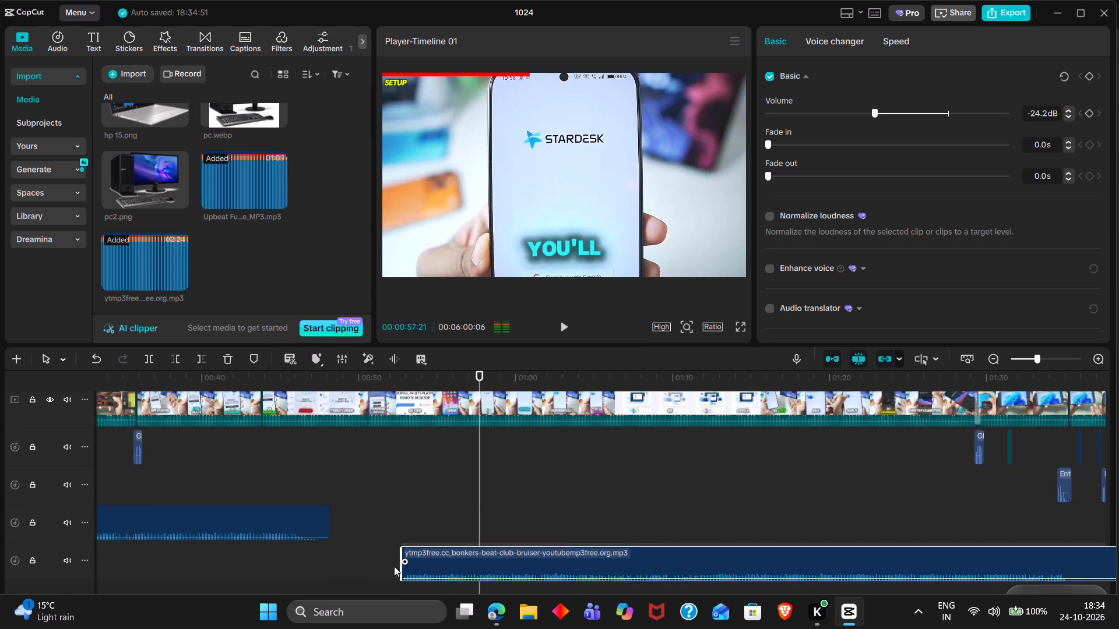
{"action": "left_click_drag", "start_coordinate": [394, 566], "coordinate": [335, 561]}
{"action": "double_click", "coordinate": [292, 485]}
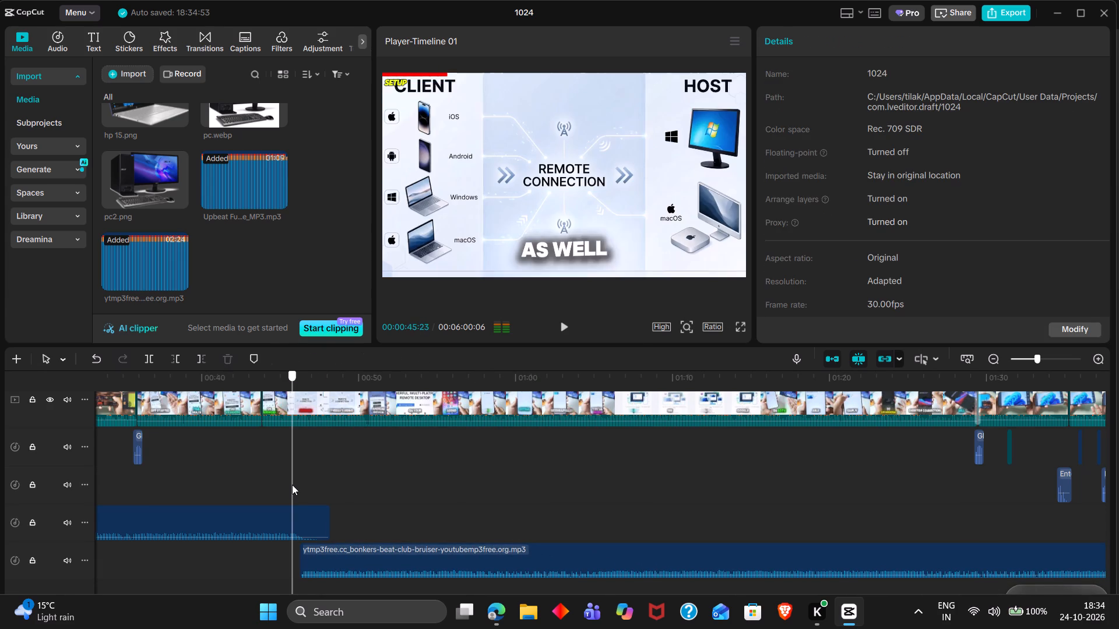
{"action": "key", "text": "space"}
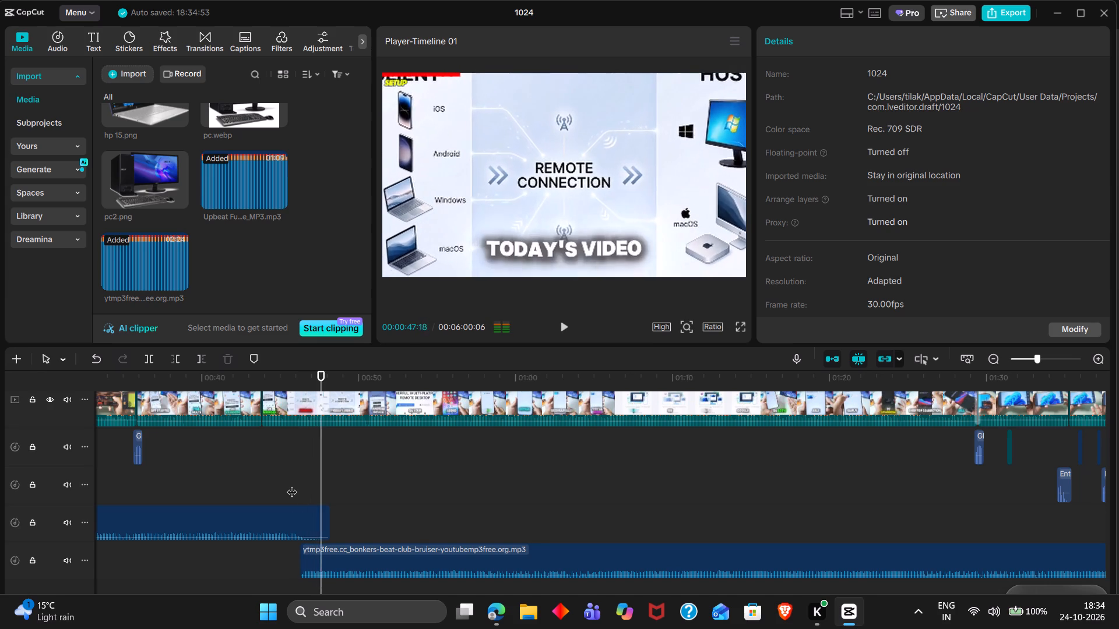
Set the bonkers-beat-club-bruiser music's volume to -25.2 dB.
{"action": "scroll", "coordinate": [292, 485], "scroll_direction": "down", "scroll_amount": 2, "text": "ctrl"}
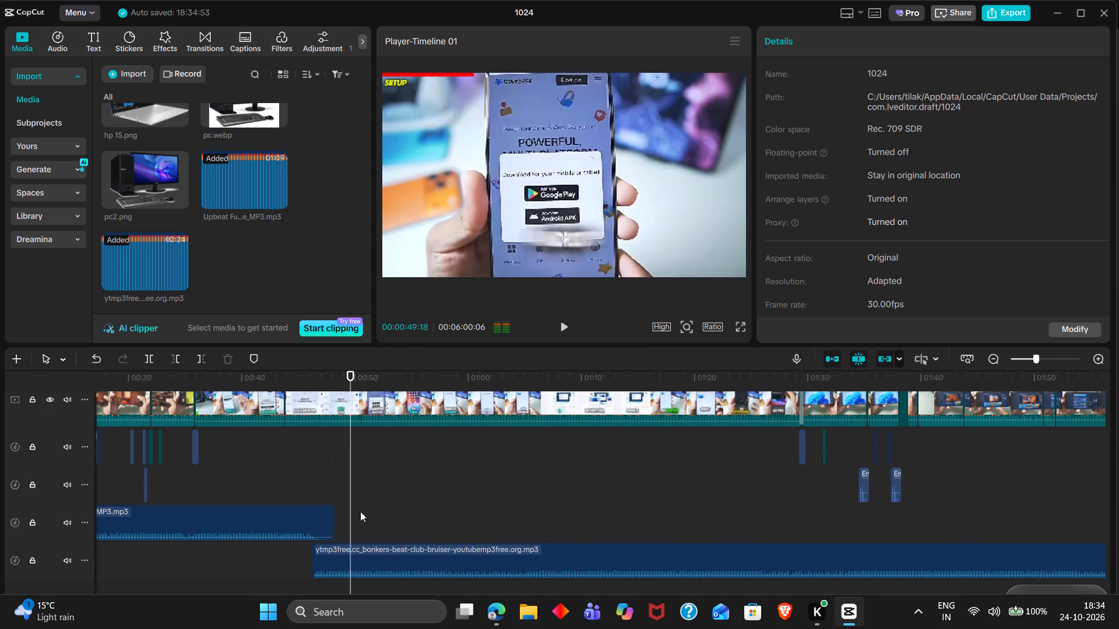
{"action": "left_click", "coordinate": [386, 549]}
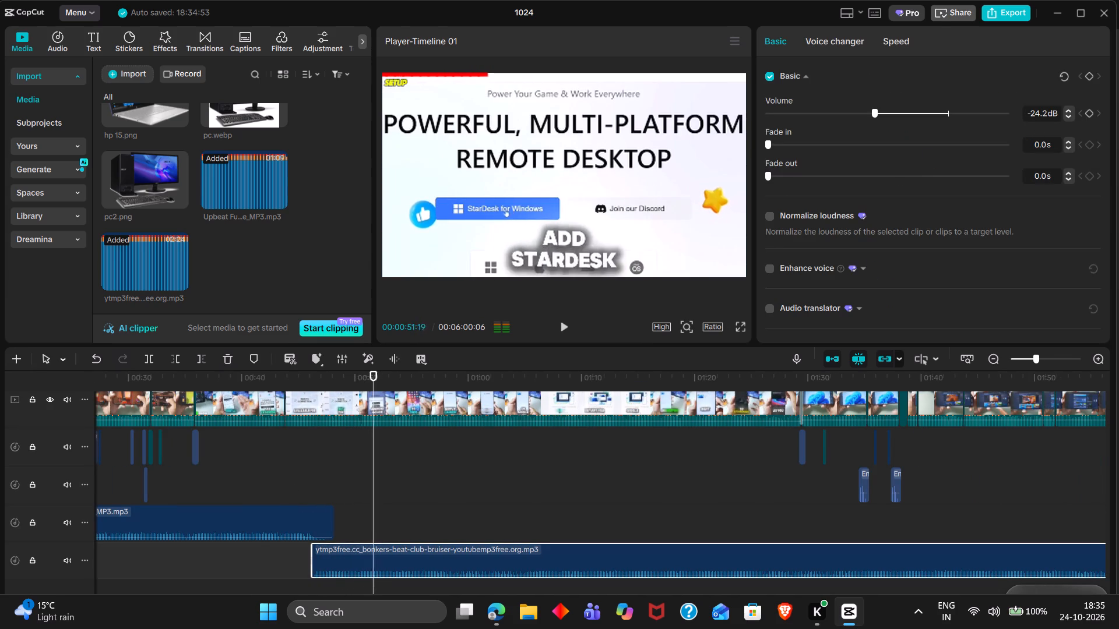
{"action": "left_click", "coordinate": [1039, 116]}
{"action": "key", "text": "BackSpace"}
{"action": "key", "text": "5"}
{"action": "key", "text": "Return"}
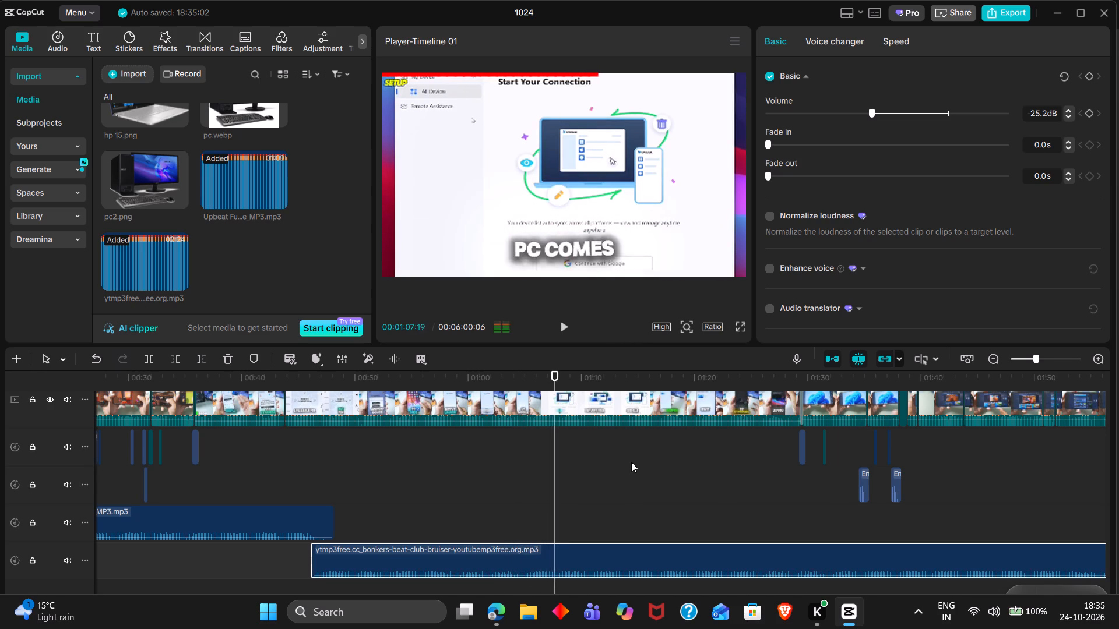
Replay the section around 00:01:06 and split the bonkers-beat-club-bruiser music at 00:01:06:01.
{"action": "left_click", "coordinate": [586, 477]}
{"action": "left_click_drag", "start_coordinate": [586, 477], "coordinate": [551, 480]}
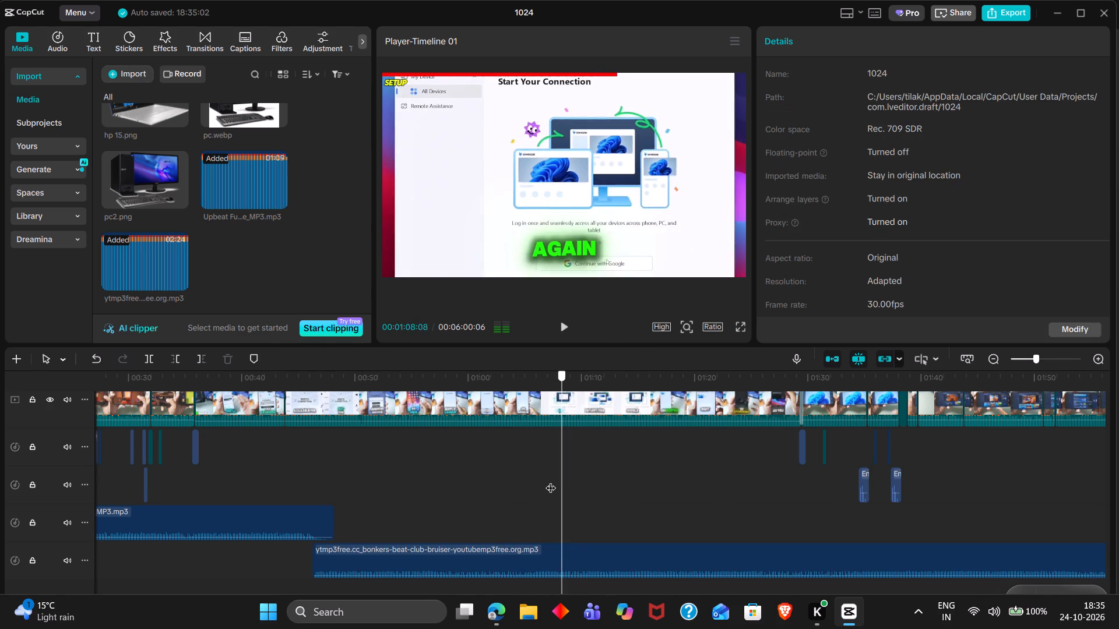
{"action": "left_click_drag", "start_coordinate": [551, 480], "coordinate": [550, 480]}
{"action": "key", "text": "space"}
{"action": "key", "text": "space"}
{"action": "key", "text": "space"}
{"action": "triple_click", "coordinate": [531, 486]}
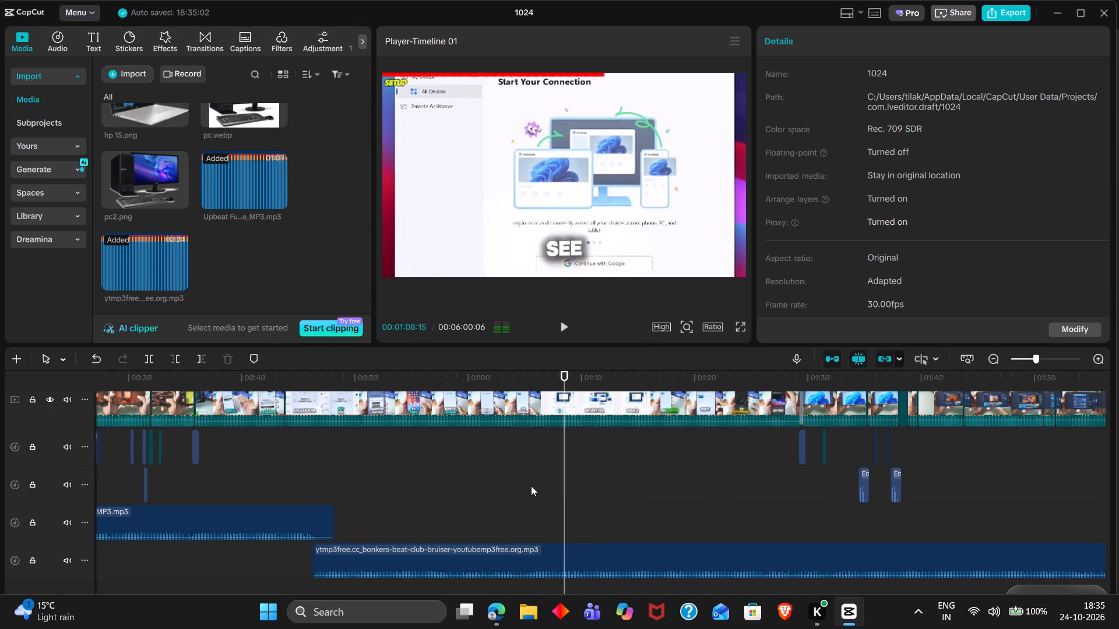
{"action": "key", "text": "space"}
{"action": "key", "text": "space"}
{"action": "key", "text": "space"}
{"action": "key", "text": "space"}
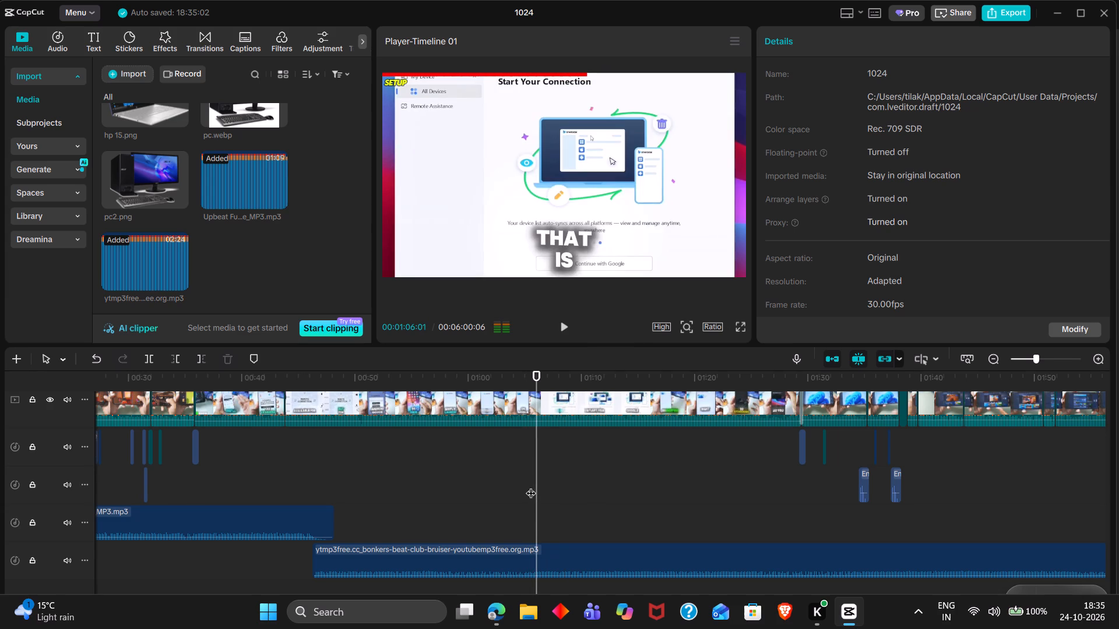
{"action": "left_click", "coordinate": [541, 550]}
{"action": "key", "text": "ctrl+b"}
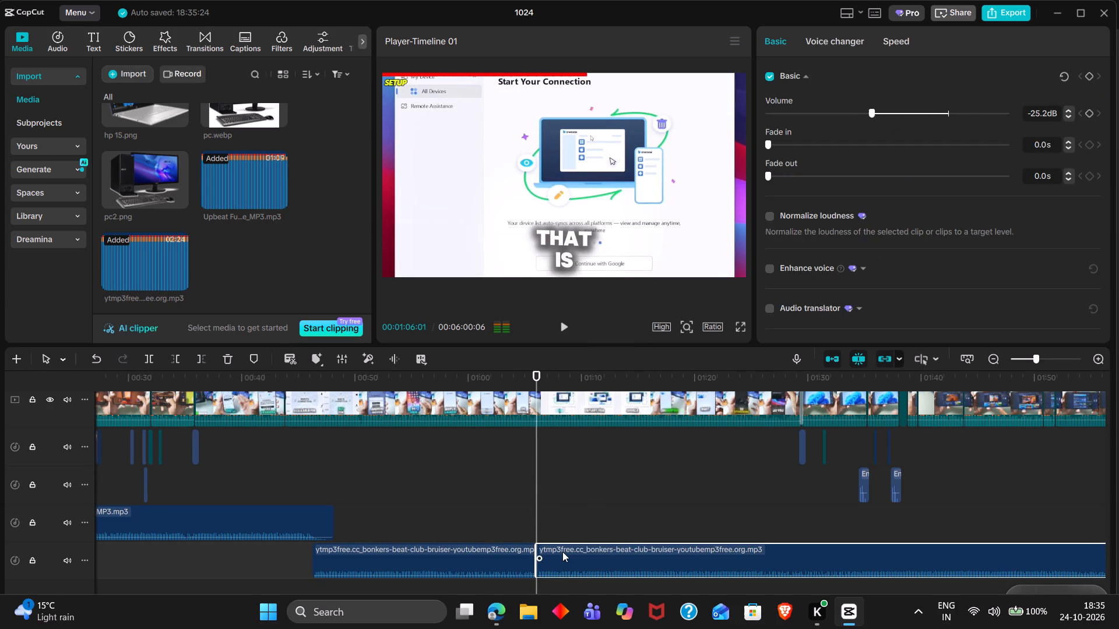
Move the music's second part to the start of the Running Scam chapter, at about 00:01:29:22, and play it there.
{"action": "left_click_drag", "start_coordinate": [562, 552], "coordinate": [759, 549]}
{"action": "key", "text": "space"}
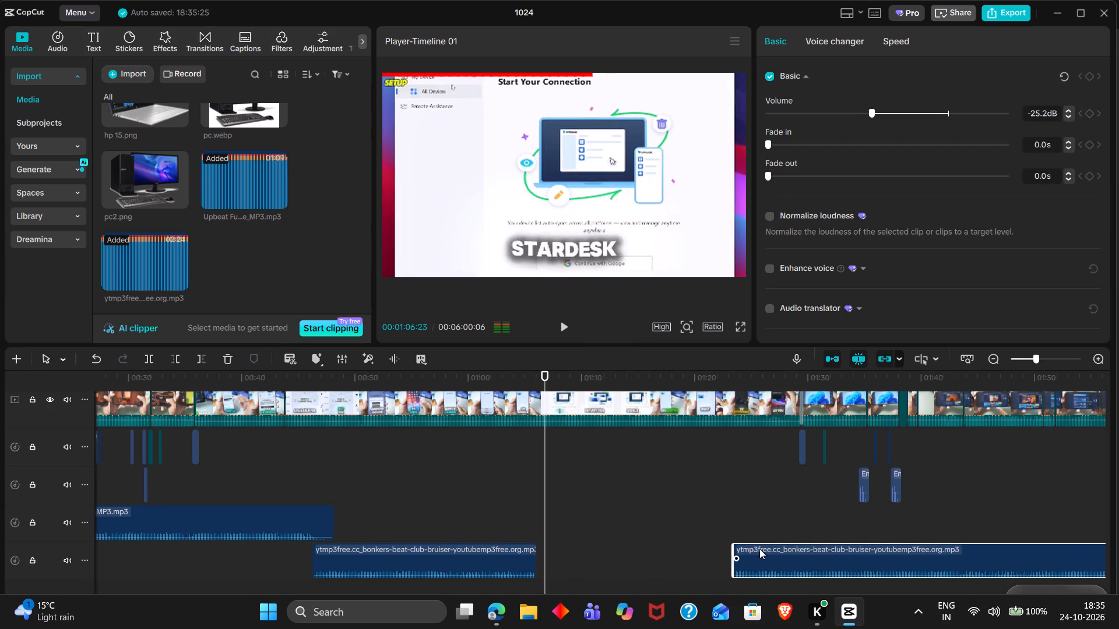
{"action": "scroll", "coordinate": [759, 549], "scroll_direction": "left", "scroll_amount": 1}
{"action": "left_click", "coordinate": [575, 499]}
{"action": "left_click_drag", "start_coordinate": [575, 499], "coordinate": [551, 497]}
{"action": "key", "text": "space"}
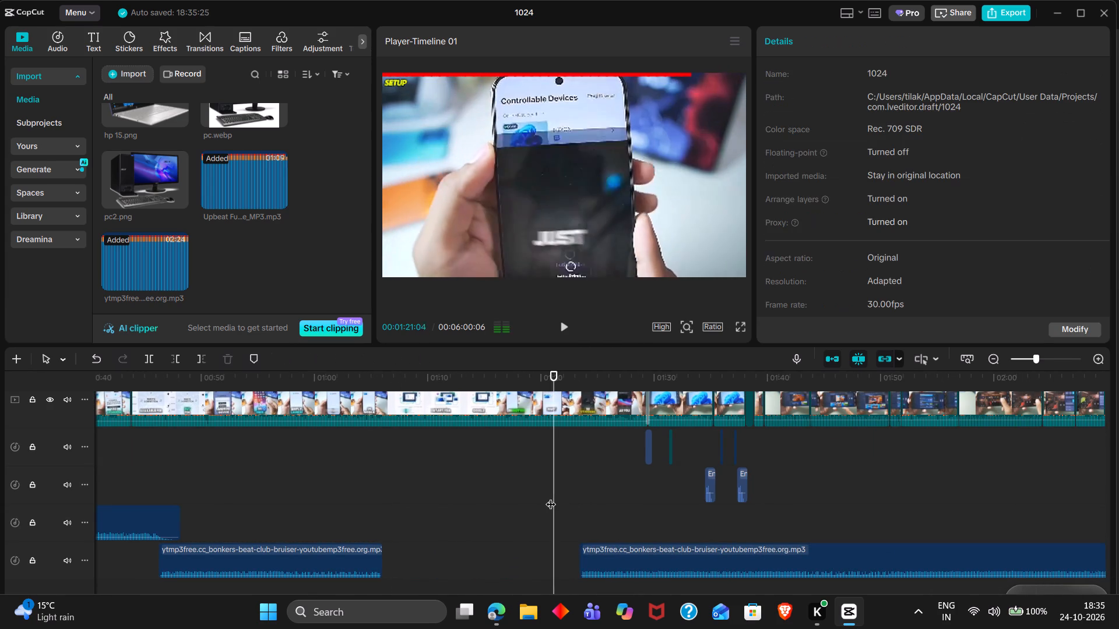
{"action": "left_click_drag", "start_coordinate": [618, 562], "coordinate": [687, 559]}
{"action": "left_click", "coordinate": [628, 514]}
{"action": "left_click_drag", "start_coordinate": [628, 514], "coordinate": [641, 518]}
{"action": "key", "text": "space"}
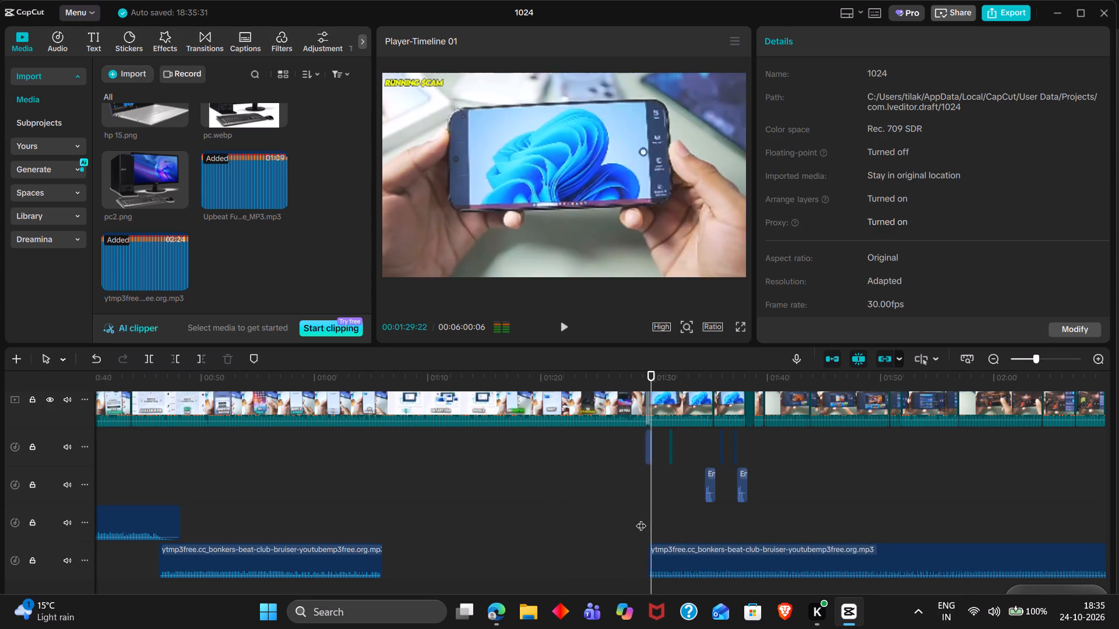
Play through the Running Scam chapter and split its background music at 00:01:49:11.
{"action": "scroll", "coordinate": [641, 518], "scroll_direction": "left", "scroll_amount": 1}
{"action": "left_click", "coordinate": [575, 563]}
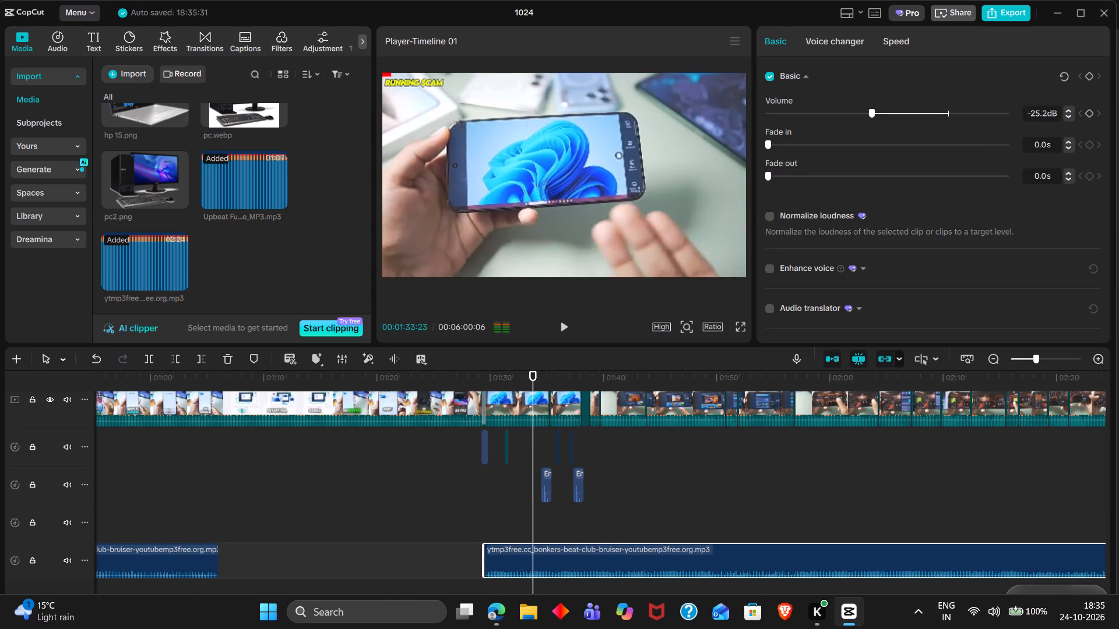
{"action": "scroll", "coordinate": [673, 501], "scroll_direction": "down", "scroll_amount": 2, "text": "ctrl"}
{"action": "scroll", "coordinate": [673, 501], "scroll_direction": "left", "scroll_amount": 1}
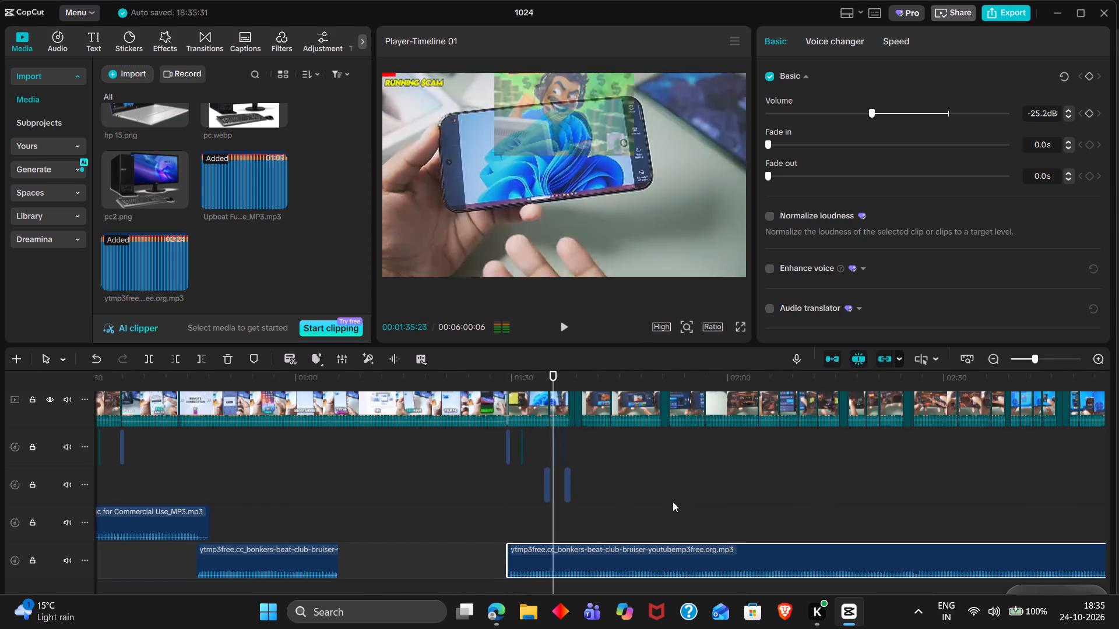
{"action": "scroll", "coordinate": [673, 501], "scroll_direction": "left", "scroll_amount": 1}
{"action": "scroll", "coordinate": [673, 501], "scroll_direction": "down", "scroll_amount": 1}
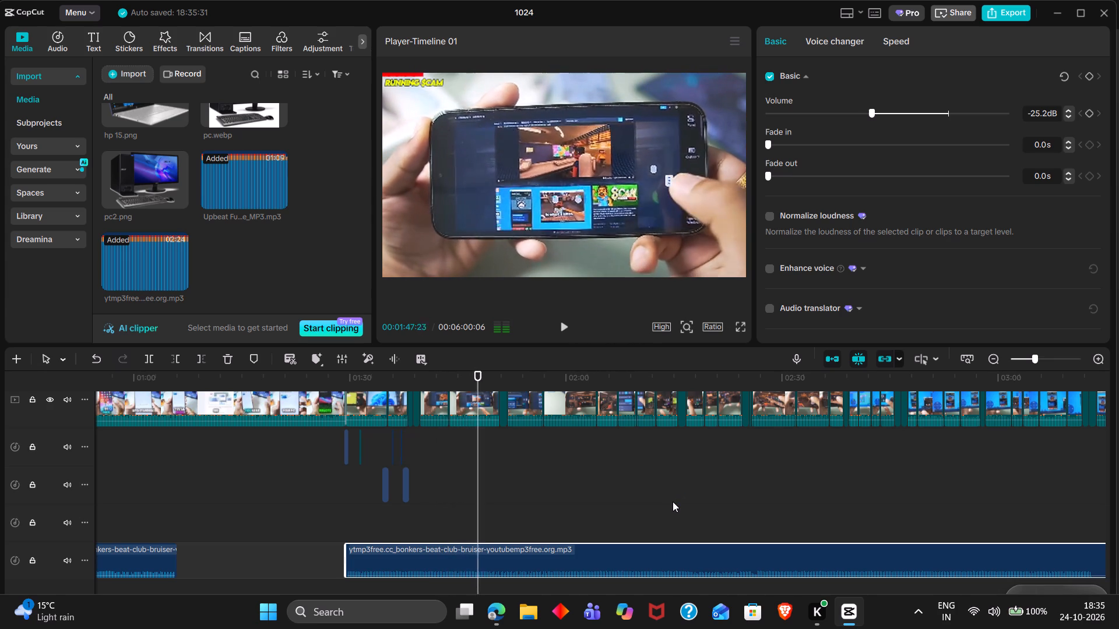
{"action": "key", "text": "ctrl+b"}
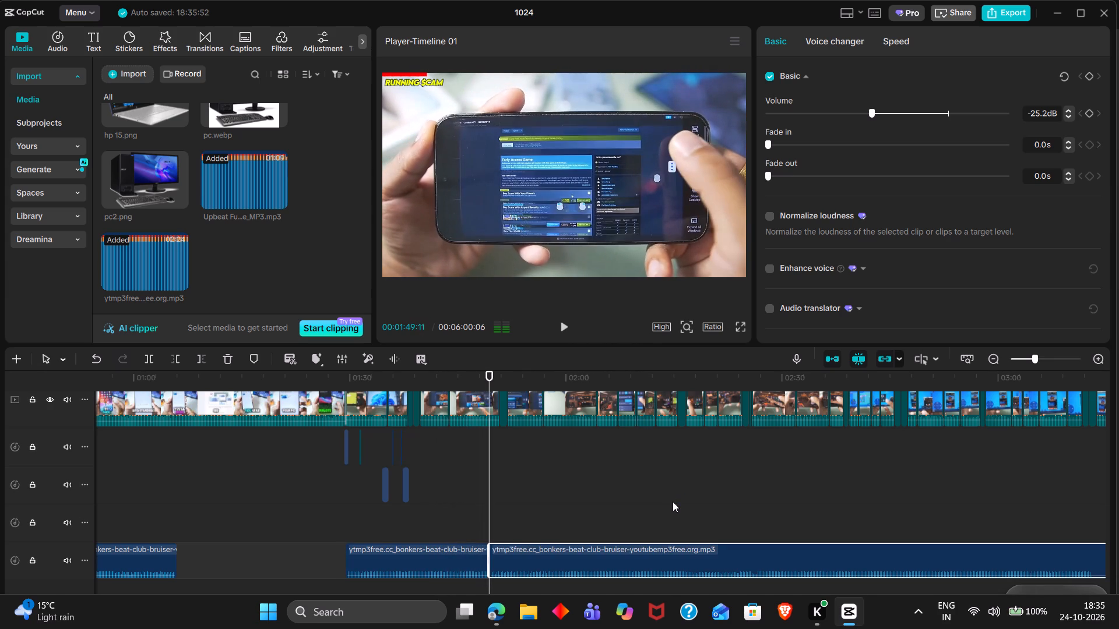
Set the volume of the music part after 00:01:49:11 to -26.2 dB and resume playback.
{"action": "left_click", "coordinate": [1039, 113]}
{"action": "key", "text": "BackSpace"}
{"action": "key", "text": "6"}
{"action": "key", "text": "Return"}
{"action": "key", "text": "space"}
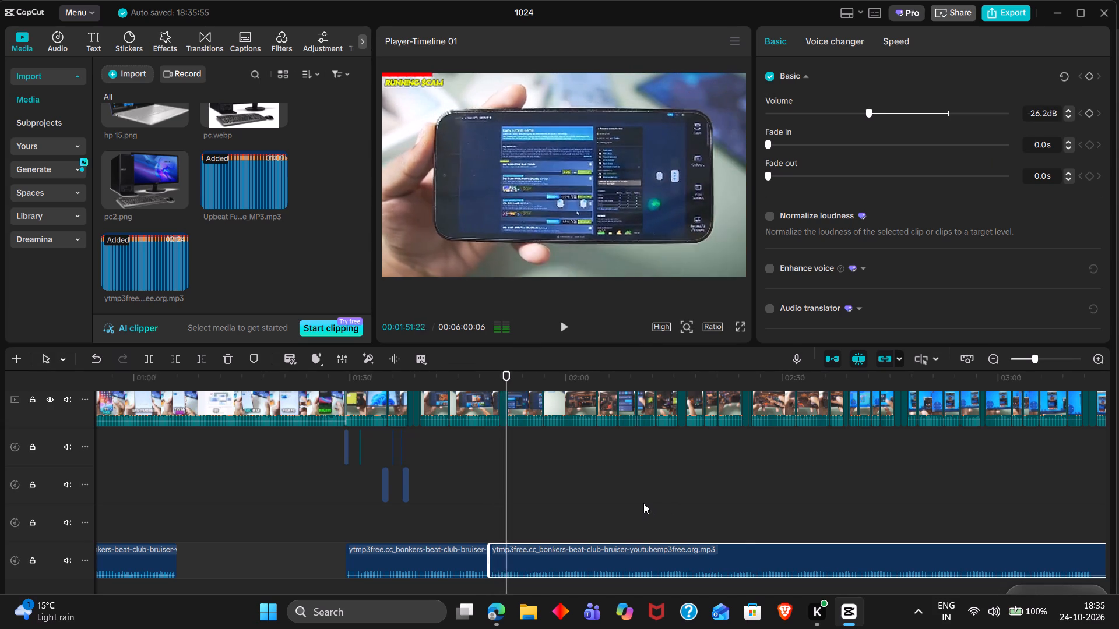
Play on to about 00:02:18 and set the volume of the music part after 00:01:49:11 to -25.2 dB.
{"action": "scroll", "coordinate": [643, 503], "scroll_direction": "up", "scroll_amount": 1}
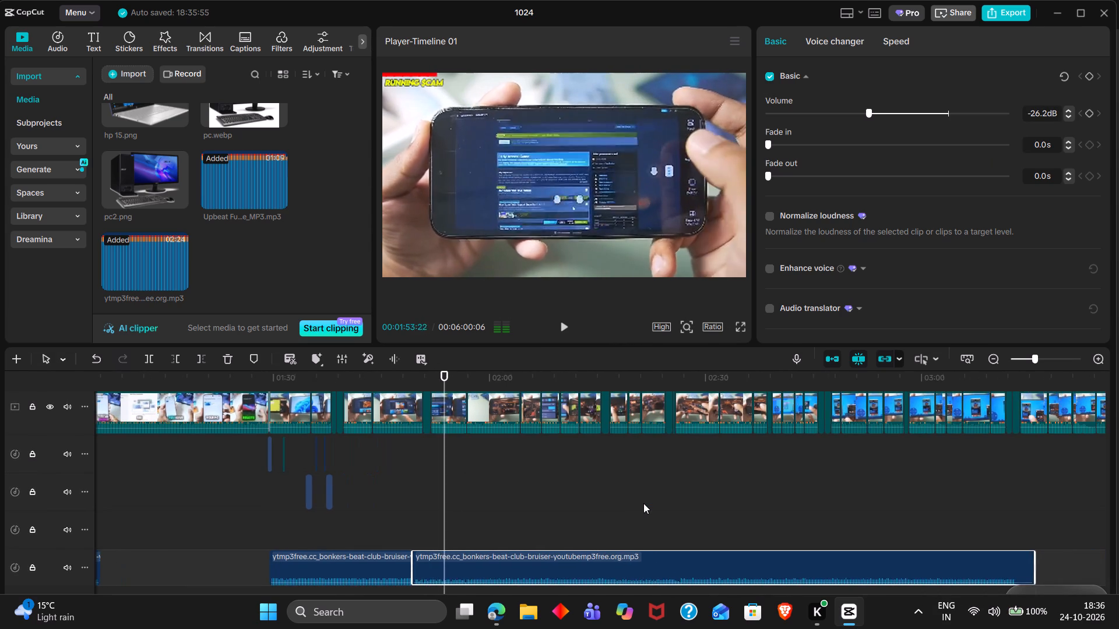
{"action": "scroll", "coordinate": [643, 503], "scroll_direction": "up", "scroll_amount": 7, "text": "ctrl"}
{"action": "scroll", "coordinate": [643, 503], "scroll_direction": "left", "scroll_amount": 1}
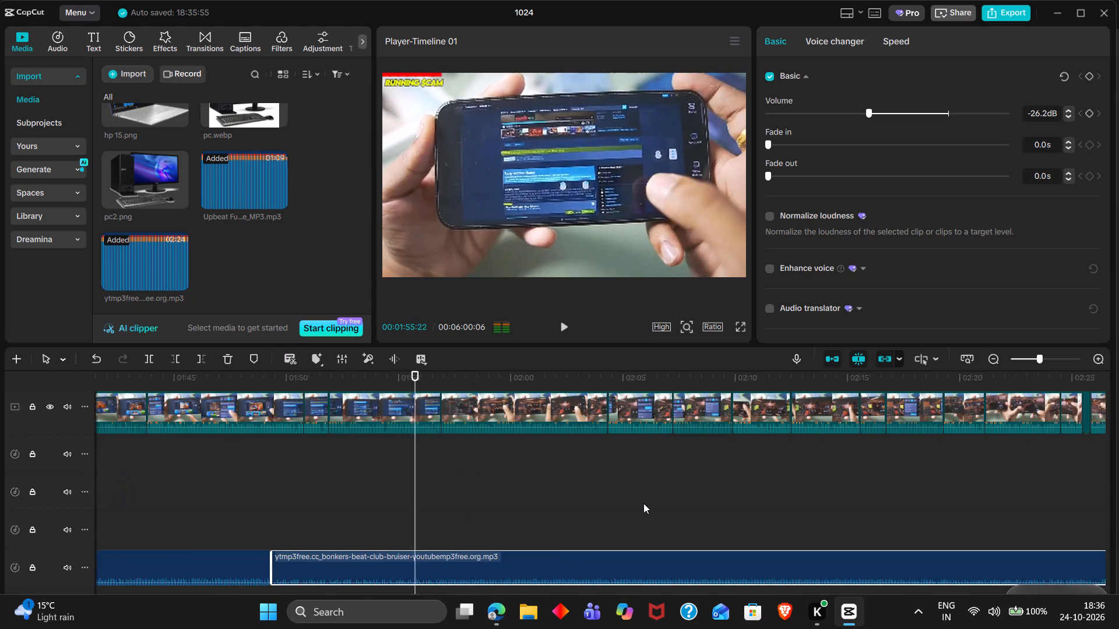
{"action": "scroll", "coordinate": [643, 503], "scroll_direction": "left", "scroll_amount": 1}
{"action": "left_click", "coordinate": [694, 496]}
{"action": "left_click_drag", "start_coordinate": [694, 496], "coordinate": [797, 496]}
{"action": "key", "text": "space"}
{"action": "scroll", "coordinate": [797, 496], "scroll_direction": "left", "scroll_amount": 1}
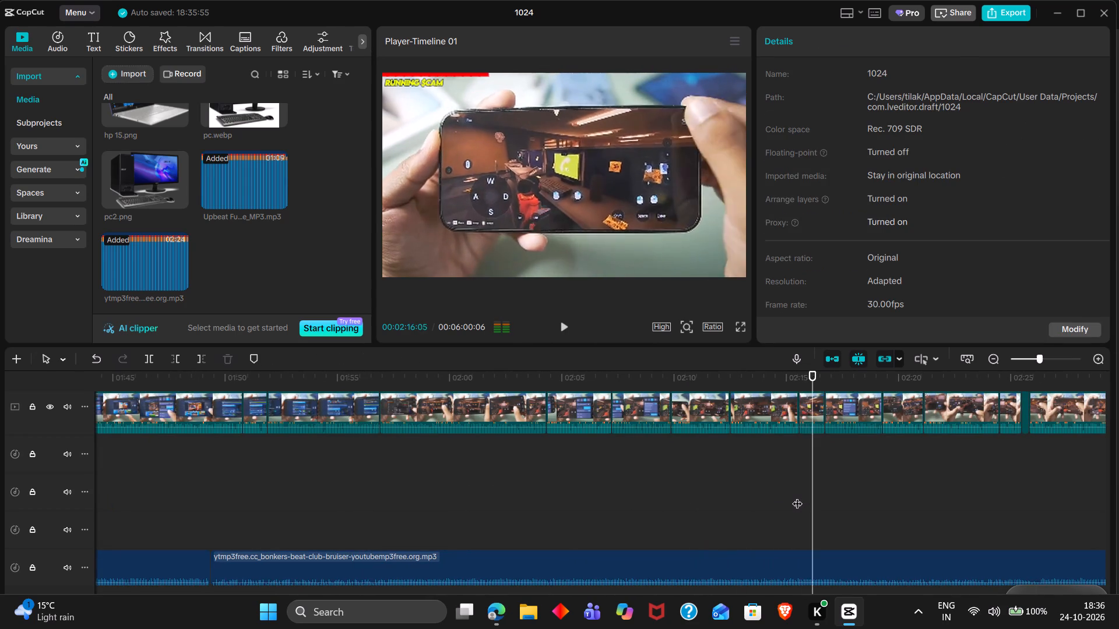
{"action": "scroll", "coordinate": [797, 496], "scroll_direction": "left", "scroll_amount": 1}
{"action": "left_click", "coordinate": [720, 559]}
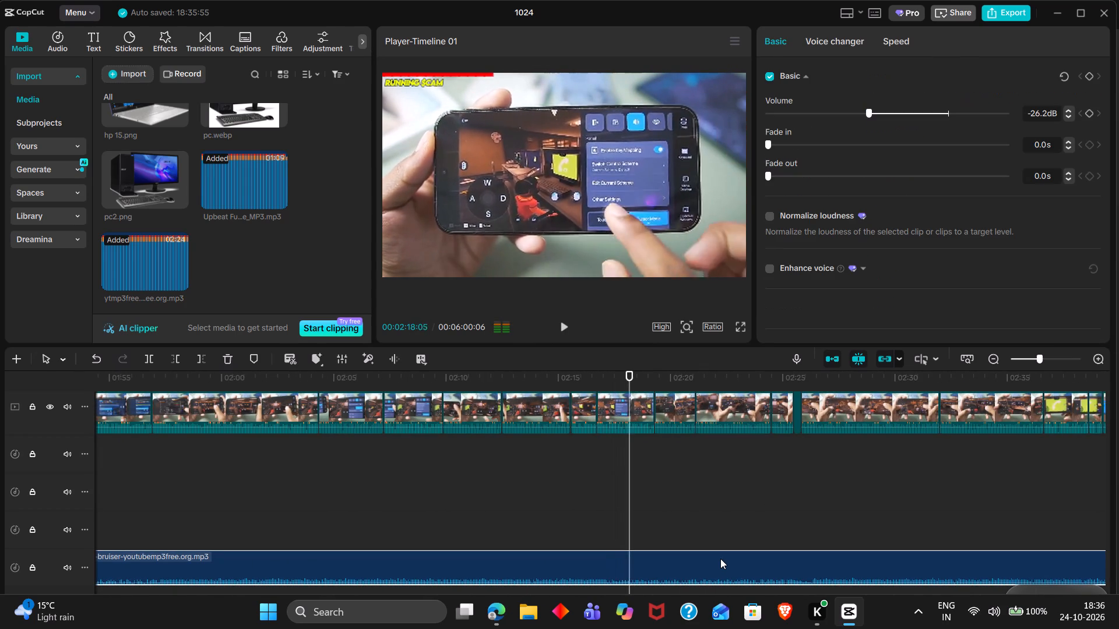
{"action": "left_click", "coordinate": [1039, 118]}
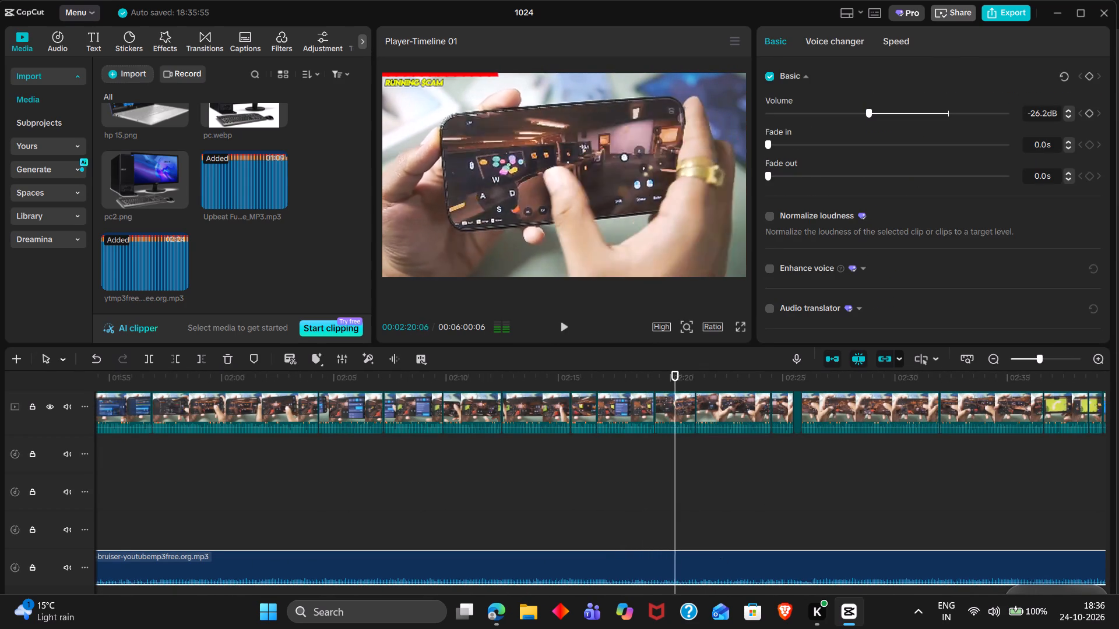
{"action": "key", "text": "BackSpace"}
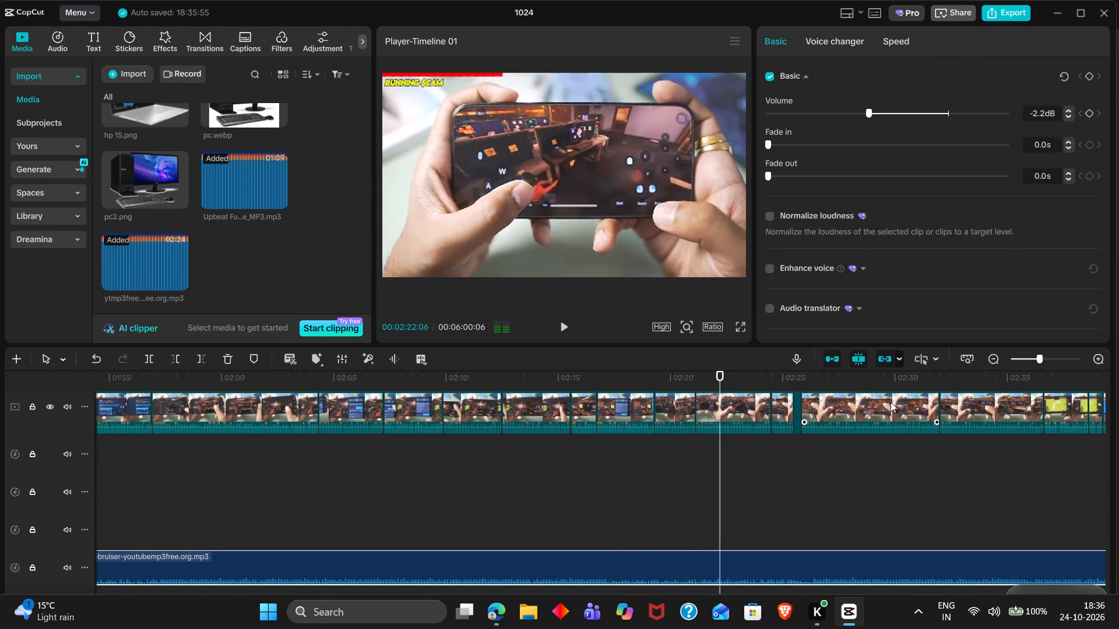
{"action": "key", "text": "5"}
{"action": "key", "text": "Return"}
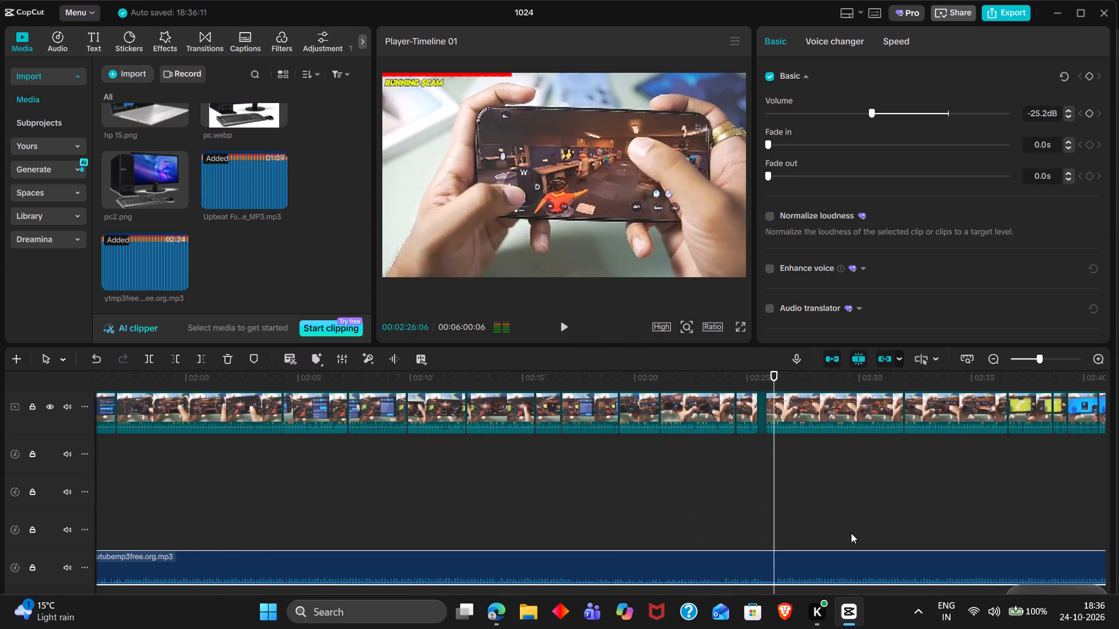
Play the Running Scam chapter from about 00:02:26 to 00:02:57, skipping ahead where needed, to check the music against the narration.
{"action": "scroll", "coordinate": [851, 533], "scroll_direction": "down", "scroll_amount": 1, "text": "ctrl"}
{"action": "scroll", "coordinate": [851, 533], "scroll_direction": "left", "scroll_amount": 2}
{"action": "scroll", "coordinate": [851, 533], "scroll_direction": "up", "scroll_amount": 2, "text": "ctrl"}
{"action": "scroll", "coordinate": [851, 533], "scroll_direction": "left", "scroll_amount": 1}
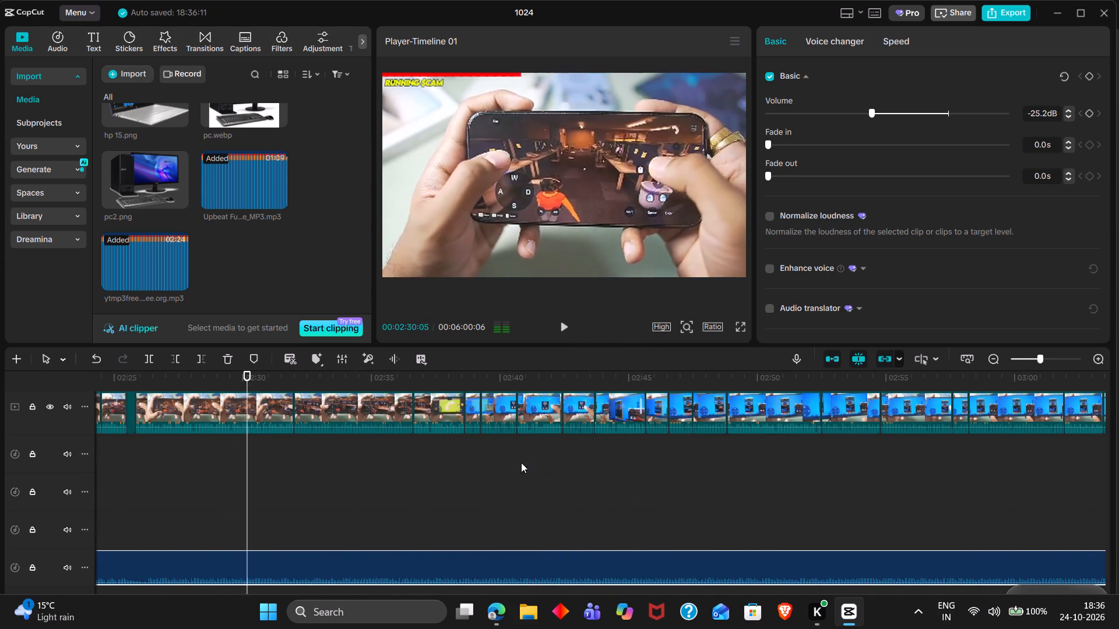
{"action": "left_click", "coordinate": [520, 460]}
{"action": "left_click_drag", "start_coordinate": [520, 460], "coordinate": [569, 464]}
{"action": "key", "text": "space"}
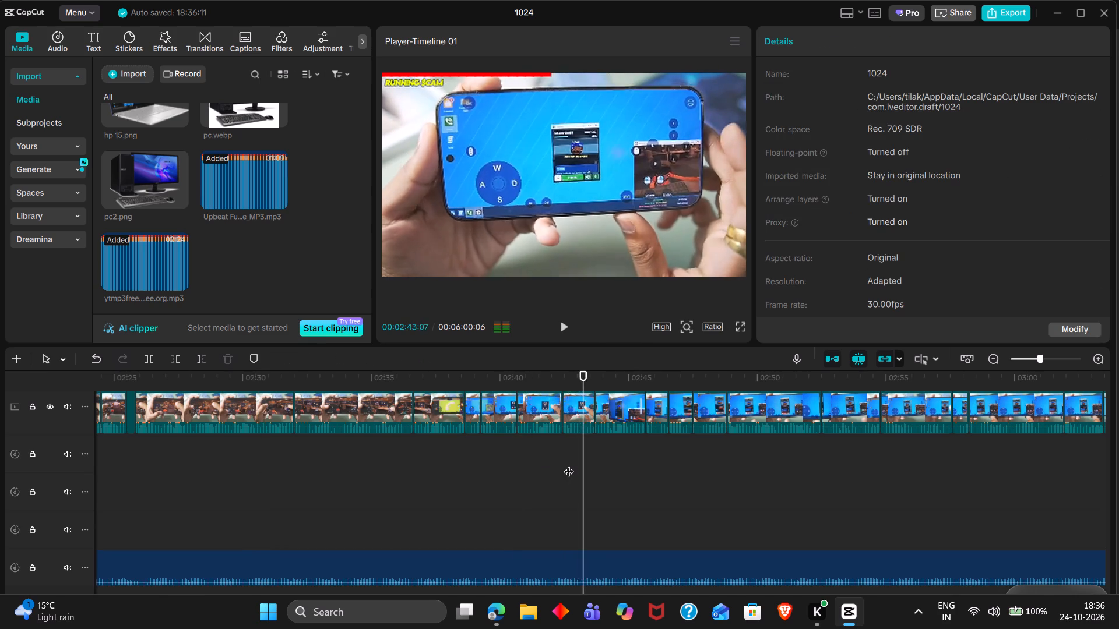
{"action": "scroll", "coordinate": [569, 464], "scroll_direction": "left", "scroll_amount": 1}
{"action": "scroll", "coordinate": [569, 464], "scroll_direction": "up", "scroll_amount": 3, "text": "ctrl"}
{"action": "scroll", "coordinate": [569, 464], "scroll_direction": "left", "scroll_amount": 1}
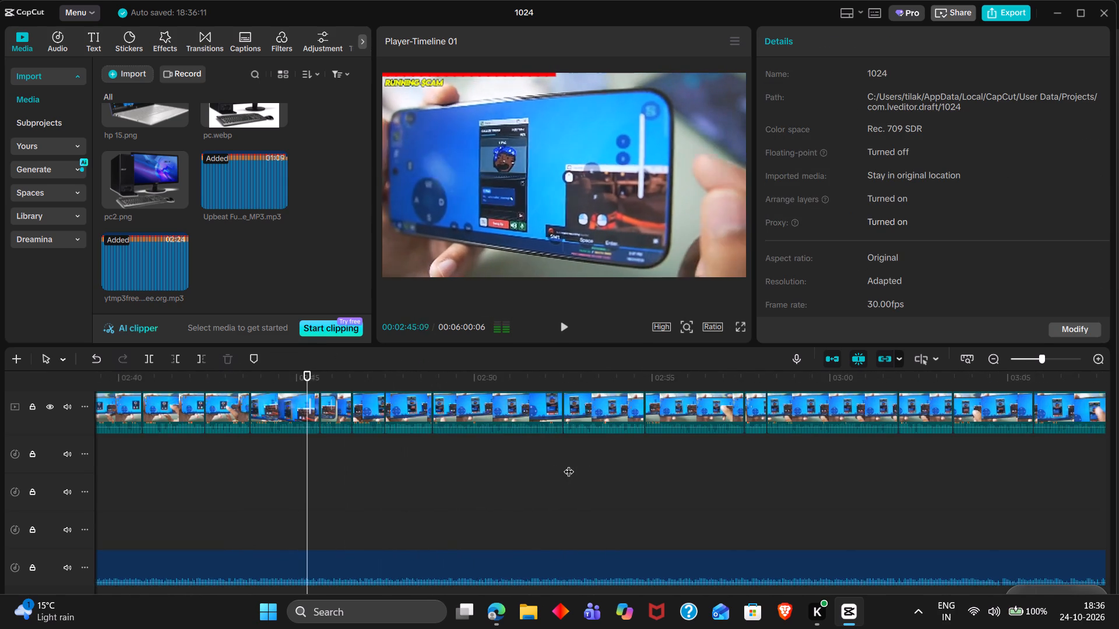
{"action": "scroll", "coordinate": [569, 464], "scroll_direction": "left", "scroll_amount": 1}
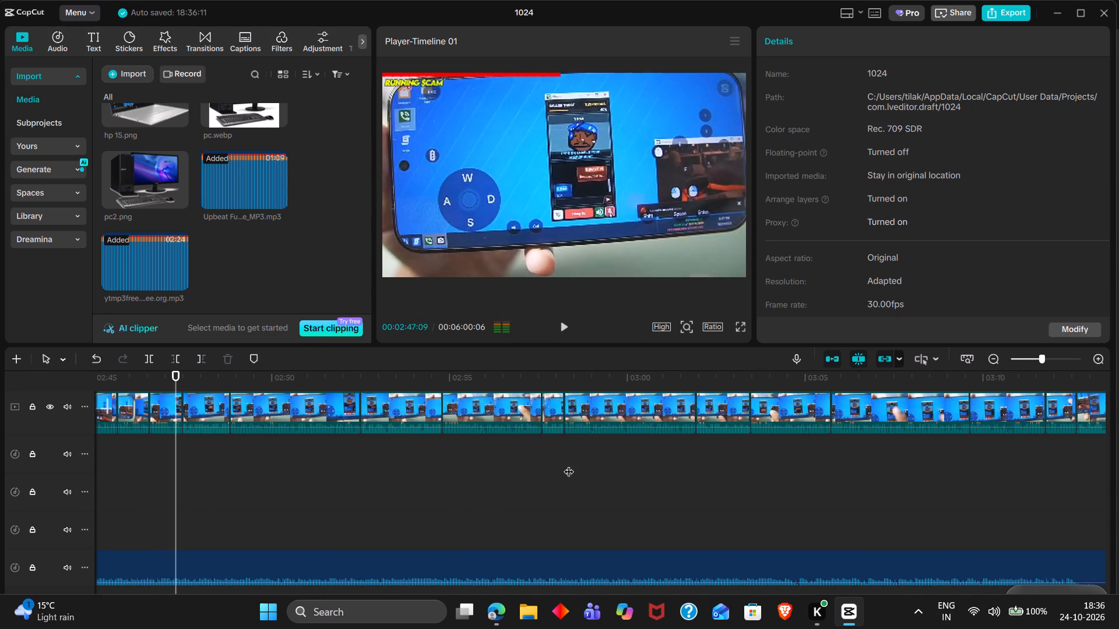
{"action": "scroll", "coordinate": [569, 464], "scroll_direction": "left", "scroll_amount": 1}
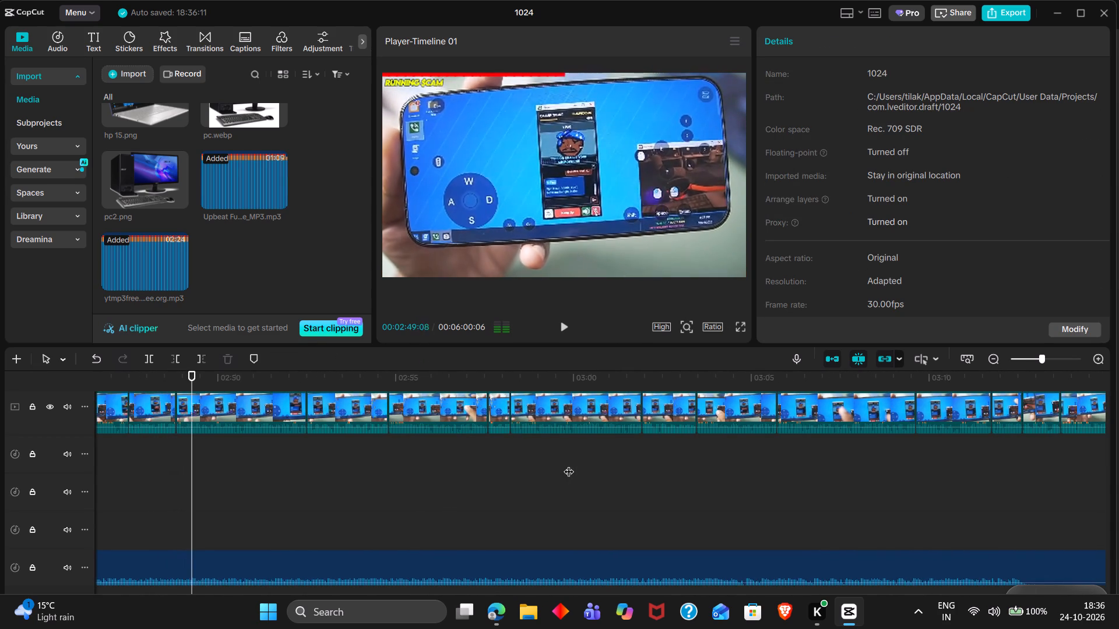
{"action": "scroll", "coordinate": [569, 464], "scroll_direction": "up", "scroll_amount": 1, "text": "ctrl"}
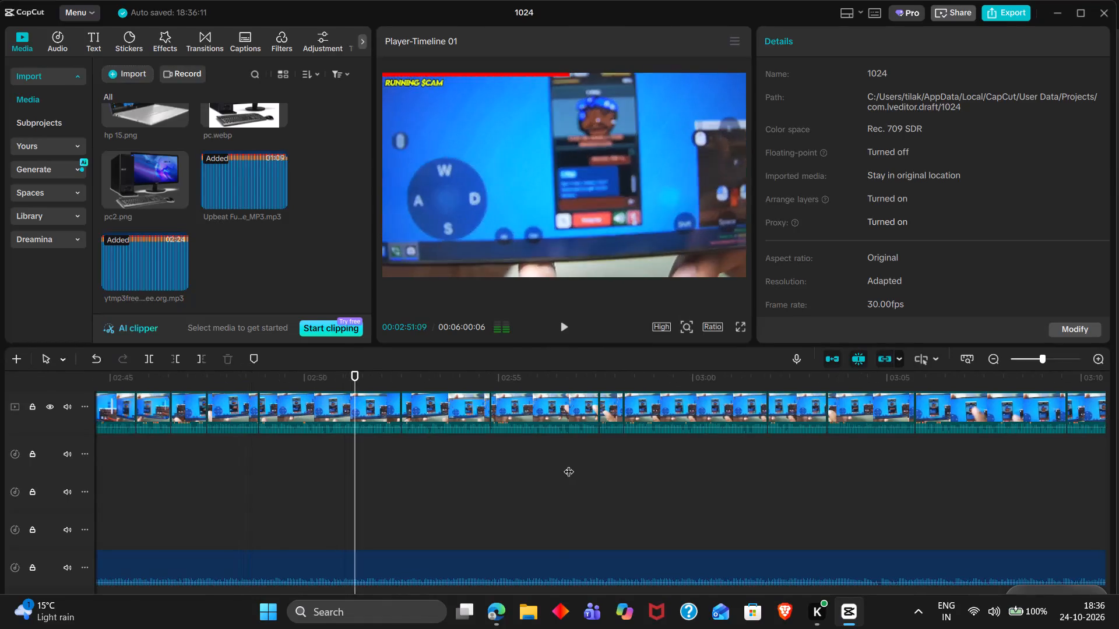
{"action": "scroll", "coordinate": [569, 464], "scroll_direction": "up", "scroll_amount": 1, "text": "ctrl"}
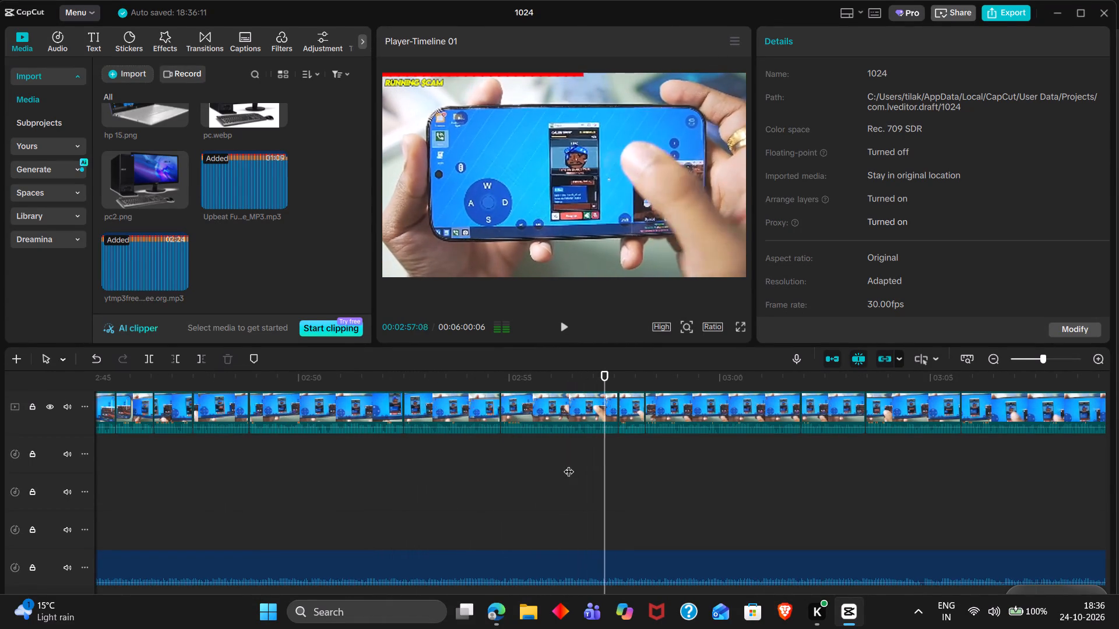
Replay around 00:02:58 and split the background music at 00:02:58:07 and again at 00:03:01:28.
{"action": "key", "text": "space"}
{"action": "key", "text": "space"}
{"action": "key", "text": "space"}
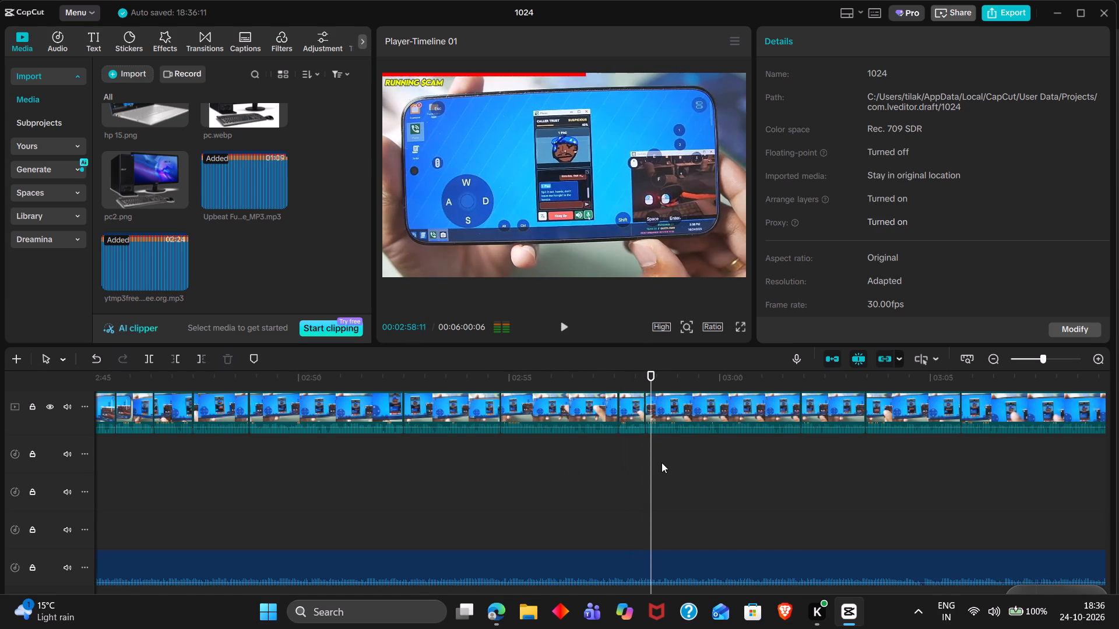
{"action": "double_click", "coordinate": [648, 446]}
{"action": "key", "text": "space"}
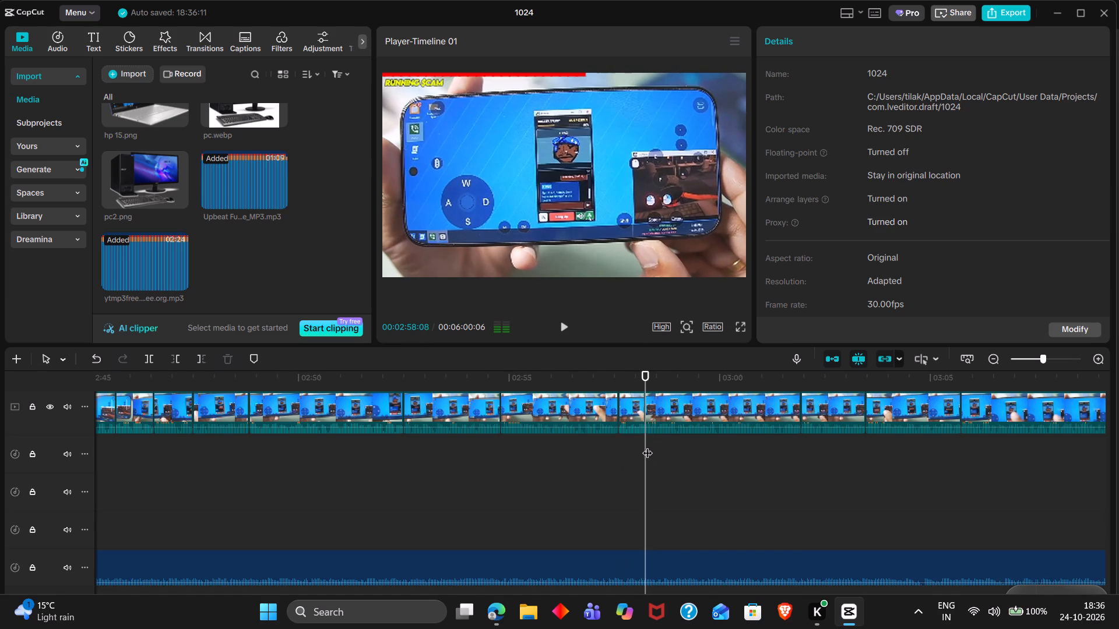
{"action": "key", "text": "space"}
{"action": "triple_click", "coordinate": [648, 446]}
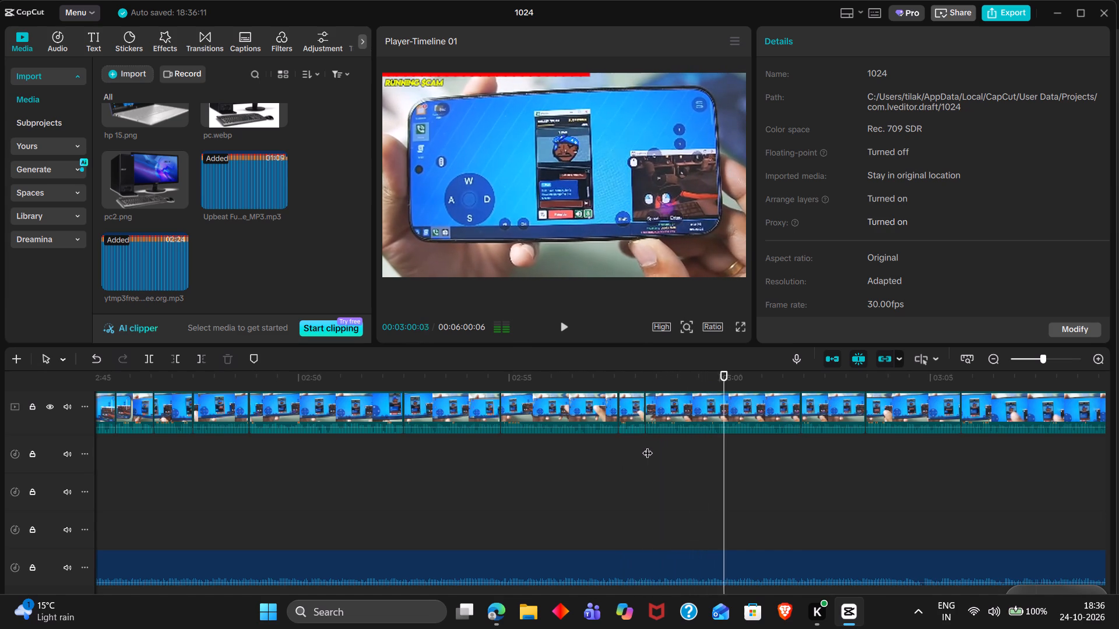
{"action": "left_click", "coordinate": [648, 446]}
{"action": "double_click", "coordinate": [656, 561]}
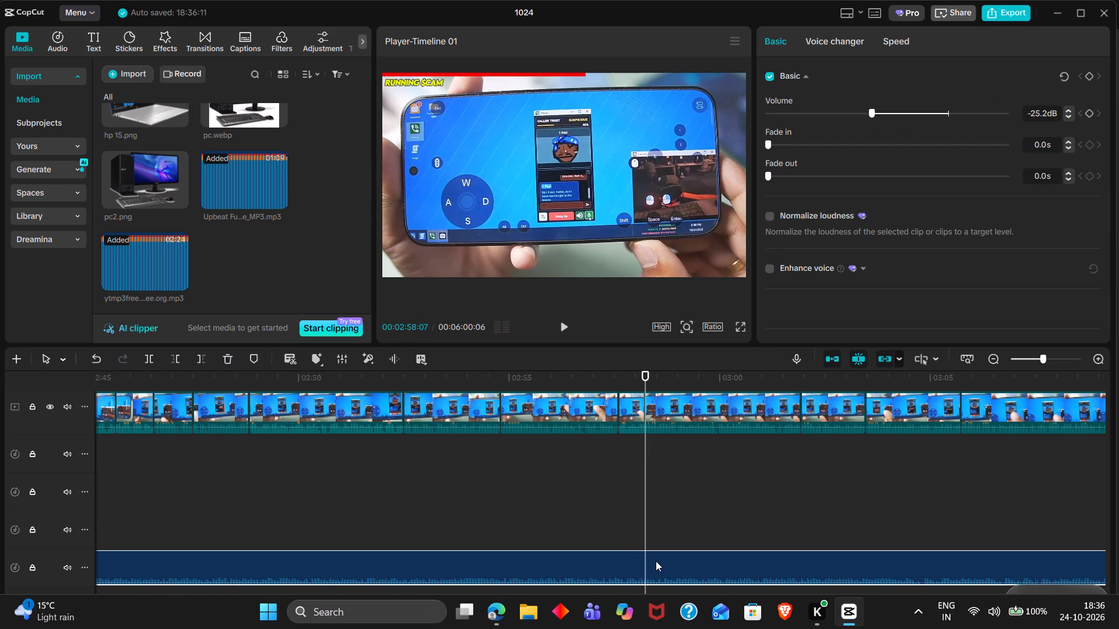
{"action": "key", "text": "ctrl+b"}
{"action": "double_click", "coordinate": [801, 375]}
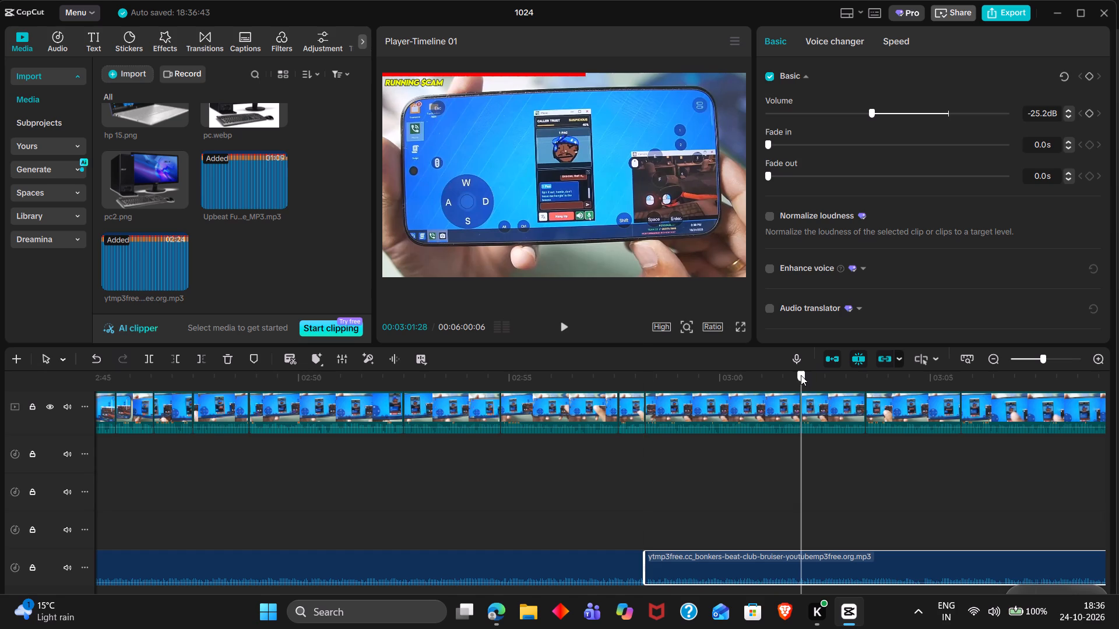
{"action": "key", "text": "ctrl+b"}
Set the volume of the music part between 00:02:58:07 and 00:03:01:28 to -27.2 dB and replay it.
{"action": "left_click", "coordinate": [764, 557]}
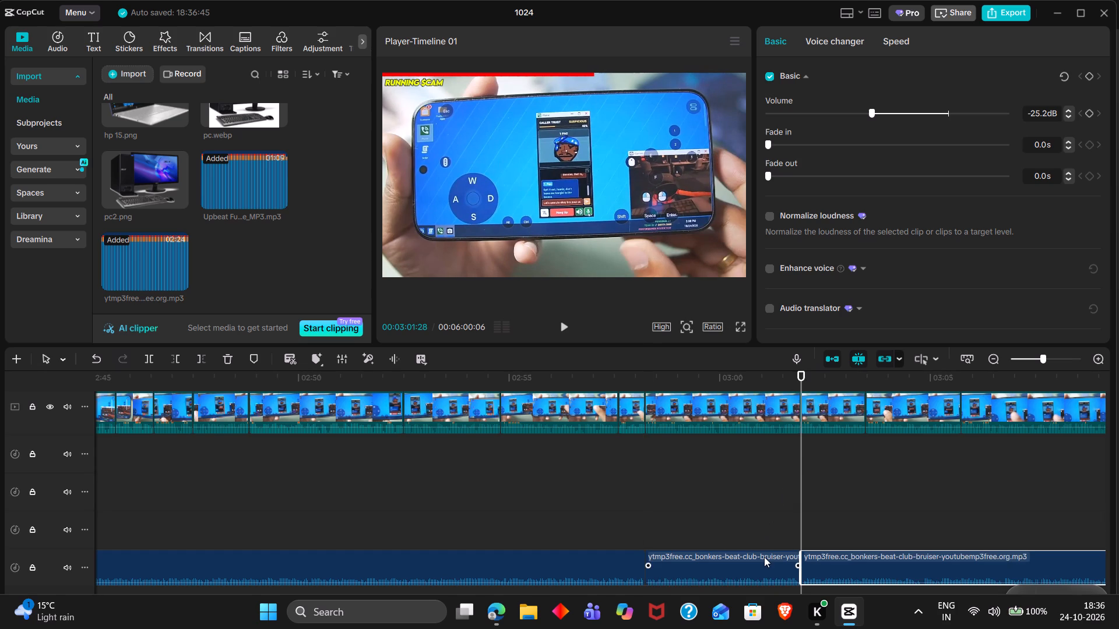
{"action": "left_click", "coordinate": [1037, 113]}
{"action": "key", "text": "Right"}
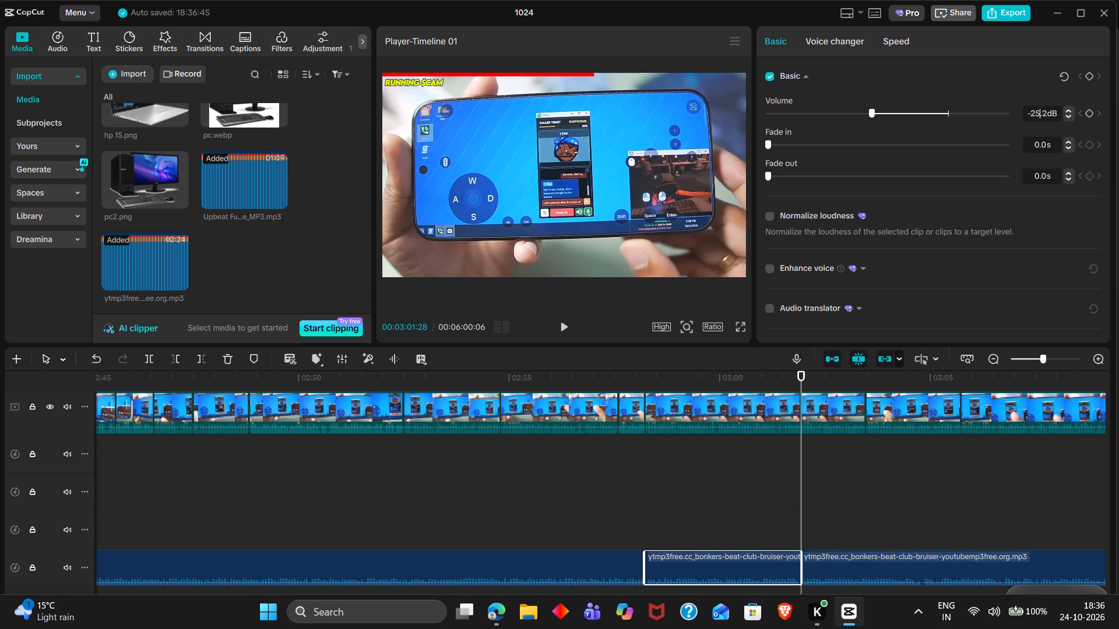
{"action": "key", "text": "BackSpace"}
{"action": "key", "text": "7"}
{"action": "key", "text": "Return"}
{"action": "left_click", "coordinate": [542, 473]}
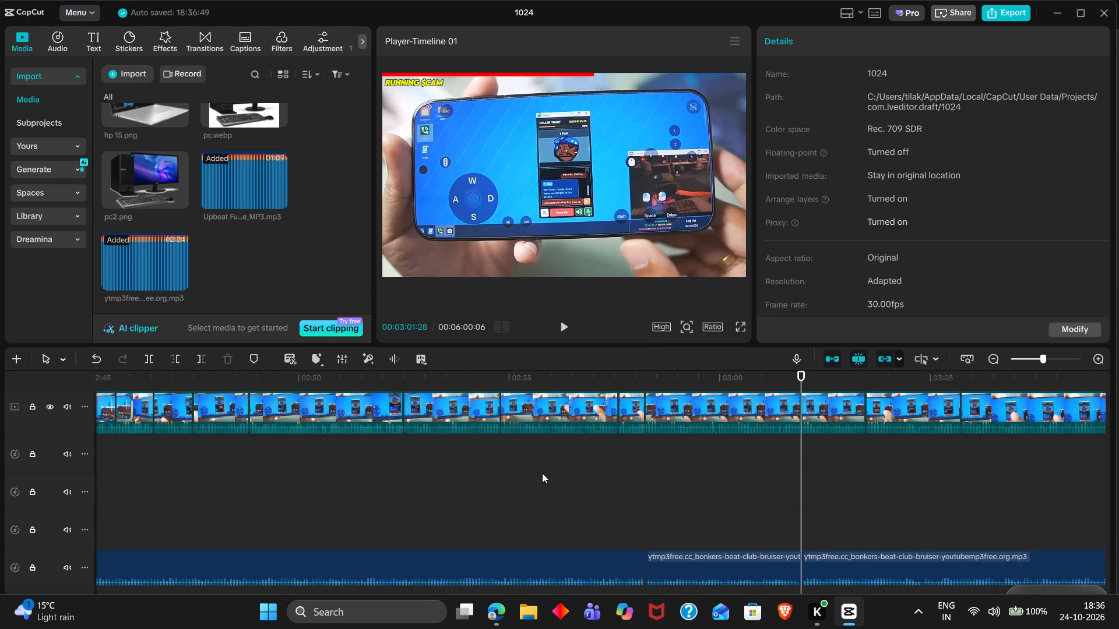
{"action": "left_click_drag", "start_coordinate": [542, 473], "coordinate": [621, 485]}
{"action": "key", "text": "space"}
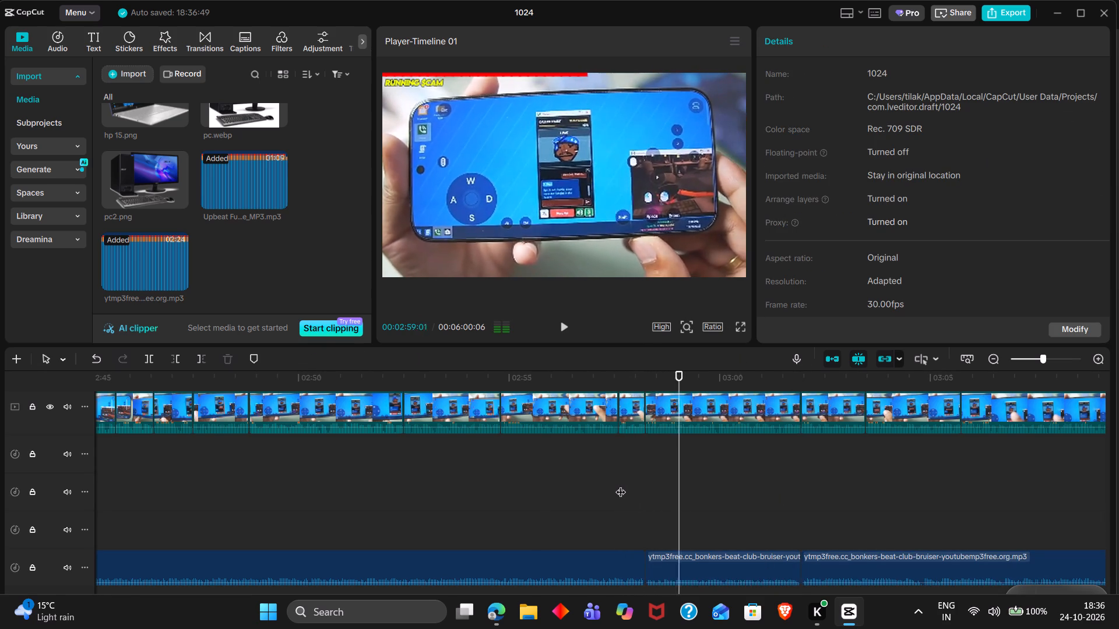
Set the volume of the music part between 00:02:58:07 and 00:03:01:28 to -28.2 dB and replay it from its start.
{"action": "left_click", "coordinate": [749, 571]}
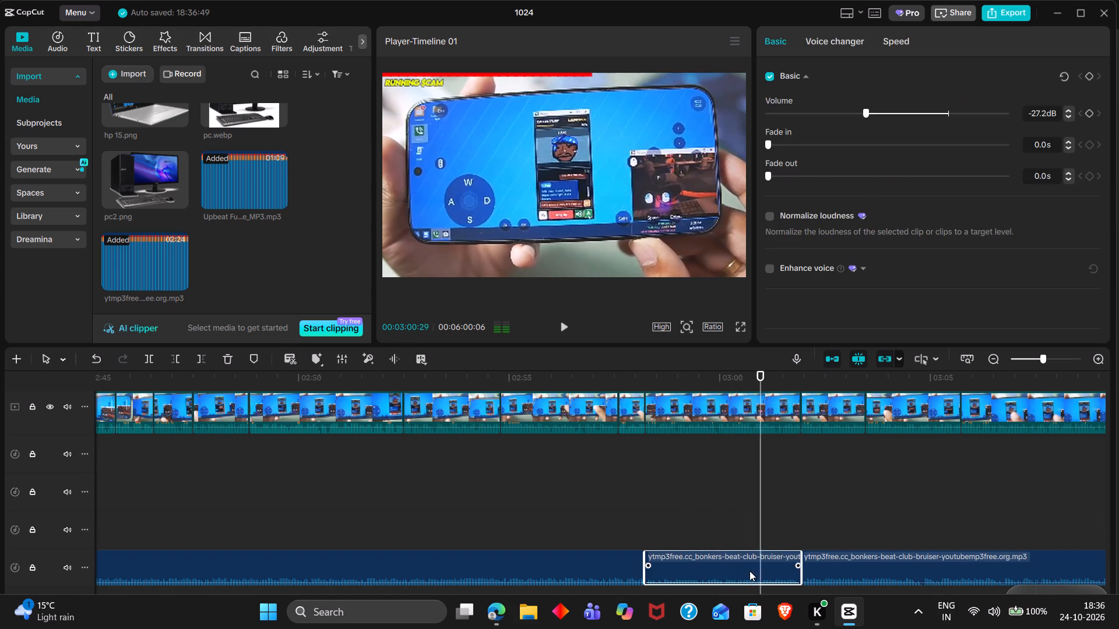
{"action": "left_click", "coordinate": [1042, 115]}
{"action": "key", "text": "Left"}
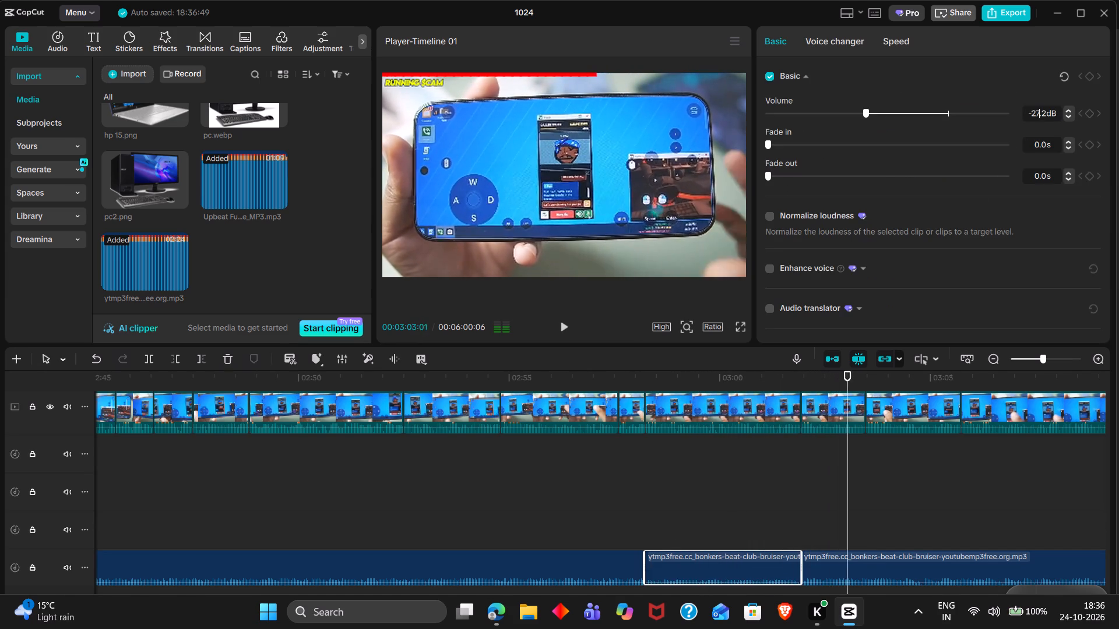
{"action": "key", "text": "BackSpace"}
{"action": "key", "text": "8"}
{"action": "key", "text": "Return"}
{"action": "double_click", "coordinate": [645, 490]}
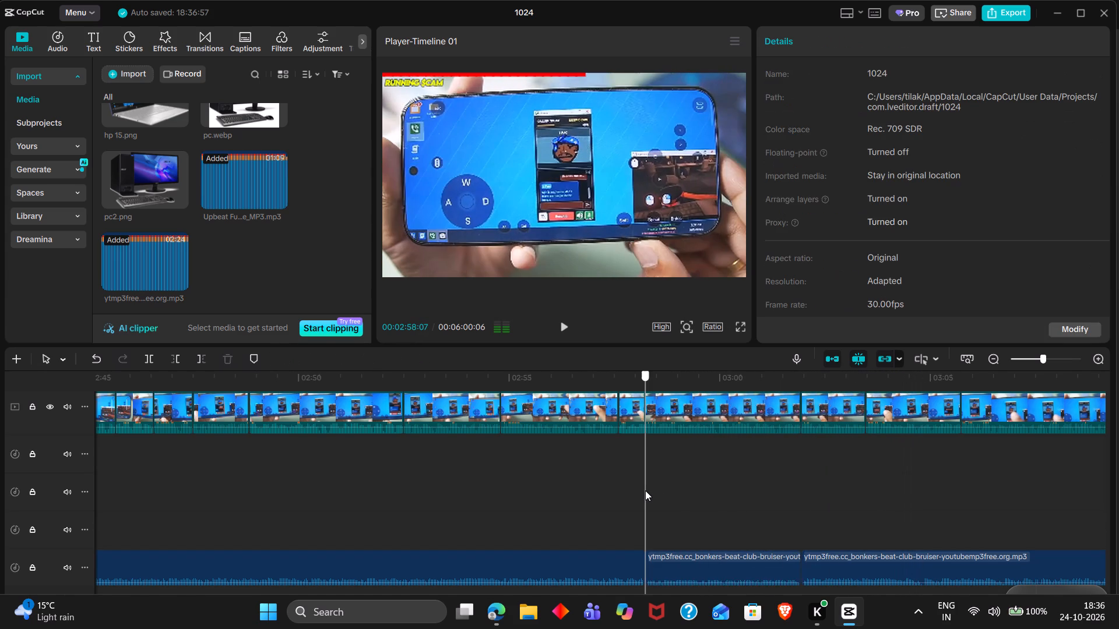
{"action": "key", "text": "space"}
{"action": "key", "text": "space"}
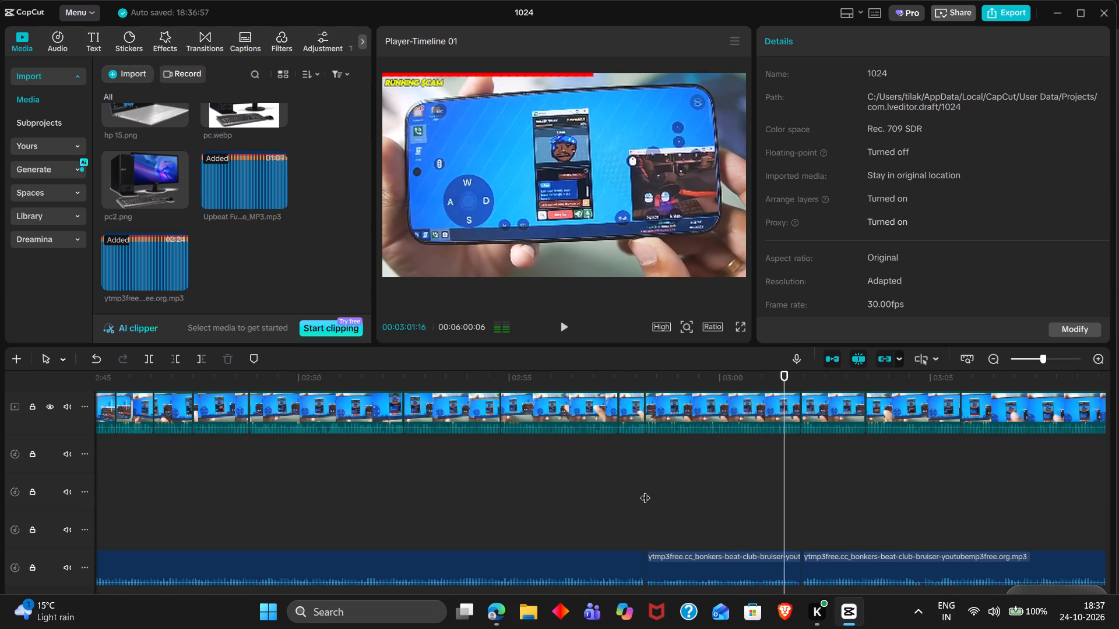
Split the background music at 00:03:03:14, where the next video clip begins.
{"action": "scroll", "coordinate": [645, 490], "scroll_direction": "left", "scroll_amount": 1}
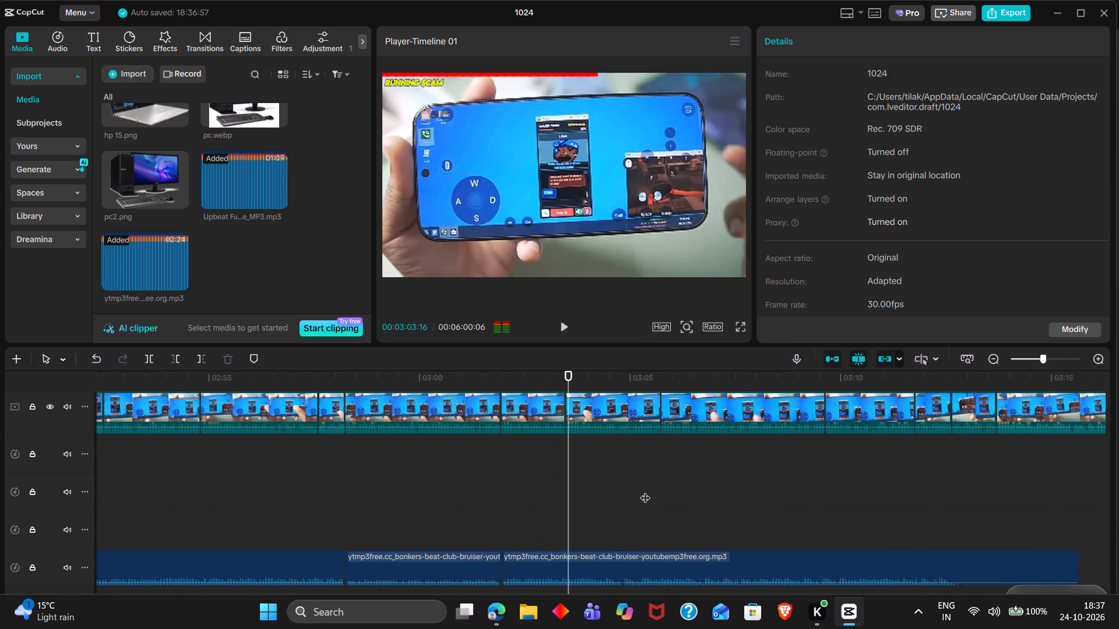
{"action": "triple_click", "coordinate": [563, 449]}
{"action": "left_click", "coordinate": [569, 553]}
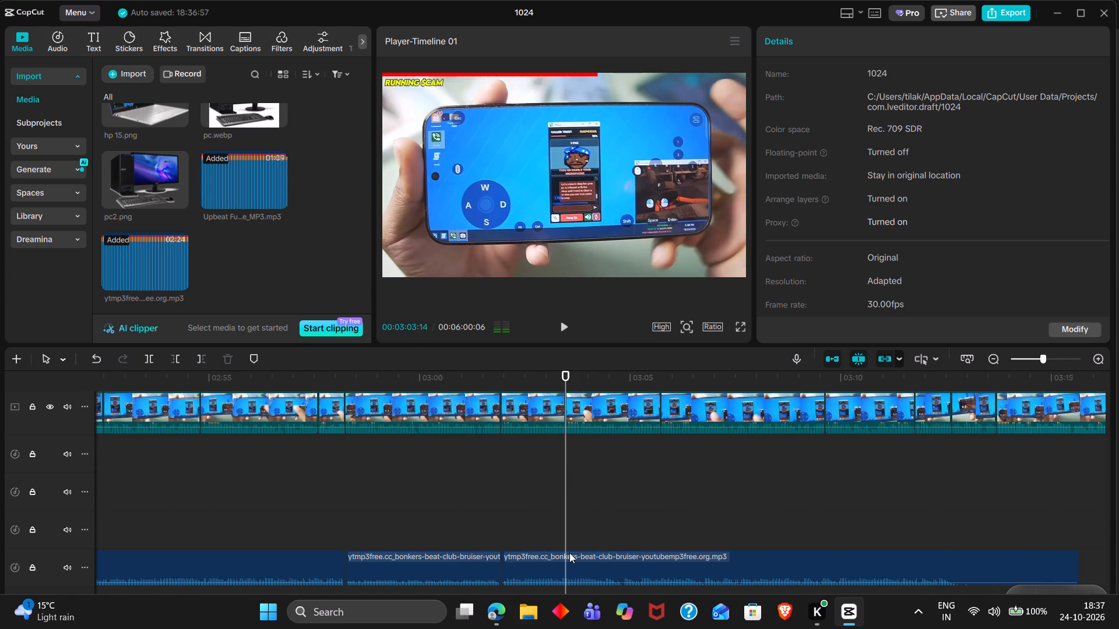
{"action": "key", "text": "ctrl+b"}
Set the volume of the music part between 00:03:01:28 and 00:03:03:14 to -28.2 dB and resume playback.
{"action": "left_click", "coordinate": [546, 553]}
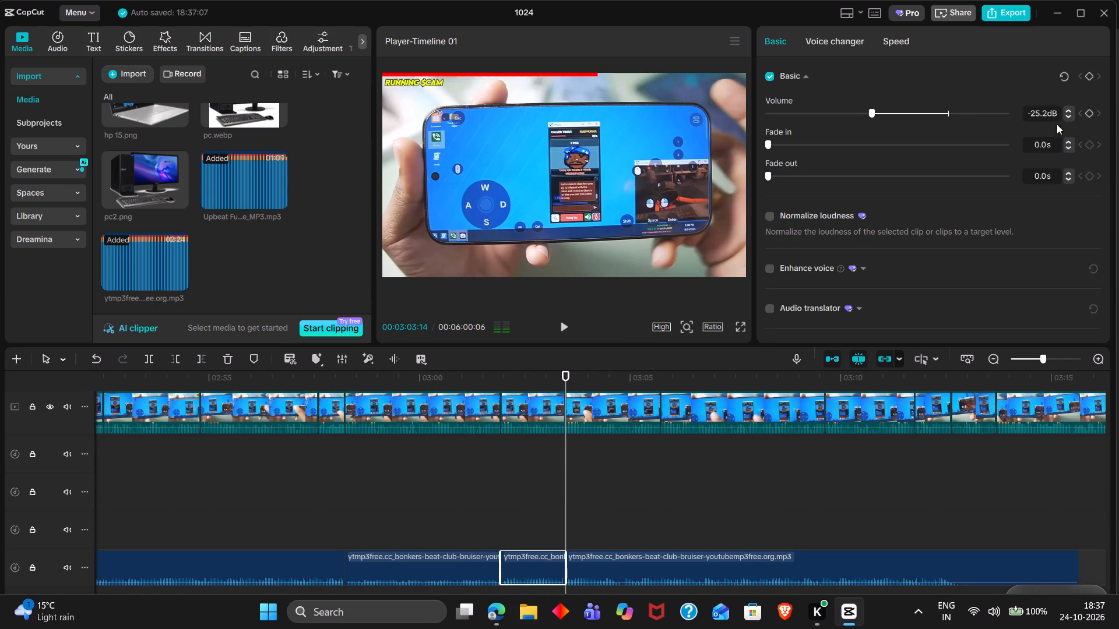
{"action": "left_click", "coordinate": [1037, 112]}
{"action": "key", "text": "Right"}
{"action": "key", "text": "BackSpace"}
{"action": "key", "text": "8"}
{"action": "key", "text": "Return"}
{"action": "key", "text": "space"}
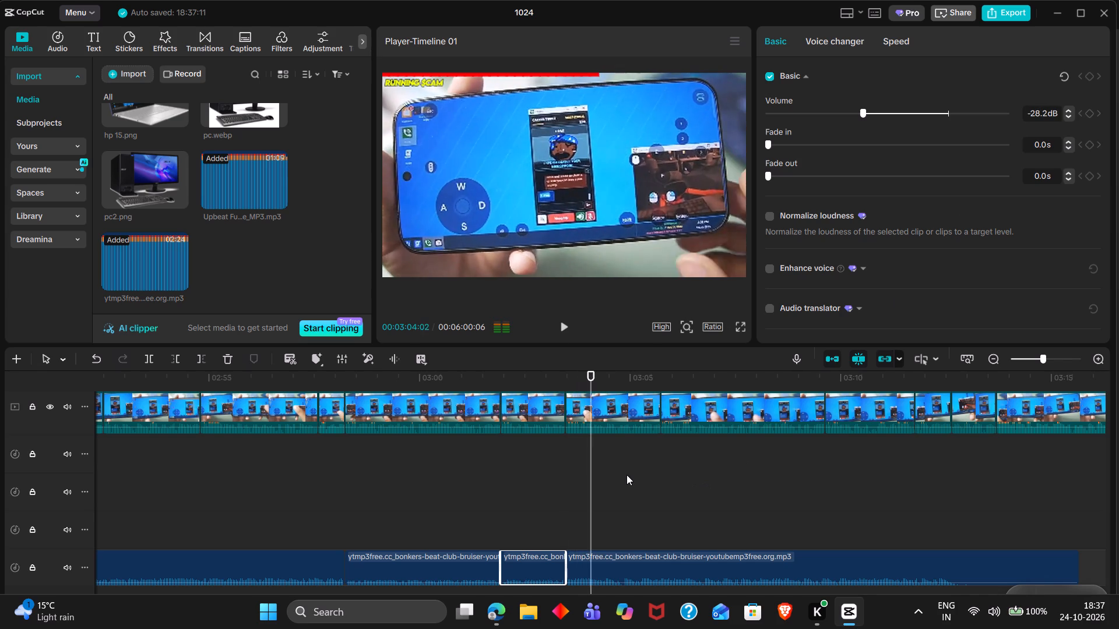
Copy the background music part ending near 00:01:06 and paste it at 00:03:12:19, overlapping the end of the current music.
{"action": "scroll", "coordinate": [627, 475], "scroll_direction": "down", "scroll_amount": 2, "text": "ctrl"}
{"action": "scroll", "coordinate": [627, 475], "scroll_direction": "left", "scroll_amount": 1}
{"action": "scroll", "coordinate": [627, 475], "scroll_direction": "up", "scroll_amount": 3, "text": "ctrl"}
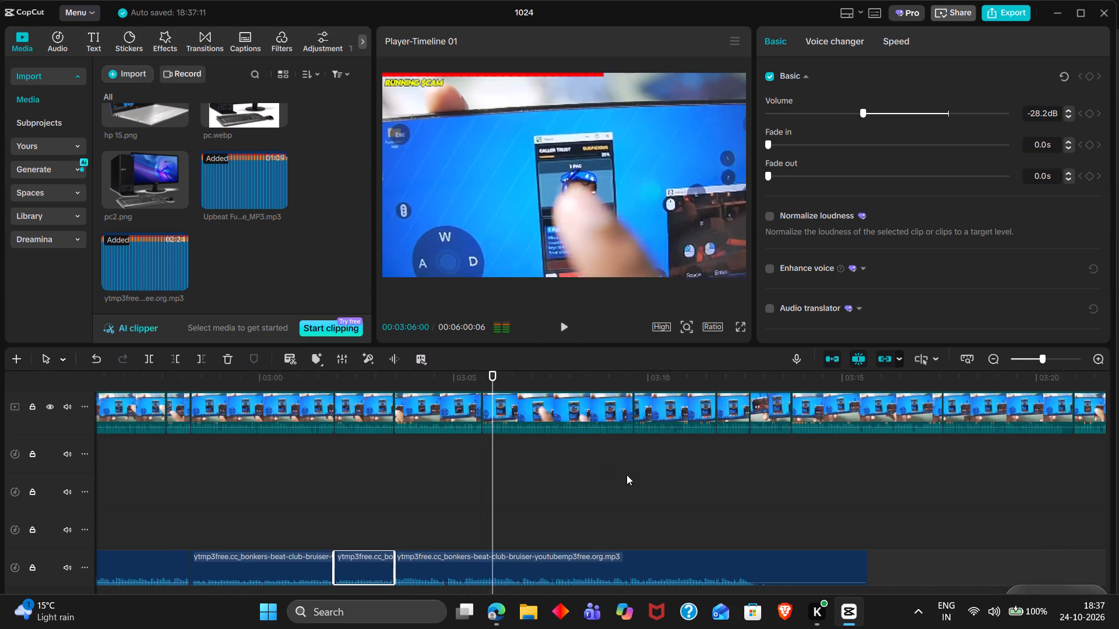
{"action": "scroll", "coordinate": [627, 475], "scroll_direction": "left", "scroll_amount": 1}
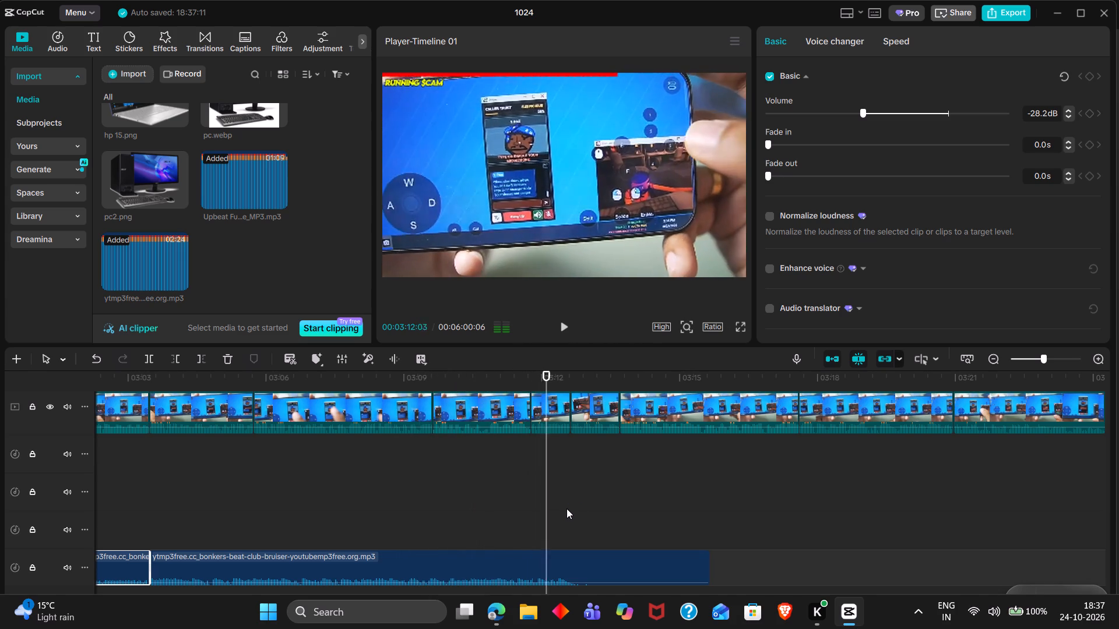
{"action": "key", "text": "space"}
{"action": "scroll", "coordinate": [566, 508], "scroll_direction": "right", "scroll_amount": 4}
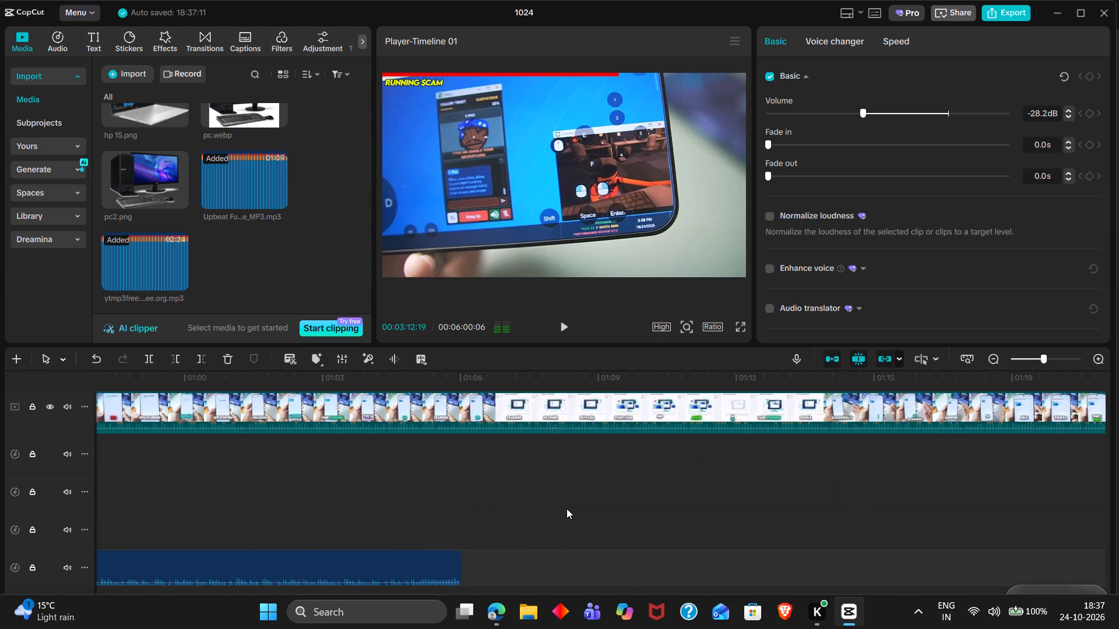
{"action": "scroll", "coordinate": [566, 508], "scroll_direction": "right", "scroll_amount": 3}
{"action": "left_click", "coordinate": [586, 570]}
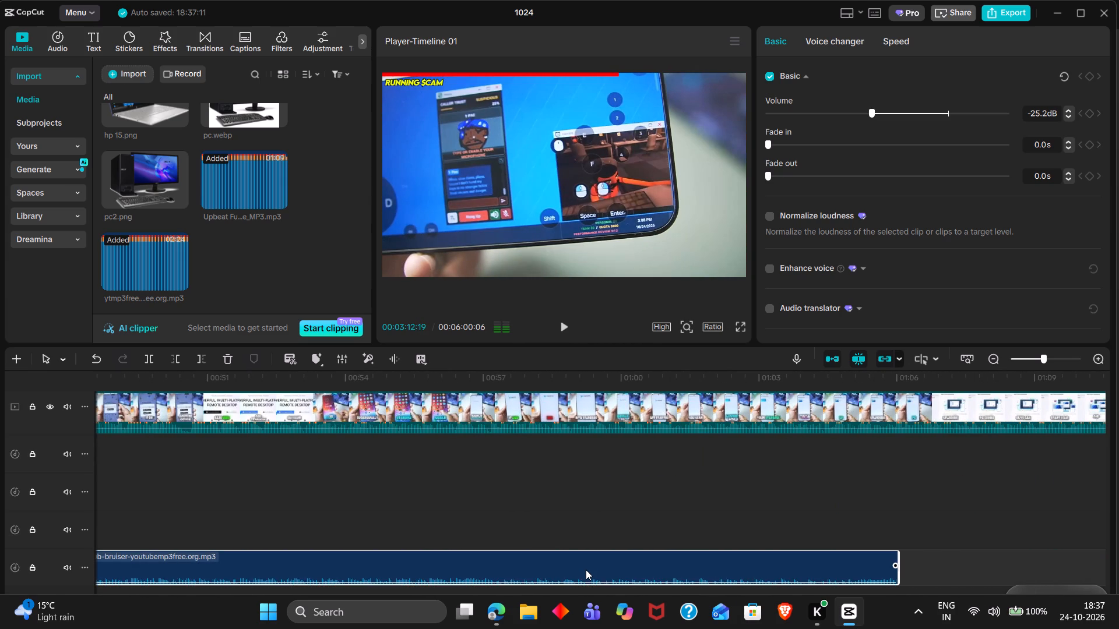
{"action": "key", "text": "ctrl+c"}
{"action": "scroll", "coordinate": [586, 570], "scroll_direction": "left", "scroll_amount": 4, "text": "ctrl"}
{"action": "key", "text": "ctrl+v"}
{"action": "key", "text": "space"}
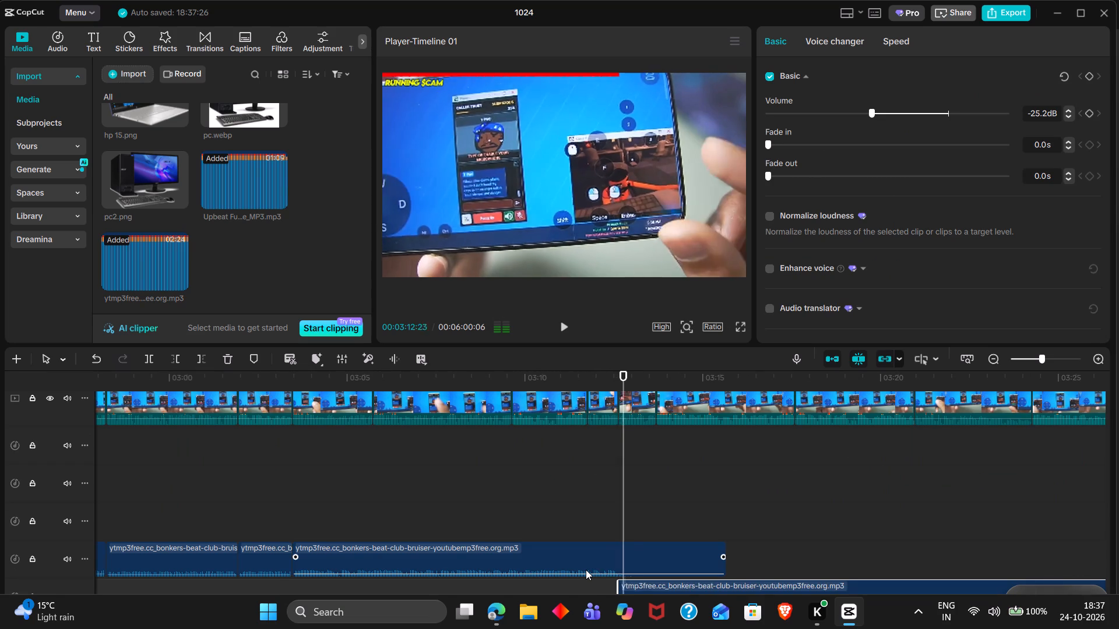
Play on from the paste point and split the pasted background music at 00:03:17:18, where a video clip begins.
{"action": "scroll", "coordinate": [586, 570], "scroll_direction": "down", "scroll_amount": 1}
{"action": "scroll", "coordinate": [613, 502], "scroll_direction": "left", "scroll_amount": 1}
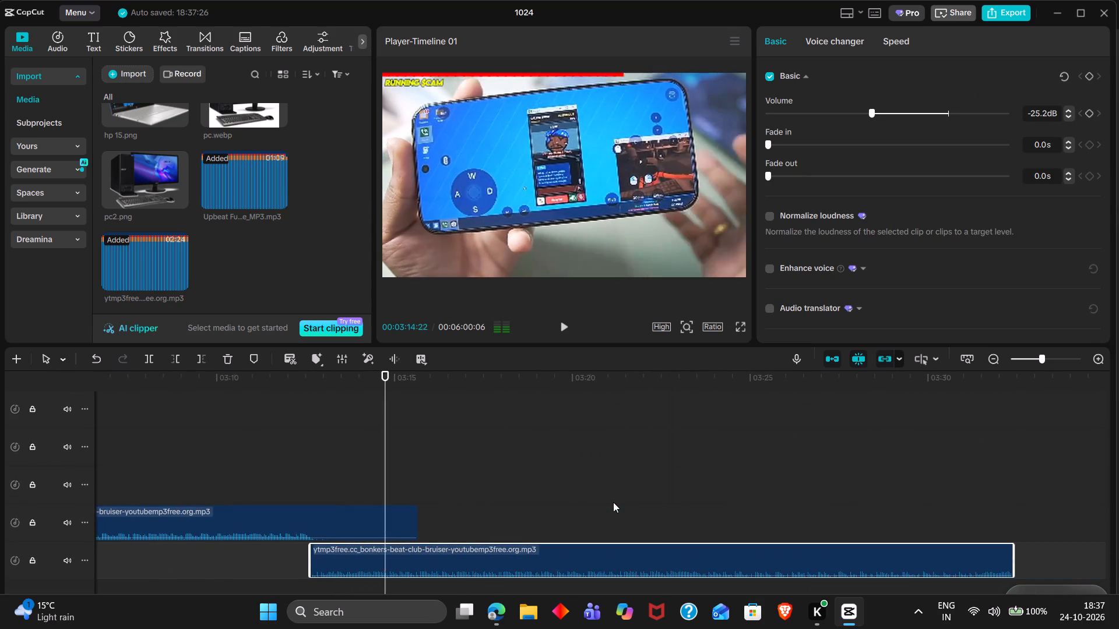
{"action": "scroll", "coordinate": [613, 502], "scroll_direction": "up", "scroll_amount": 2}
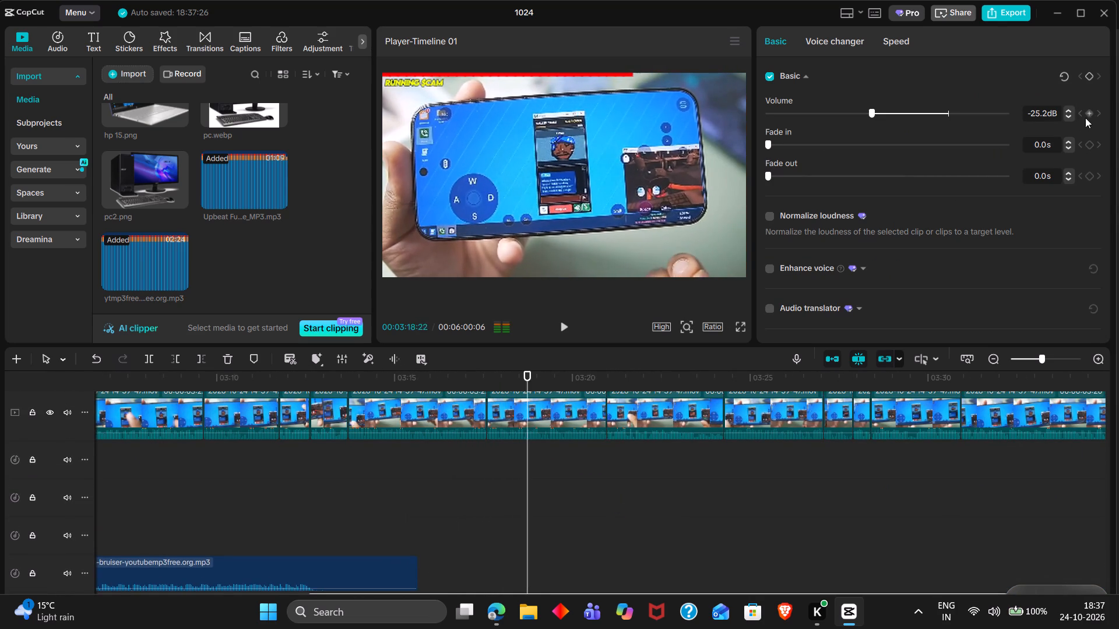
{"action": "key", "text": "space"}
{"action": "double_click", "coordinate": [492, 453]}
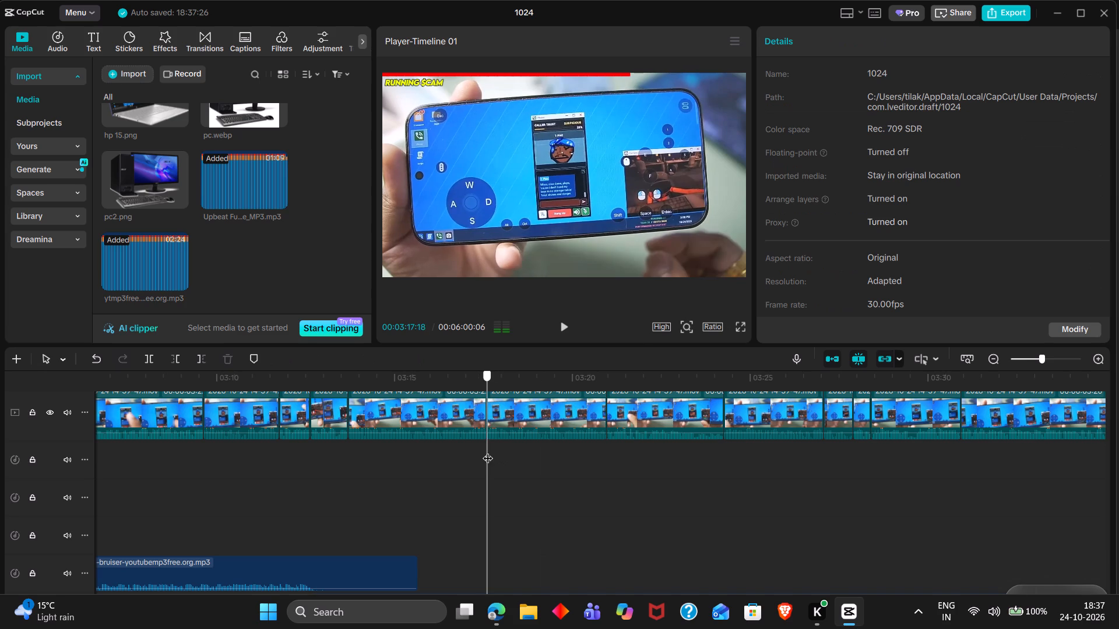
{"action": "key", "text": "space"}
{"action": "key", "text": "space"}
{"action": "triple_click", "coordinate": [488, 451]}
{"action": "scroll", "coordinate": [488, 451], "scroll_direction": "down", "scroll_amount": 1}
{"action": "left_click", "coordinate": [504, 553]}
{"action": "key", "text": "ctrl+b"}
Play on and position the playhead at 00:03:20:29, at the start of the next video clip.
{"action": "scroll", "coordinate": [504, 553], "scroll_direction": "up", "scroll_amount": 1}
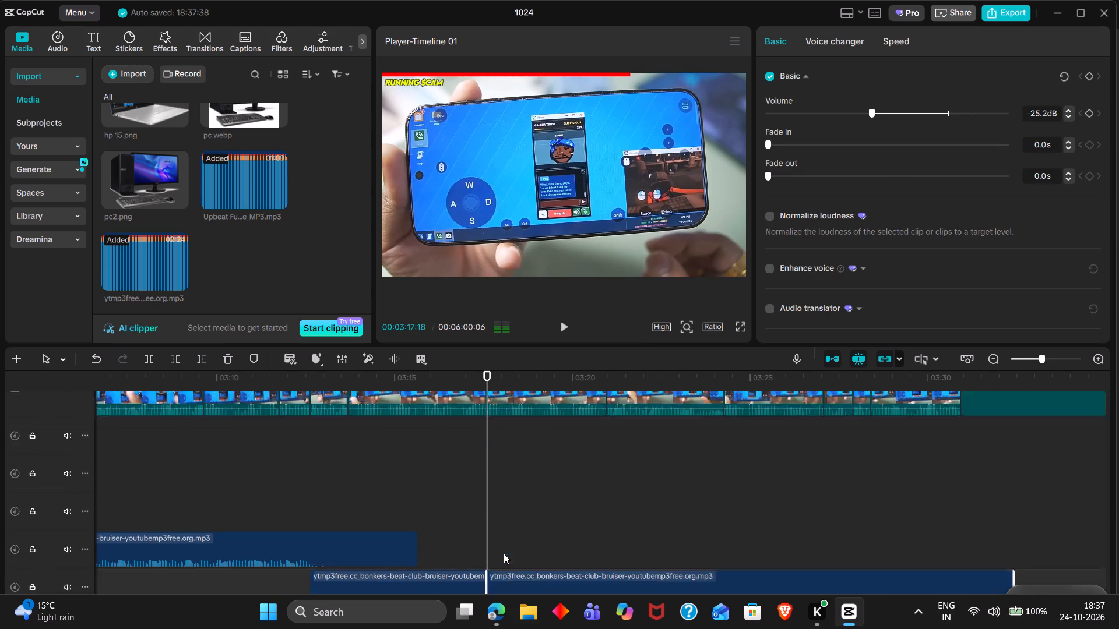
{"action": "scroll", "coordinate": [504, 553], "scroll_direction": "up", "scroll_amount": 1}
{"action": "double_click", "coordinate": [610, 448]}
{"action": "key", "text": "space"}
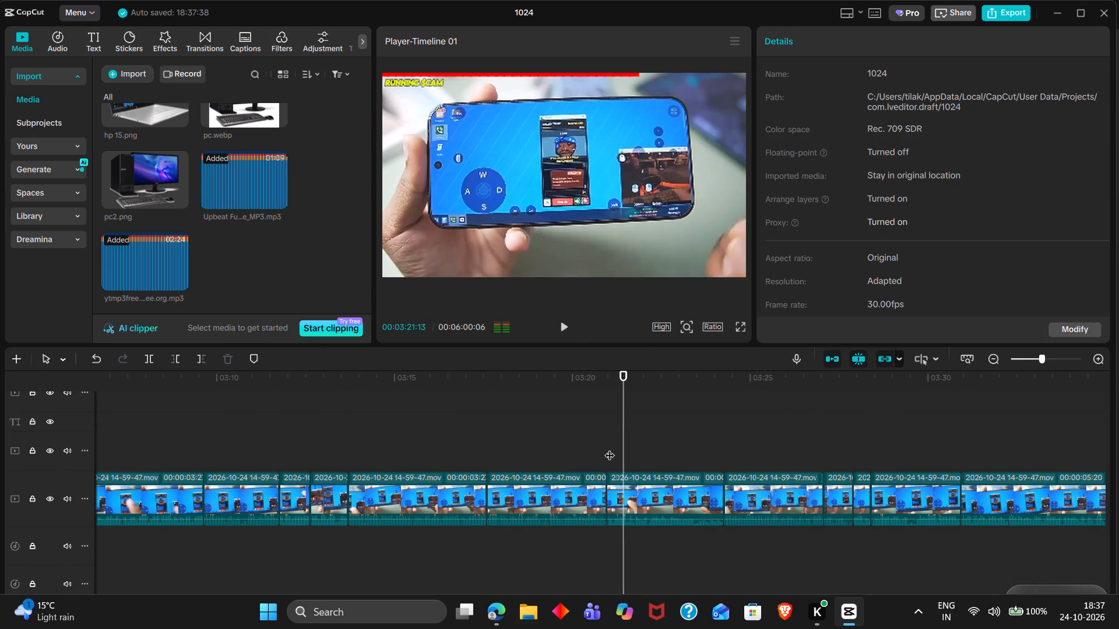
{"action": "triple_click", "coordinate": [610, 448]}
{"action": "left_click", "coordinate": [610, 448]}
{"action": "scroll", "coordinate": [610, 448], "scroll_direction": "down", "scroll_amount": 2}
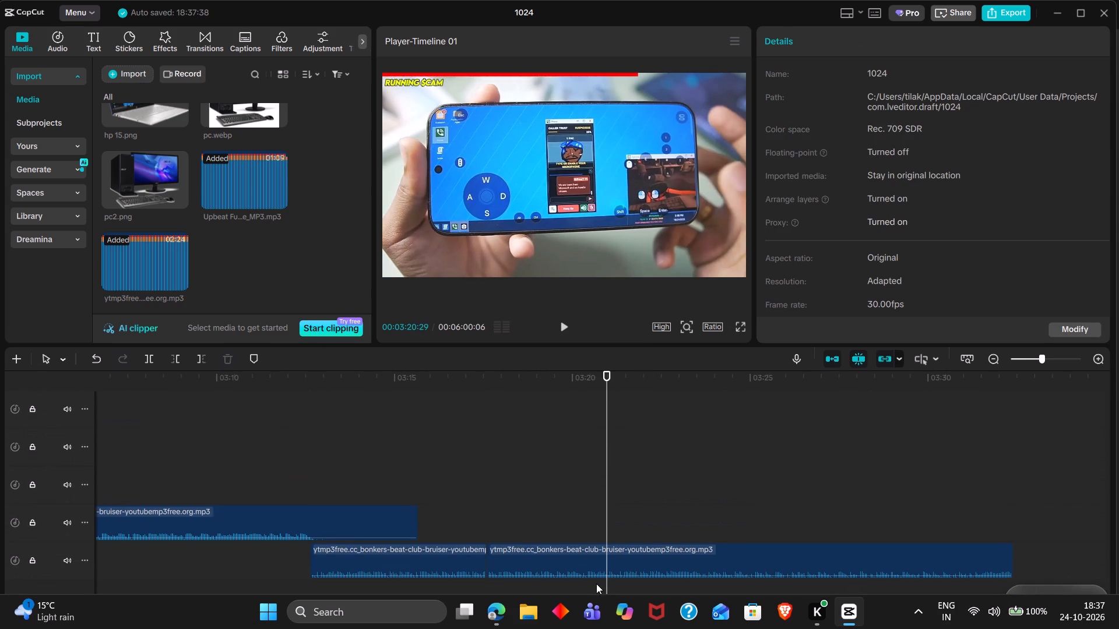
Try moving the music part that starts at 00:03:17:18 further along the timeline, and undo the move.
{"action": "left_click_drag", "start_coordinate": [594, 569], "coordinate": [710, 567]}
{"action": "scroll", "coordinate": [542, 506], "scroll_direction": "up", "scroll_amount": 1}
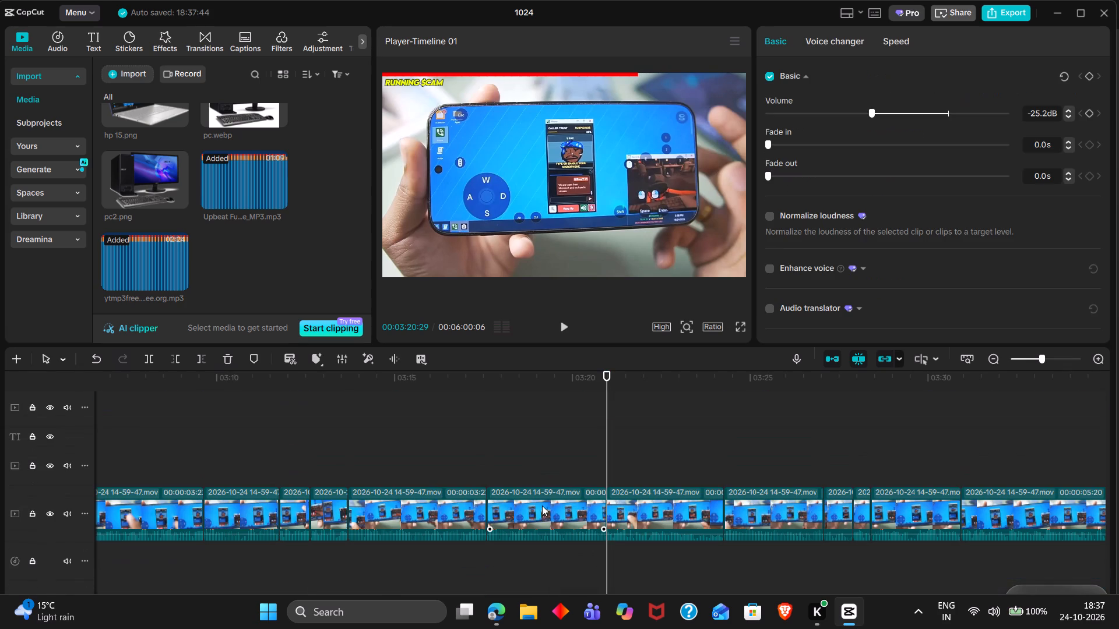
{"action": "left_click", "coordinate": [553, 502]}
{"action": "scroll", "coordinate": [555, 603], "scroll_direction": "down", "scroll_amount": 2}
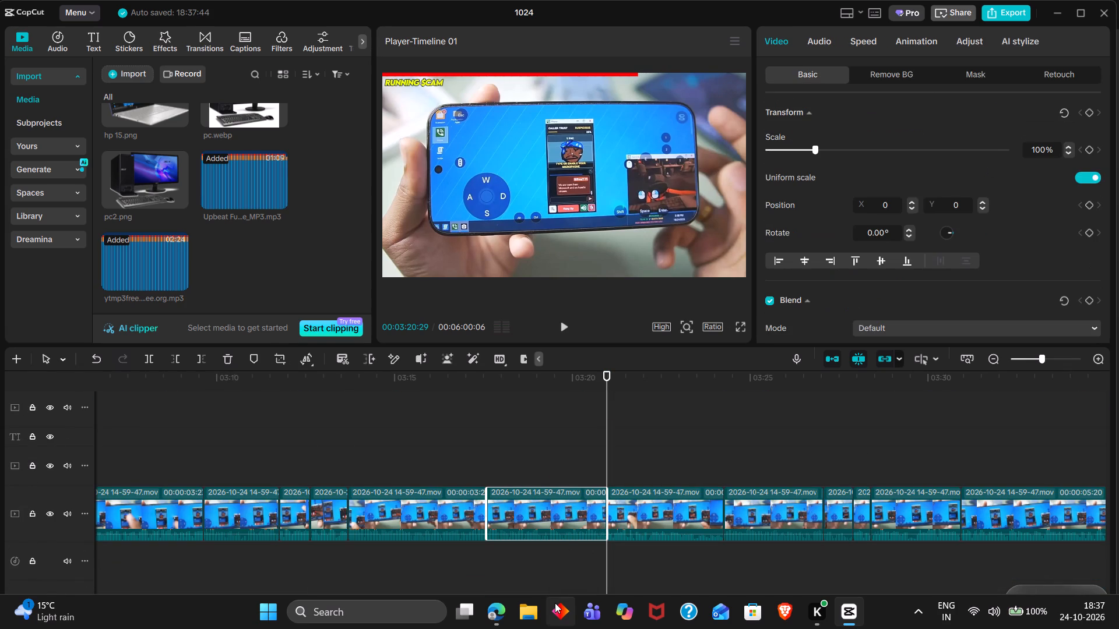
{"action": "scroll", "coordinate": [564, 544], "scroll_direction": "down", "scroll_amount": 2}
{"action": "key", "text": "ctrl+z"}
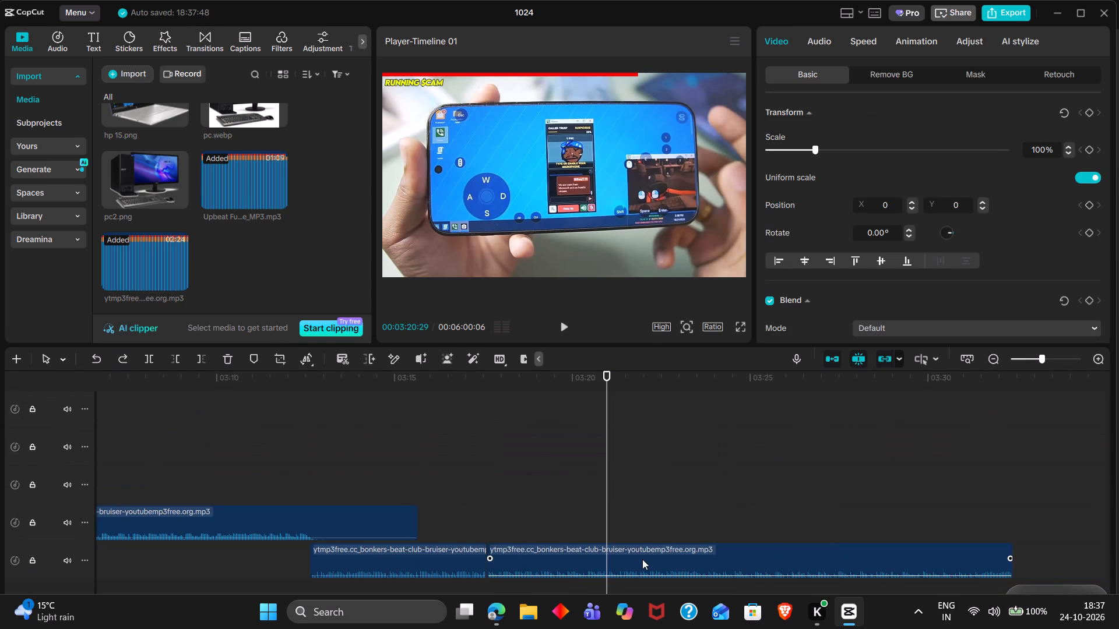
Split the pasted background music at 00:03:20:29.
{"action": "scroll", "coordinate": [642, 559], "scroll_direction": "up", "scroll_amount": 1}
{"action": "scroll", "coordinate": [643, 470], "scroll_direction": "down", "scroll_amount": 5}
{"action": "left_click", "coordinate": [624, 559]}
{"action": "key", "text": "ctrl+b"}
Set the volume of the music part between 00:03:17:18 and 00:03:20:29 to -28.2 dB and replay it from just before its start.
{"action": "left_click", "coordinate": [592, 559]}
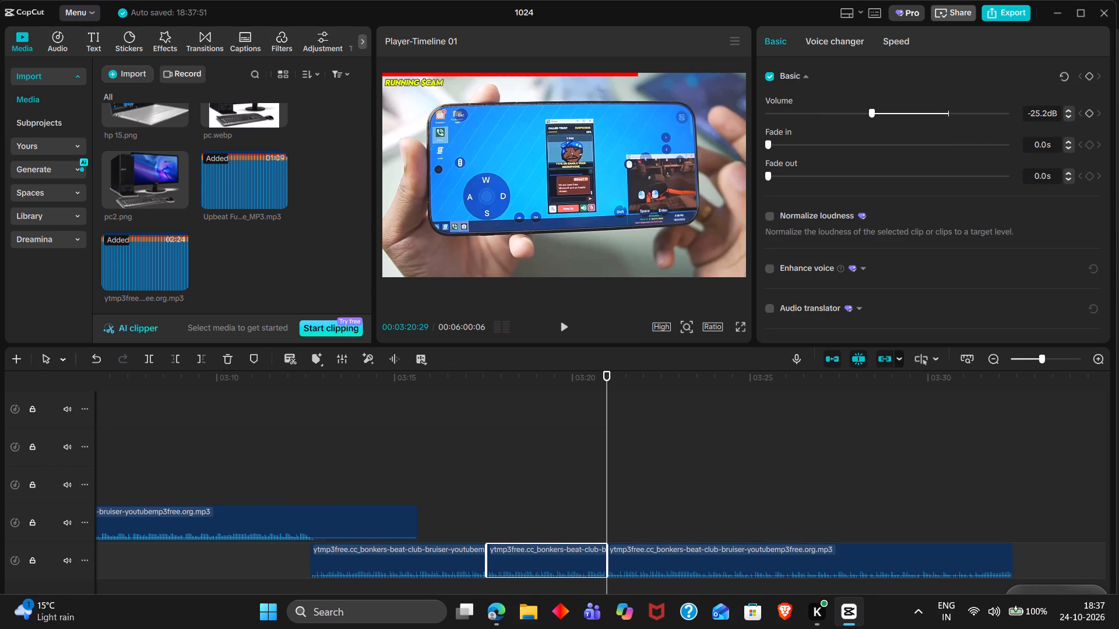
{"action": "left_click", "coordinate": [1042, 115]}
{"action": "key", "text": "Left"}
{"action": "key", "text": "BackSpace"}
{"action": "key", "text": "8"}
{"action": "key", "text": "Return"}
{"action": "double_click", "coordinate": [460, 482]}
{"action": "key", "text": "space"}
{"action": "key", "text": "space"}
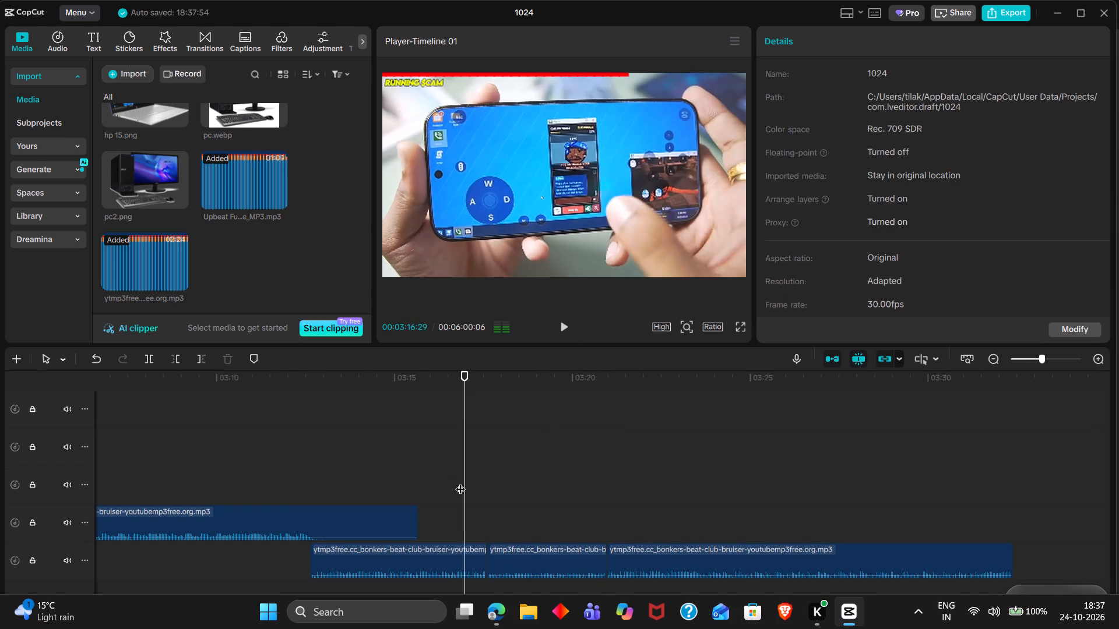
Listen again around 00:03:21, set the volume of the music part starting at 00:03:20:29 to -29.2 dB, and replay the transition.
{"action": "scroll", "coordinate": [460, 482], "scroll_direction": "left", "scroll_amount": 1}
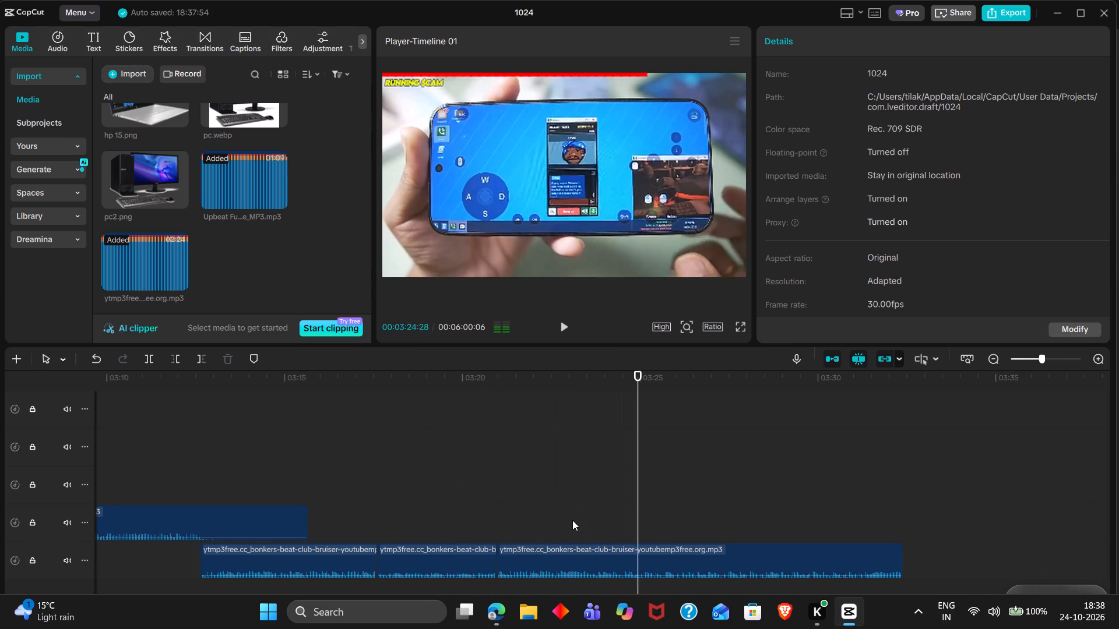
{"action": "left_click", "coordinate": [543, 525]}
{"action": "left_click_drag", "start_coordinate": [543, 525], "coordinate": [499, 512]}
{"action": "key", "text": "space"}
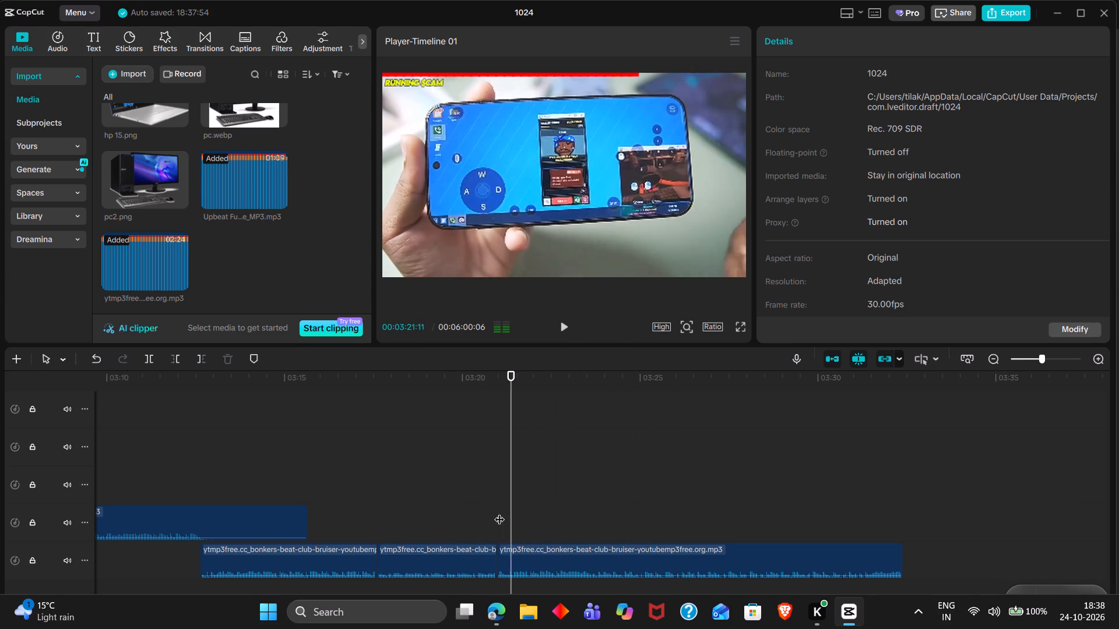
{"action": "key", "text": "space"}
{"action": "left_click", "coordinate": [546, 568]}
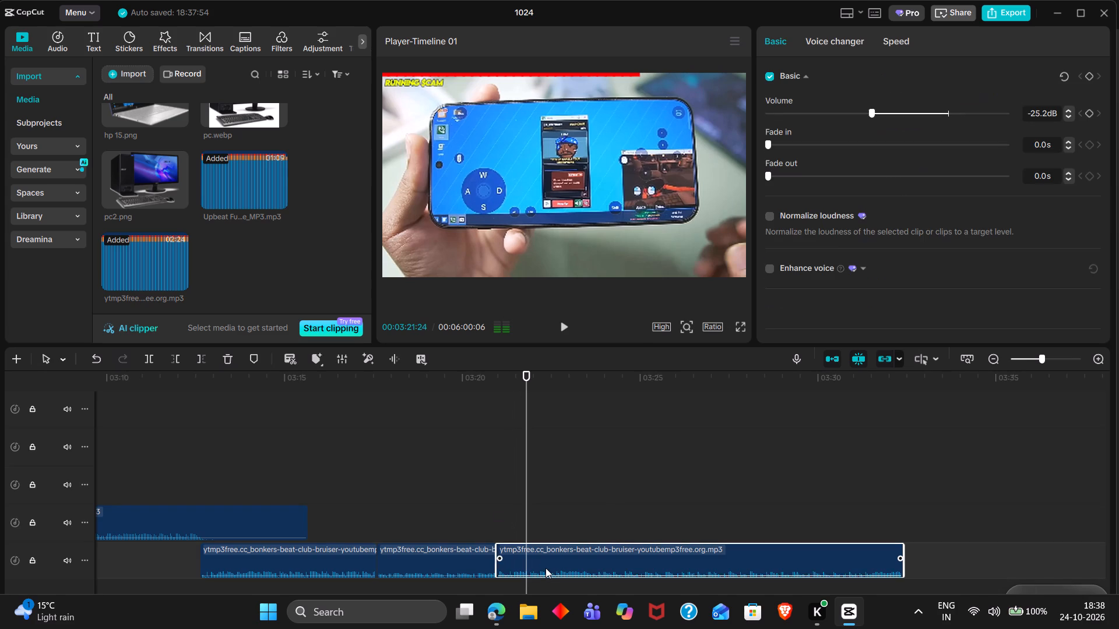
{"action": "left_click", "coordinate": [1038, 113]}
{"action": "key", "text": "BackSpace"}
{"action": "key", "text": "9"}
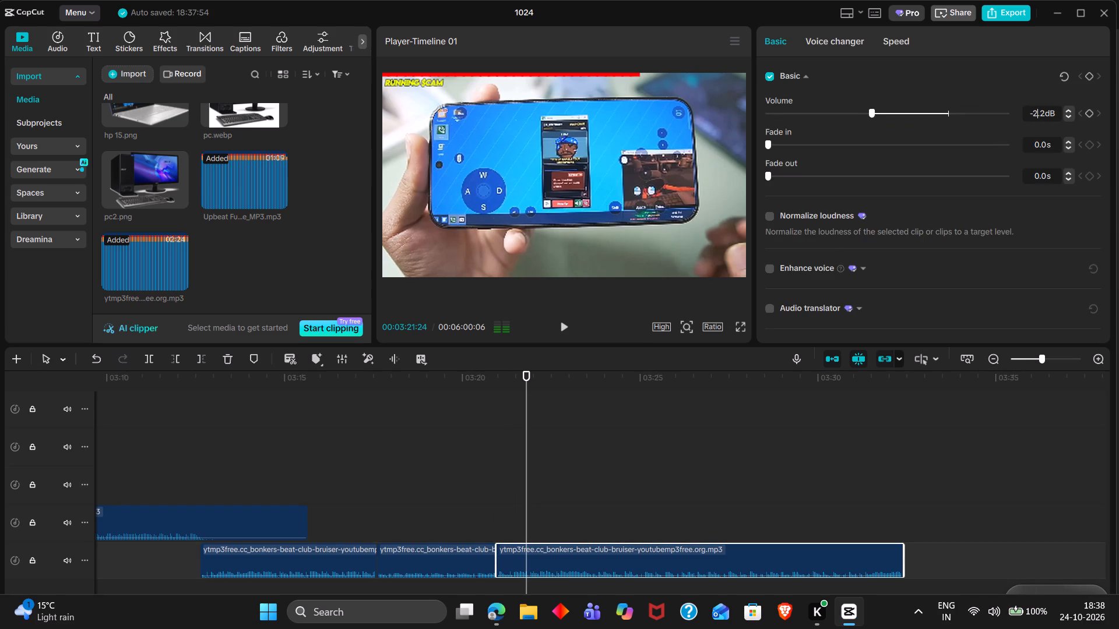
{"action": "key", "text": "Return"}
{"action": "double_click", "coordinate": [459, 480]}
{"action": "key", "text": "space"}
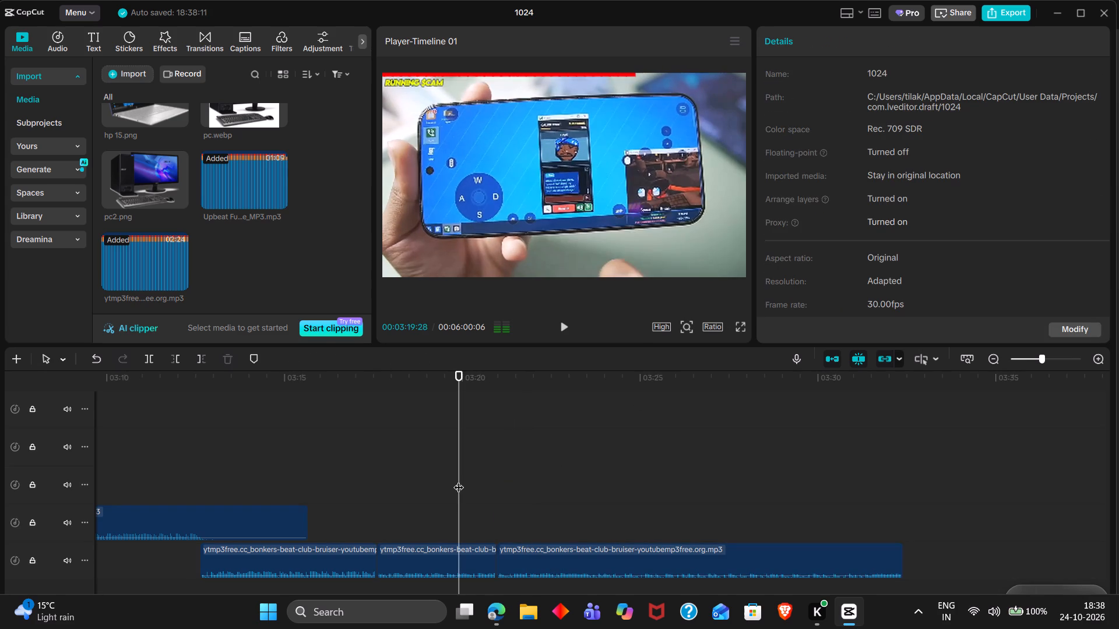
{"action": "key", "text": "space"}
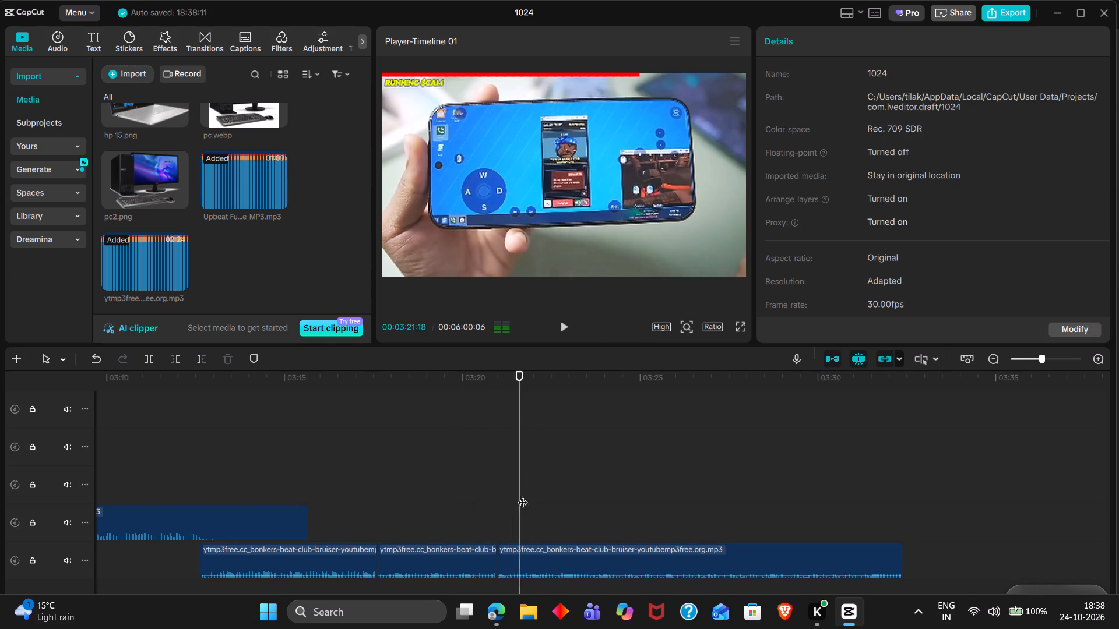
Play on and split the background music at 00:03:28:12, where the next video clip begins.
{"action": "scroll", "coordinate": [523, 495], "scroll_direction": "up", "scroll_amount": 1}
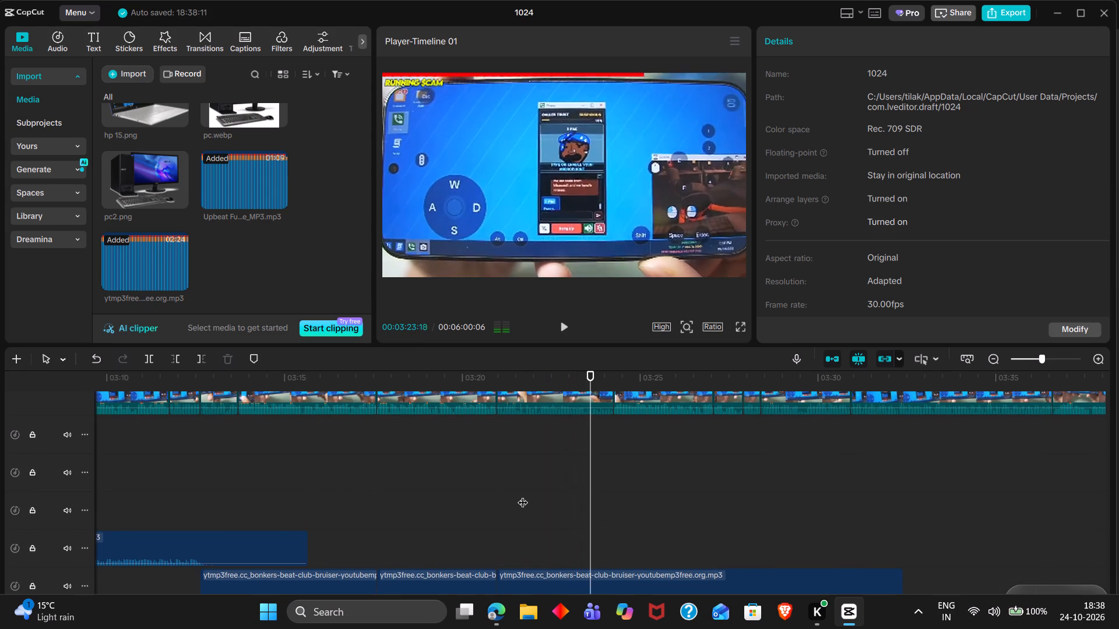
{"action": "scroll", "coordinate": [523, 495], "scroll_direction": "left", "scroll_amount": 1}
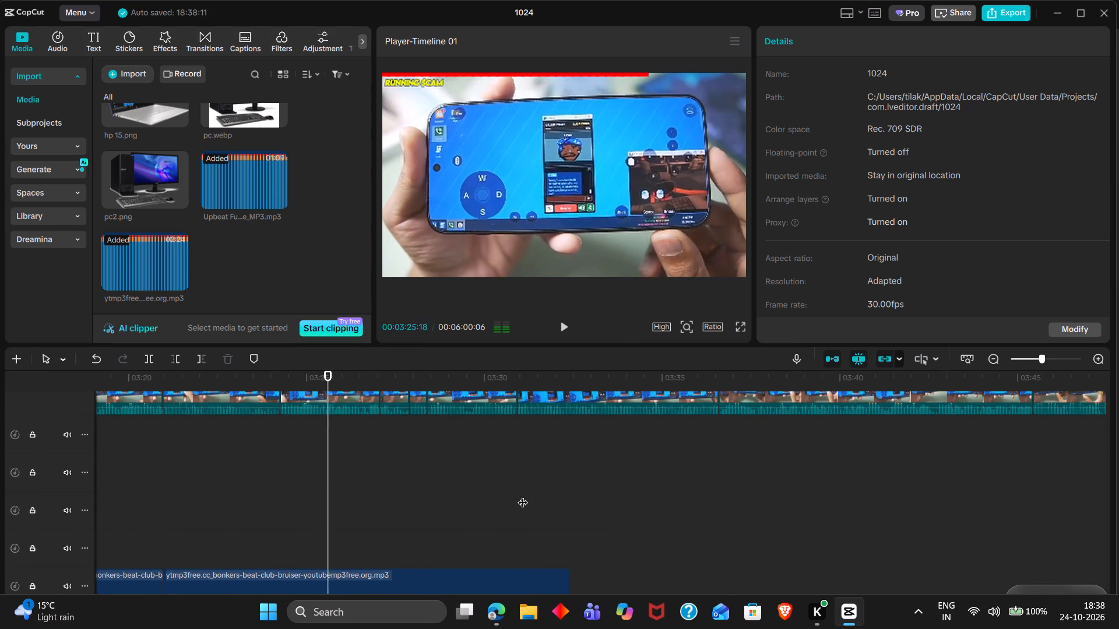
{"action": "scroll", "coordinate": [523, 495], "scroll_direction": "down", "scroll_amount": 2}
{"action": "scroll", "coordinate": [523, 495], "scroll_direction": "up", "scroll_amount": 1}
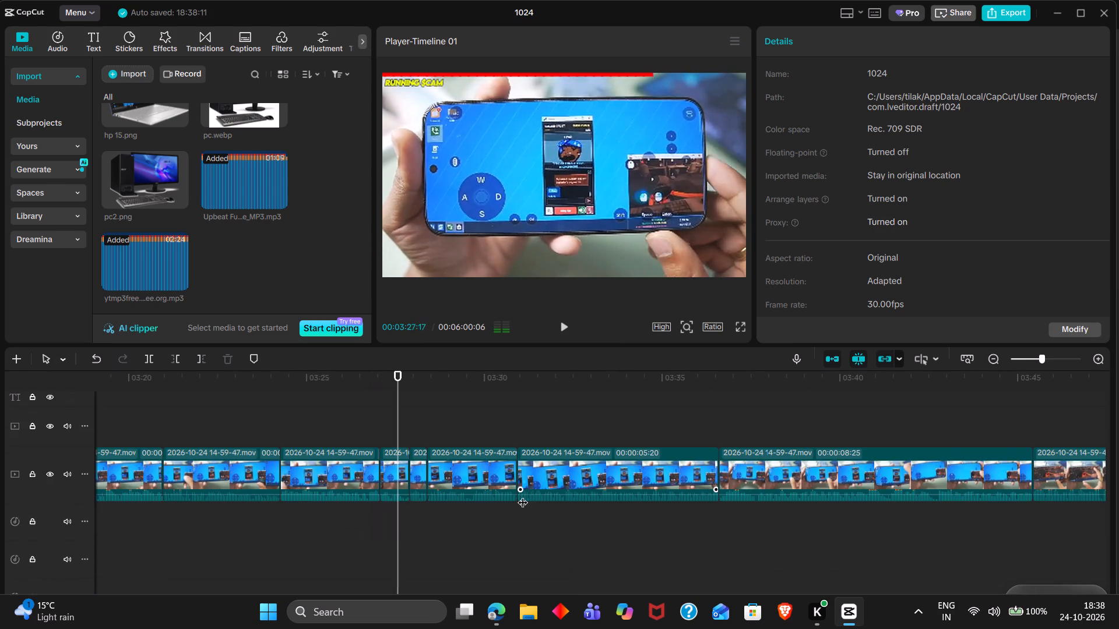
{"action": "key", "text": "space"}
{"action": "scroll", "coordinate": [523, 495], "scroll_direction": "down", "scroll_amount": 1}
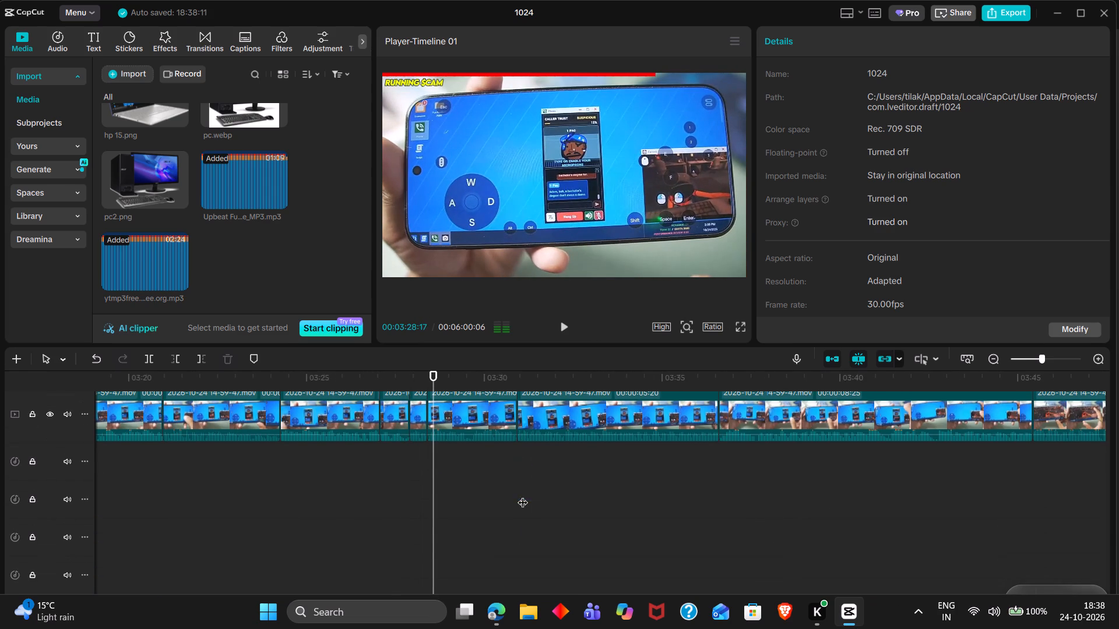
{"action": "double_click", "coordinate": [422, 464]}
{"action": "scroll", "coordinate": [427, 464], "scroll_direction": "down", "scroll_amount": 3}
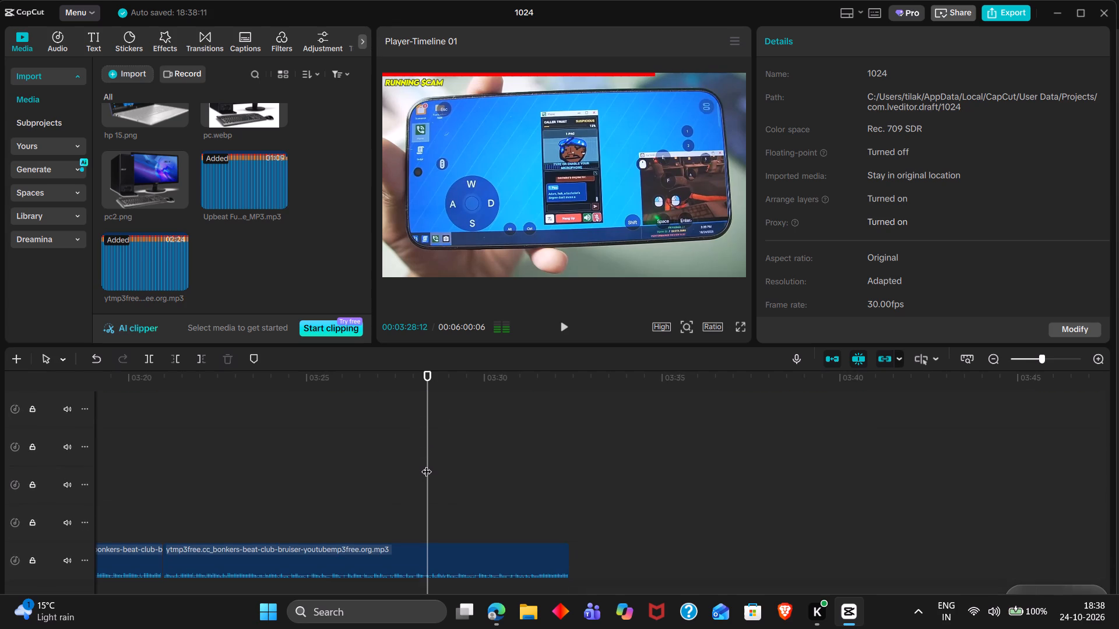
{"action": "left_click", "coordinate": [449, 552]}
{"action": "key", "text": "ctrl+b"}
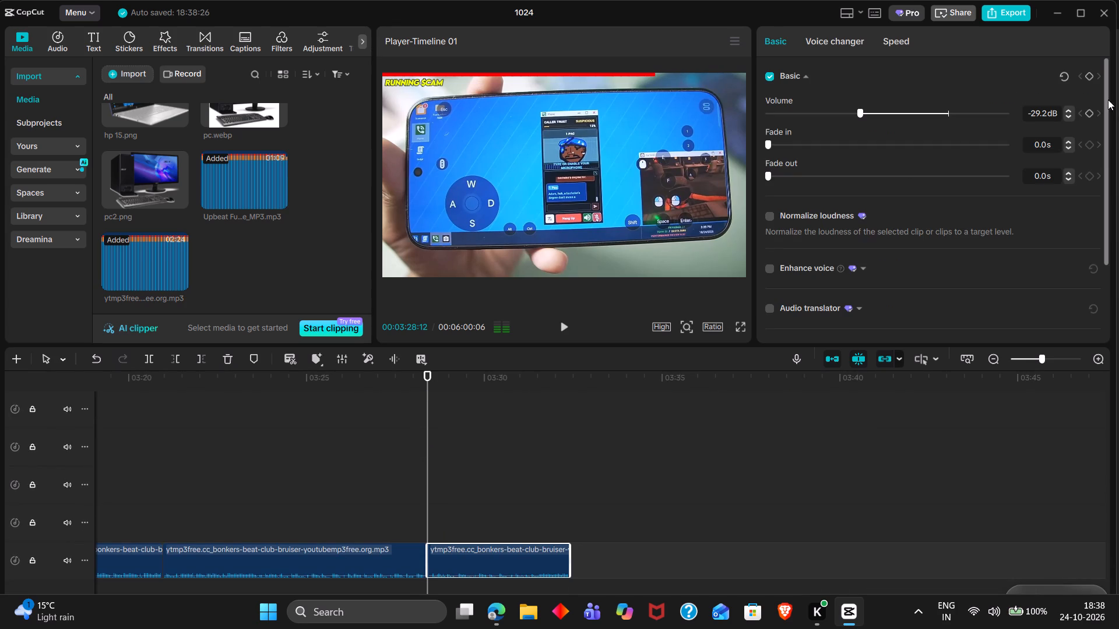
Set the volume of the music part starting at 00:03:28:12 to -25.2 dB and replay the transition from 00:03:26:16.
{"action": "left_click", "coordinate": [1042, 112]}
{"action": "key", "text": "Left"}
{"action": "key", "text": "BackSpace"}
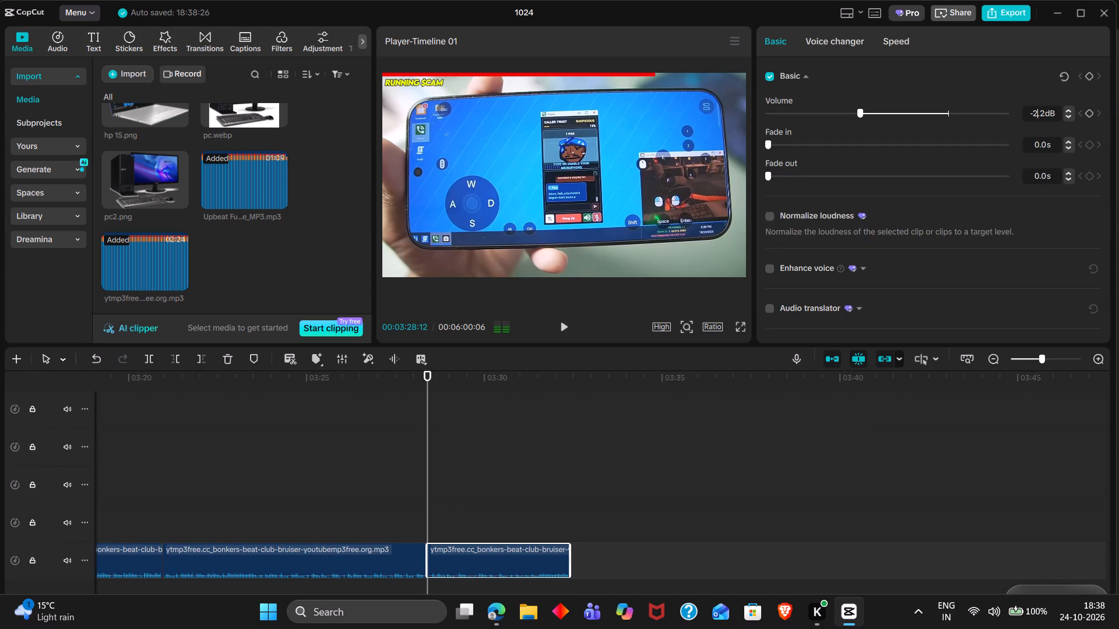
{"action": "key", "text": "5"}
{"action": "key", "text": "Return"}
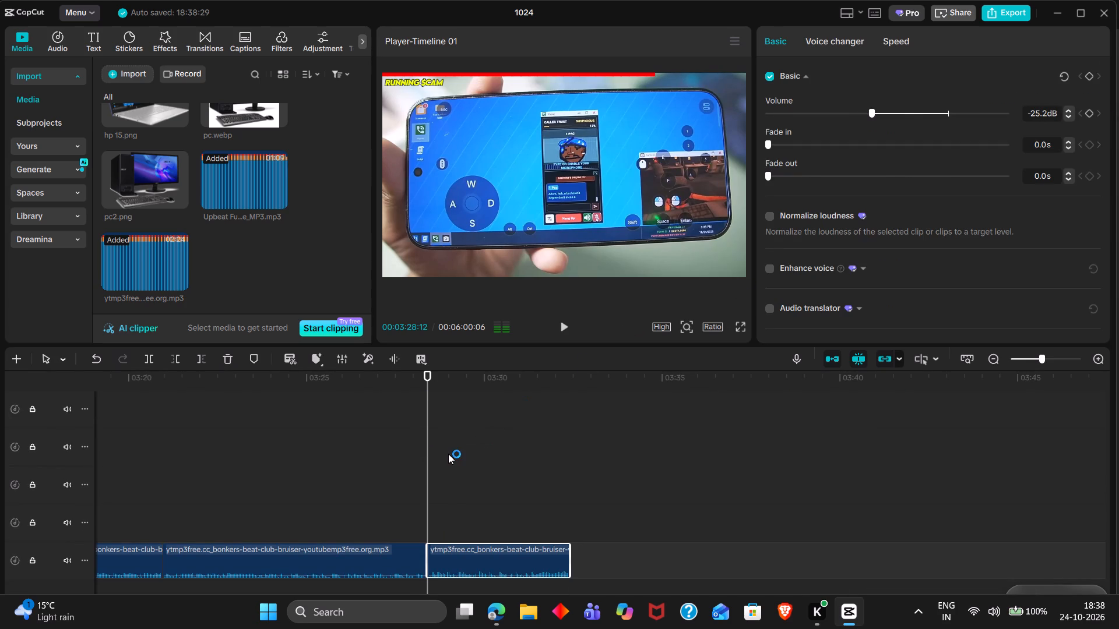
{"action": "double_click", "coordinate": [448, 454]}
{"action": "key", "text": "space"}
{"action": "double_click", "coordinate": [361, 466]}
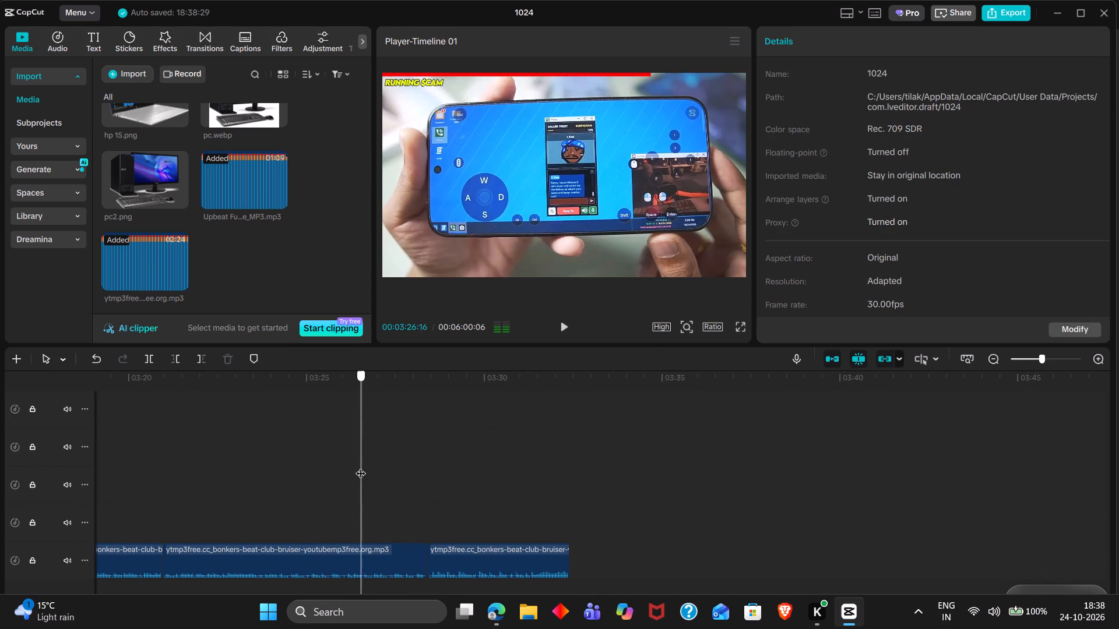
{"action": "key", "text": "space"}
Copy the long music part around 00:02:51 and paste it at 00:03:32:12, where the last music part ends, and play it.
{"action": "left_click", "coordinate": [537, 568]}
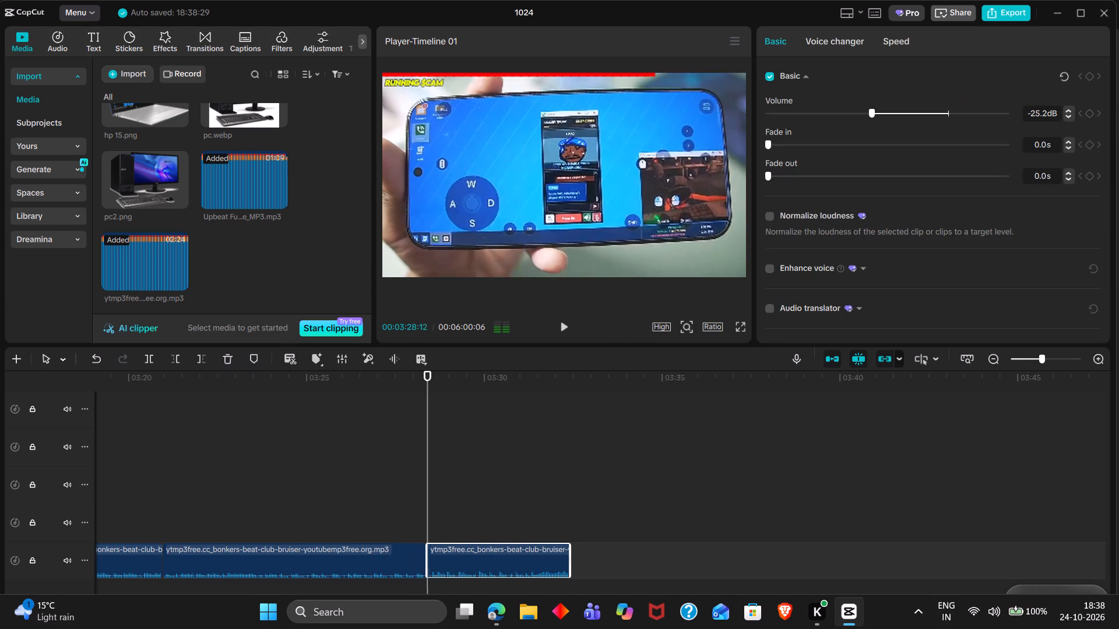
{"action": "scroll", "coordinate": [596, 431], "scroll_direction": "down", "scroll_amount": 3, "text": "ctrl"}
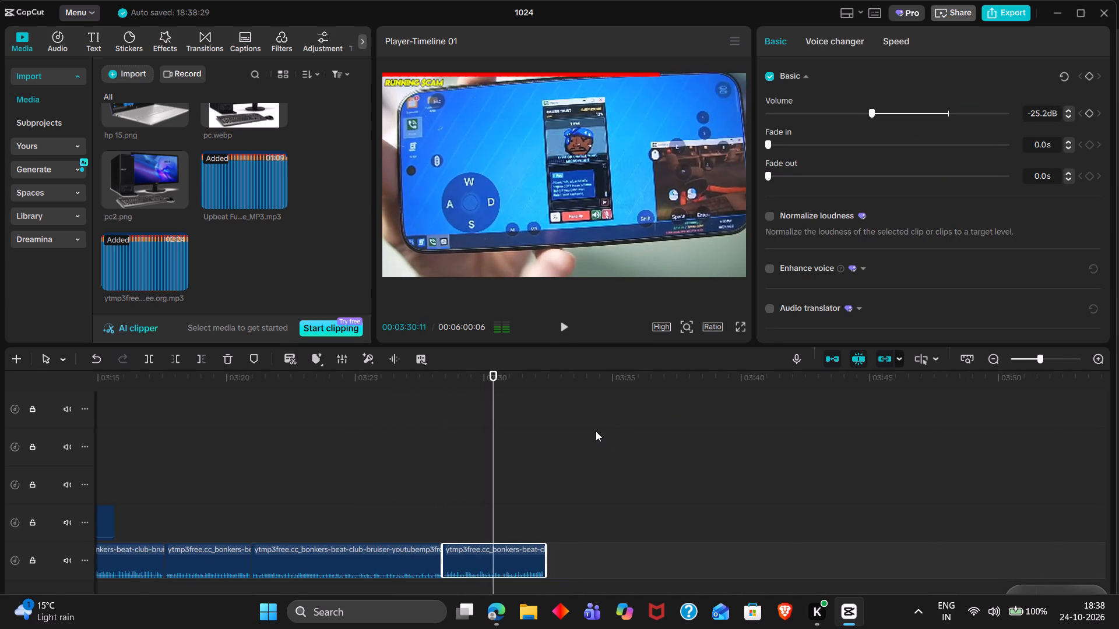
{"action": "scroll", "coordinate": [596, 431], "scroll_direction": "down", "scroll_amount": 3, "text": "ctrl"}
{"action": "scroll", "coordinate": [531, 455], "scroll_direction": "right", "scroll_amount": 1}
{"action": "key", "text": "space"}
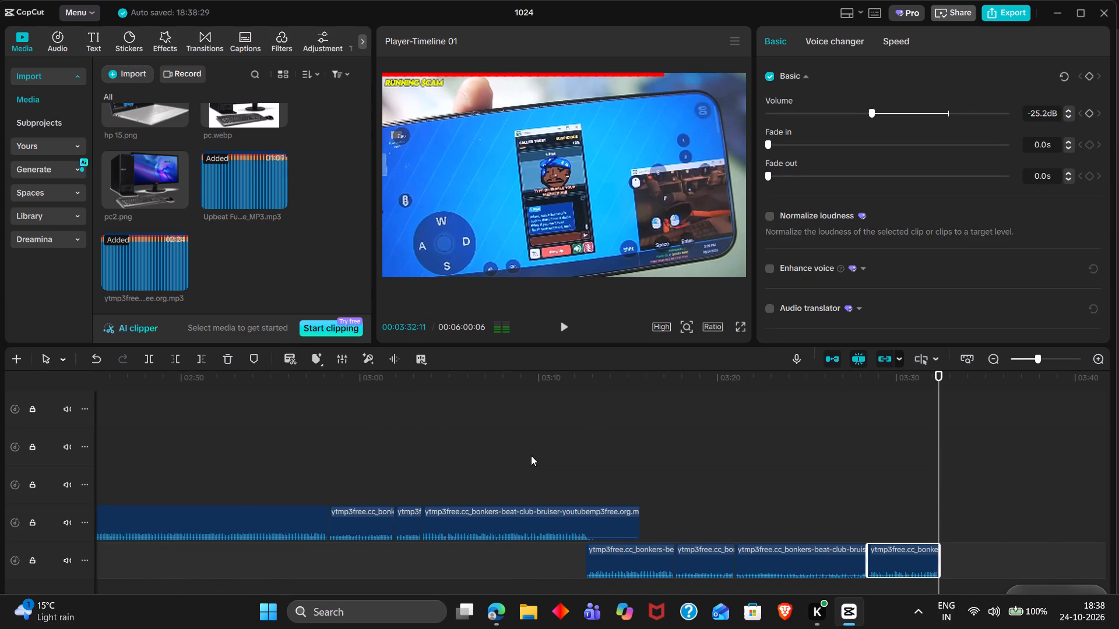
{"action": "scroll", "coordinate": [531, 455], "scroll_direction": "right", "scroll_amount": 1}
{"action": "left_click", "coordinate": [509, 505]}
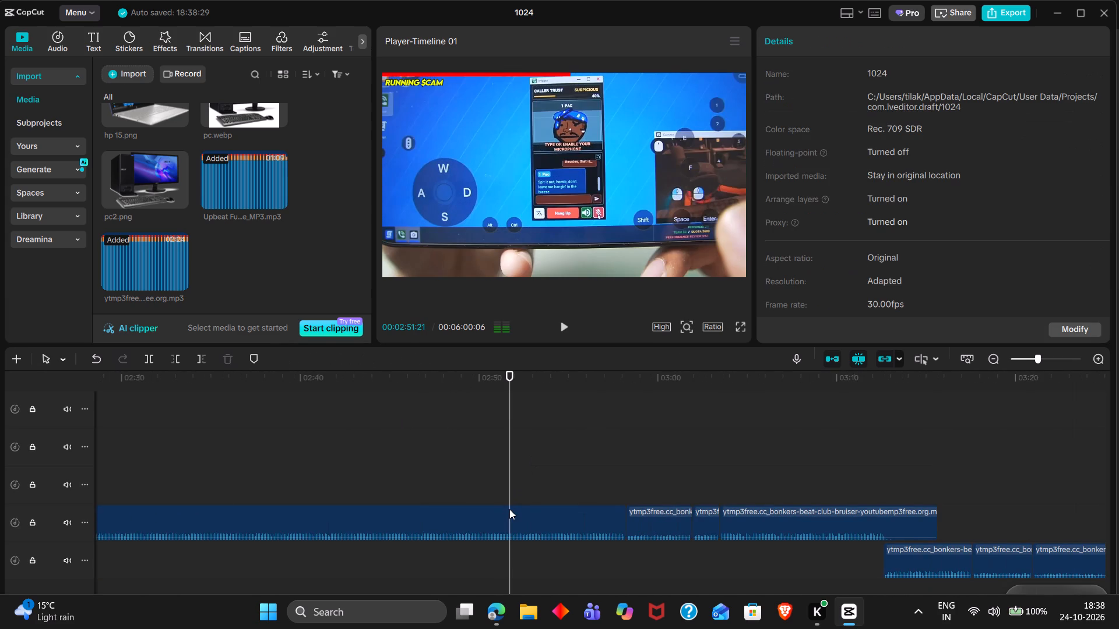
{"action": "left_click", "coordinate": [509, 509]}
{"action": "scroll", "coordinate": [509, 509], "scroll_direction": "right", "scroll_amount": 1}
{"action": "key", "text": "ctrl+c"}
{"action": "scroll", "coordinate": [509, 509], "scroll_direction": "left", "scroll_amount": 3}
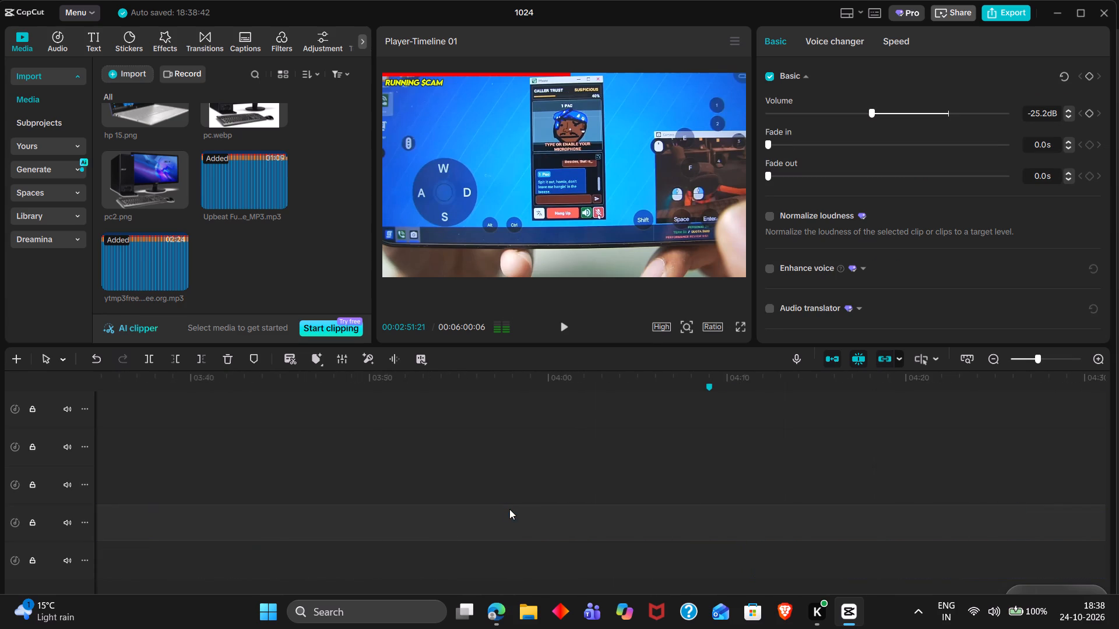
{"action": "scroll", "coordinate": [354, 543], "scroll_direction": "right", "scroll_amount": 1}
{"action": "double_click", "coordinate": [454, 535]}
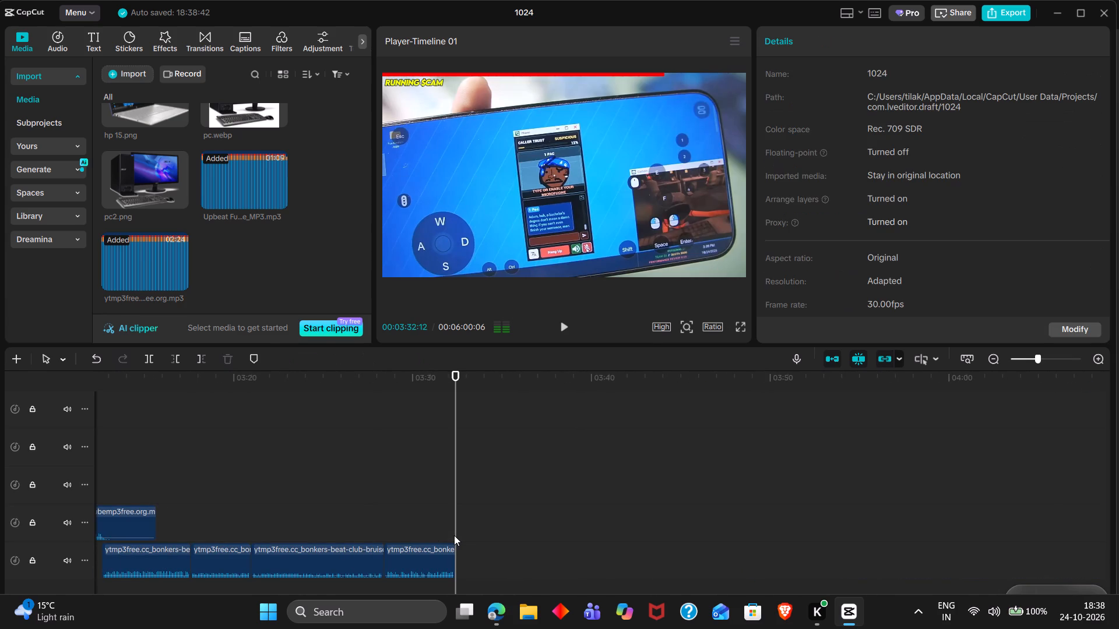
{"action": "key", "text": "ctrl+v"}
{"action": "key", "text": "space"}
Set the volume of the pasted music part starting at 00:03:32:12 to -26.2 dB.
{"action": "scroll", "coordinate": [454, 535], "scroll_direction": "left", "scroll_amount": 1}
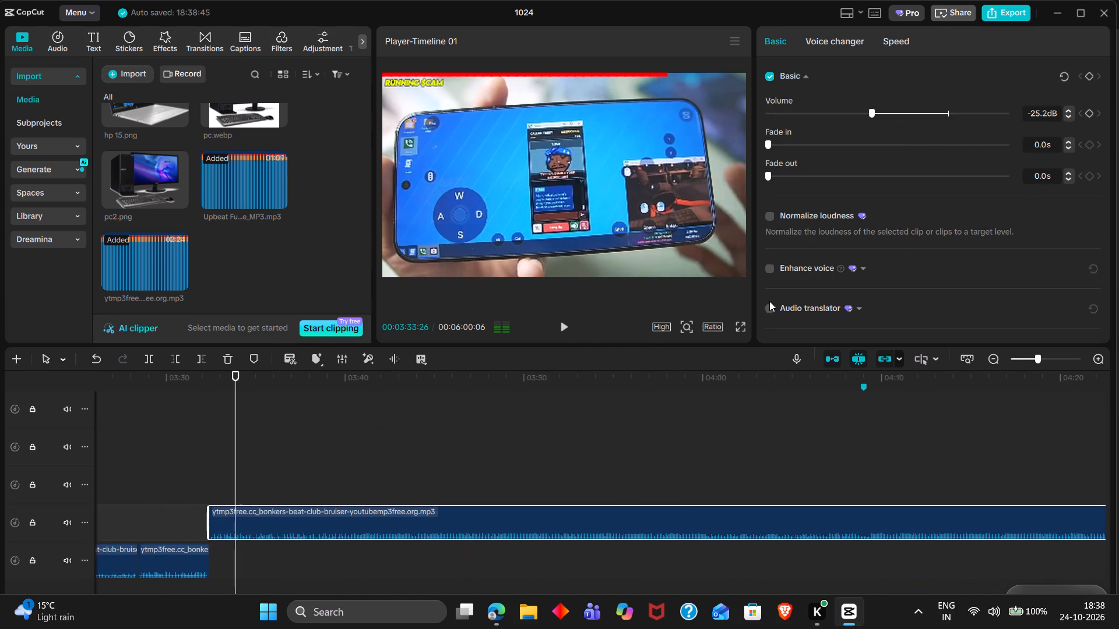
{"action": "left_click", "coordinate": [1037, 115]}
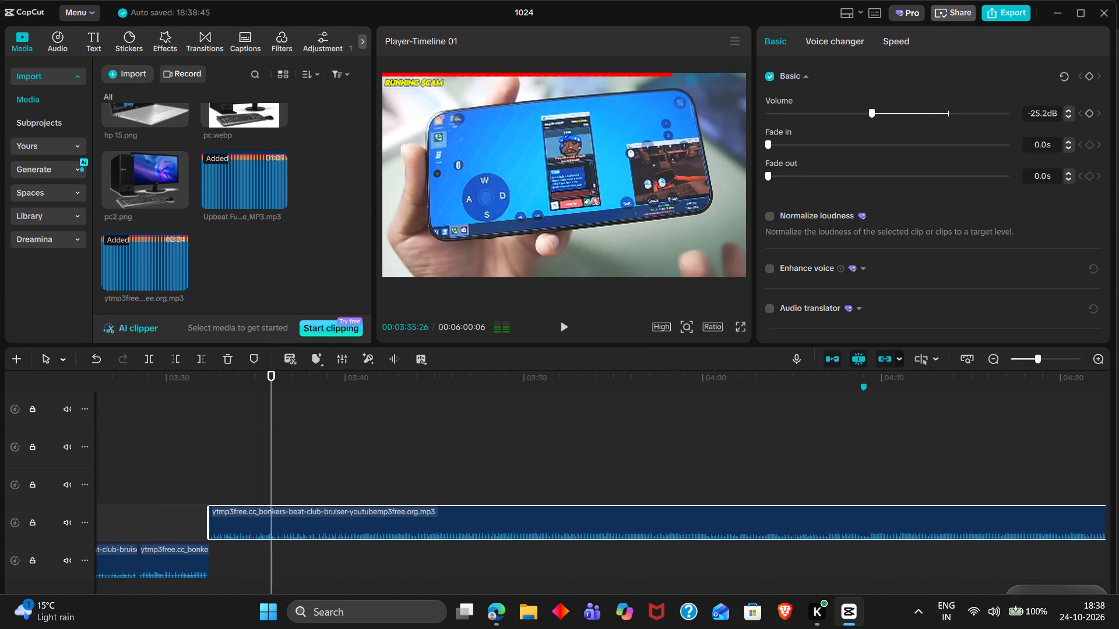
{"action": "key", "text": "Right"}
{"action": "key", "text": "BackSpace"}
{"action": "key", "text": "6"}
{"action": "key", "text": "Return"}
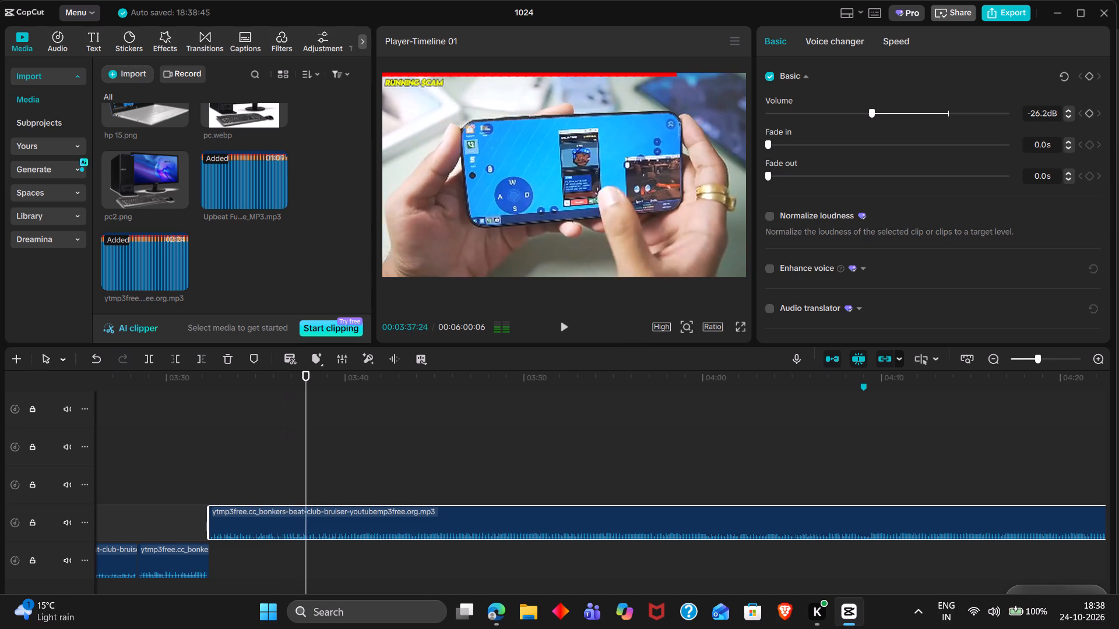
Listen on and examine how far the pasted music reaches against the remaining video clips and how the earlier music parts are arranged.
{"action": "scroll", "coordinate": [714, 526], "scroll_direction": "down", "scroll_amount": 2, "text": "ctrl"}
{"action": "scroll", "coordinate": [714, 526], "scroll_direction": "up", "scroll_amount": 1}
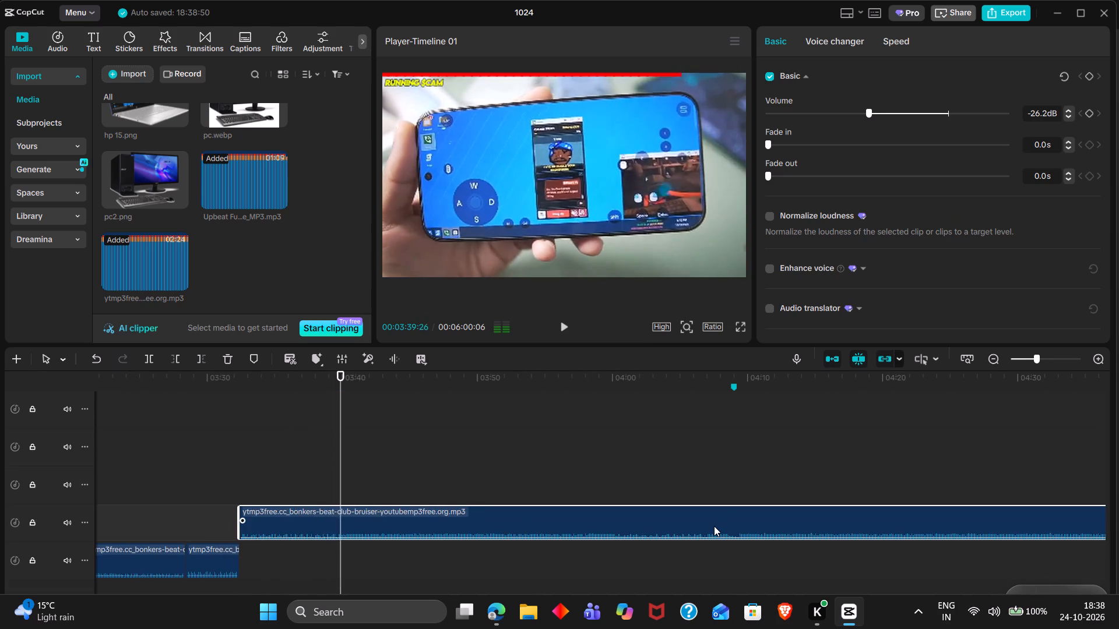
{"action": "scroll", "coordinate": [714, 526], "scroll_direction": "up", "scroll_amount": 2}
{"action": "scroll", "coordinate": [714, 526], "scroll_direction": "left", "scroll_amount": 1}
{"action": "scroll", "coordinate": [714, 526], "scroll_direction": "down", "scroll_amount": 1}
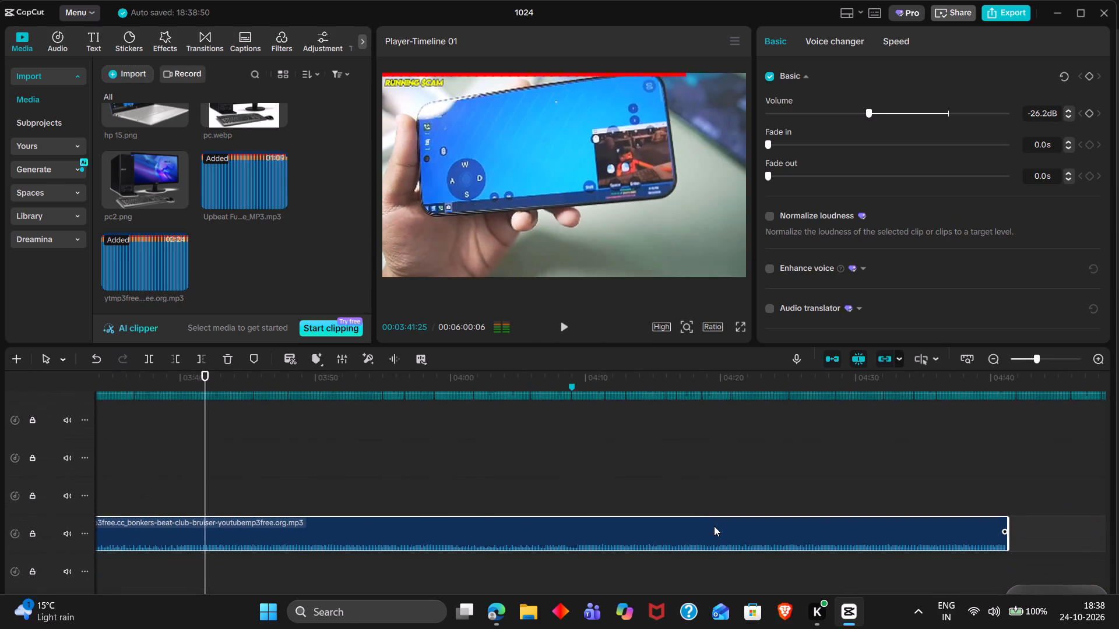
{"action": "scroll", "coordinate": [714, 526], "scroll_direction": "left", "scroll_amount": 1}
{"action": "scroll", "coordinate": [714, 526], "scroll_direction": "down", "scroll_amount": 4, "text": "ctrl"}
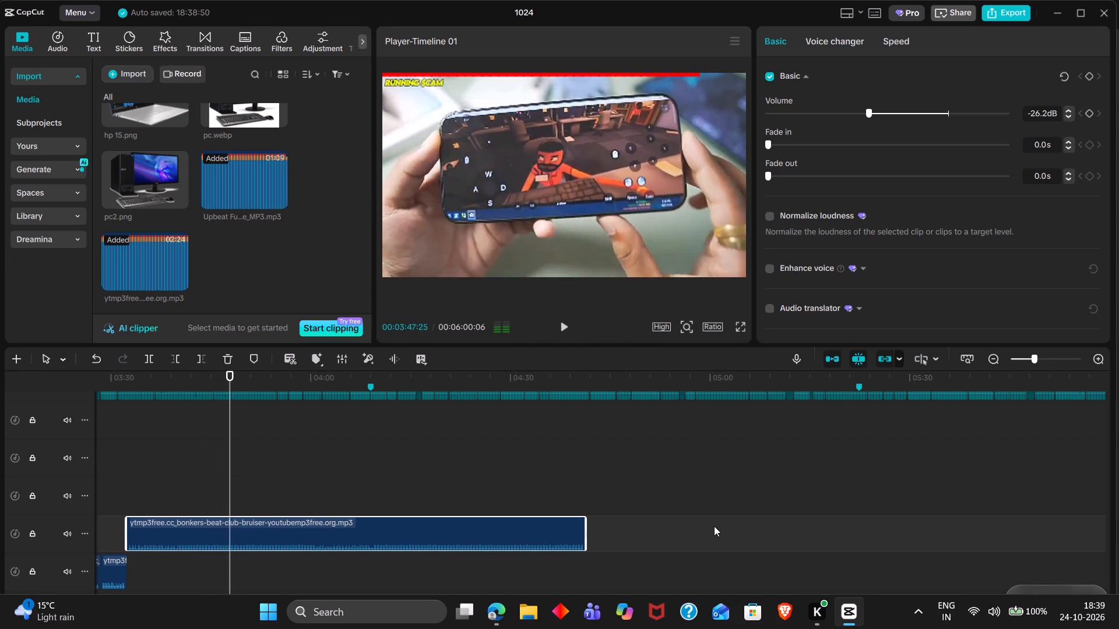
{"action": "scroll", "coordinate": [714, 526], "scroll_direction": "up", "scroll_amount": 1}
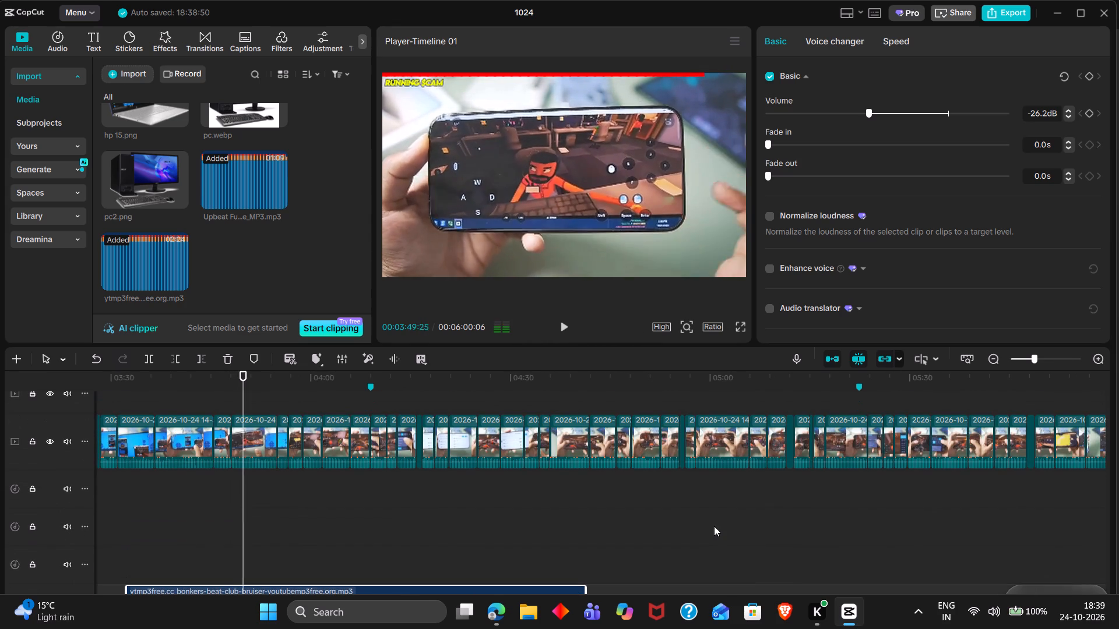
{"action": "scroll", "coordinate": [714, 526], "scroll_direction": "right", "scroll_amount": 1}
{"action": "scroll", "coordinate": [714, 526], "scroll_direction": "down", "scroll_amount": 3, "text": "ctrl"}
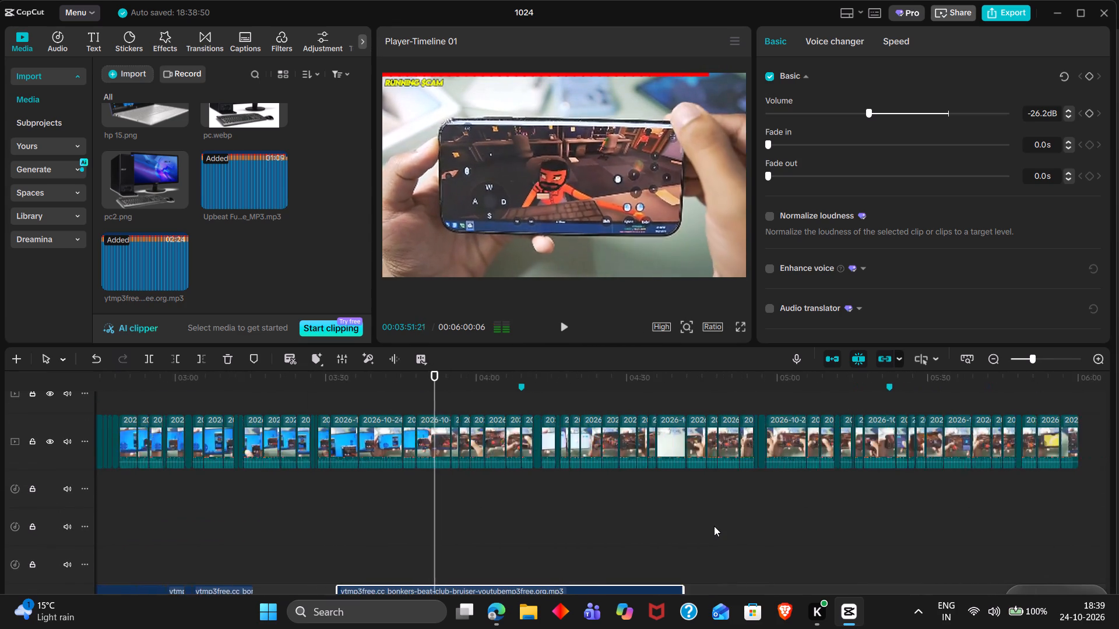
{"action": "scroll", "coordinate": [714, 526], "scroll_direction": "down", "scroll_amount": 7, "text": "ctrl"}
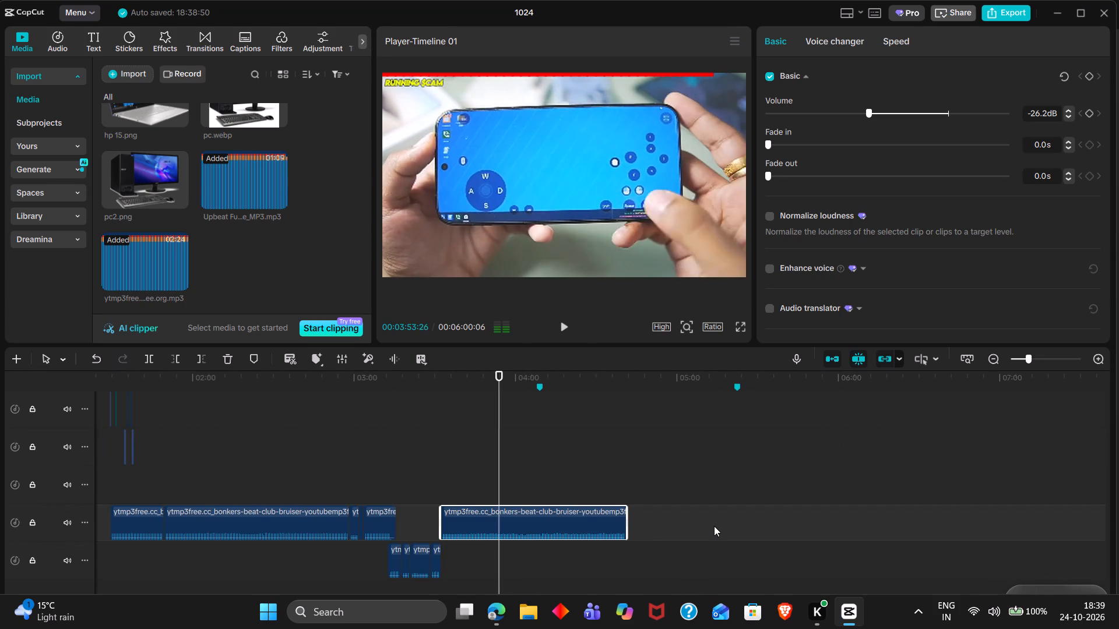
{"action": "scroll", "coordinate": [714, 526], "scroll_direction": "right", "scroll_amount": 1}
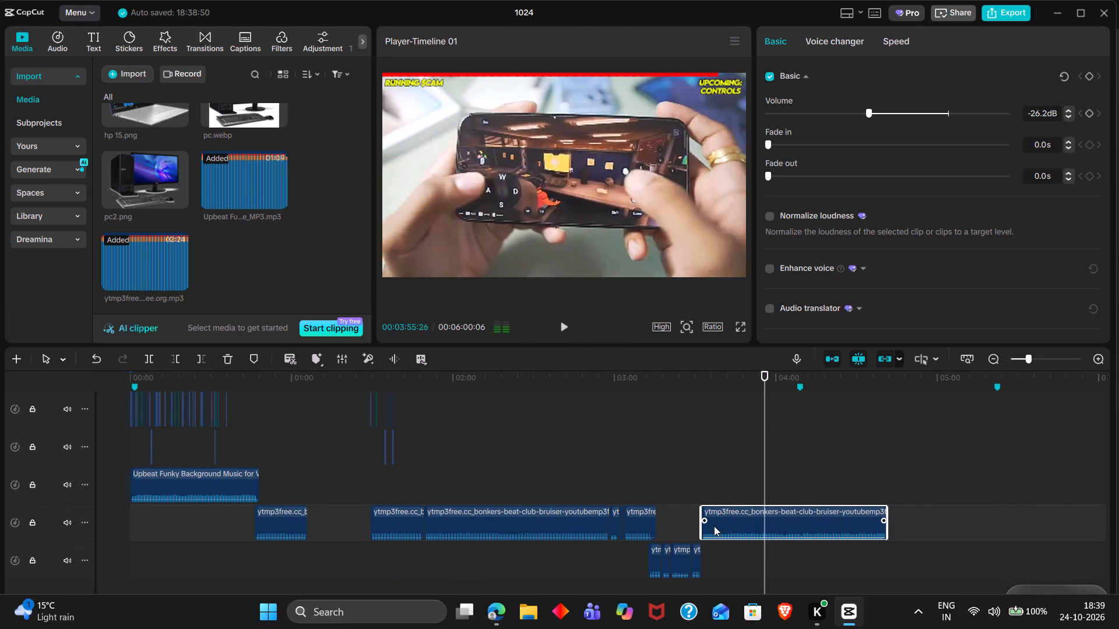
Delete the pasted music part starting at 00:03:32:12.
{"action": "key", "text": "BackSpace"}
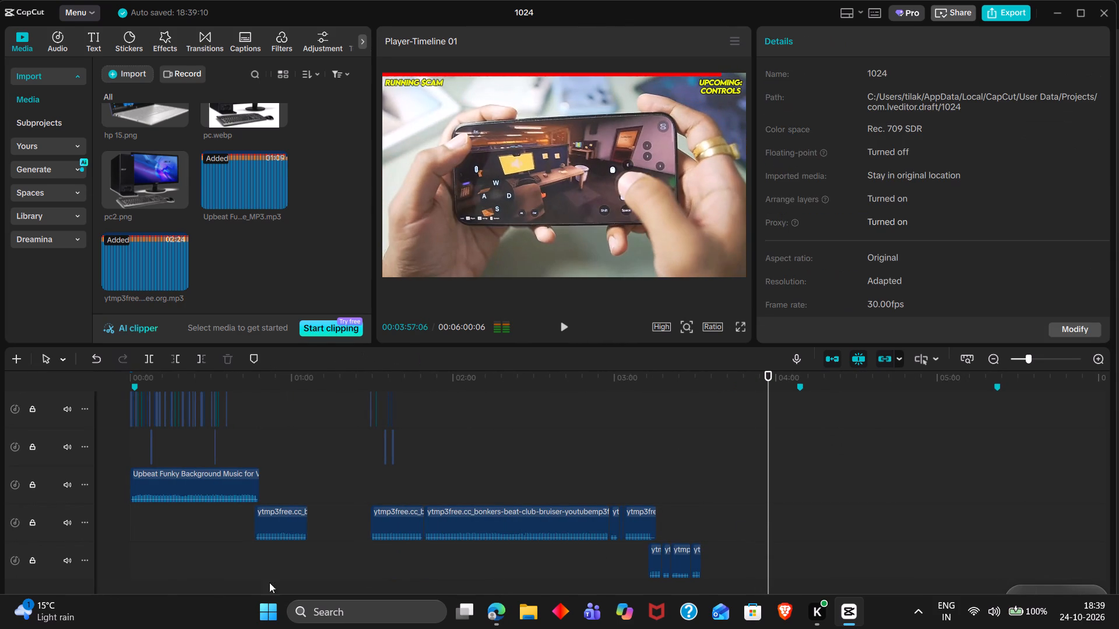
Copy the two adjacent music parts between about 00:01:30 and 00:02:58, paste them at 00:03:32:12, and play from there.
{"action": "left_click_drag", "start_coordinate": [316, 558], "coordinate": [510, 525]}
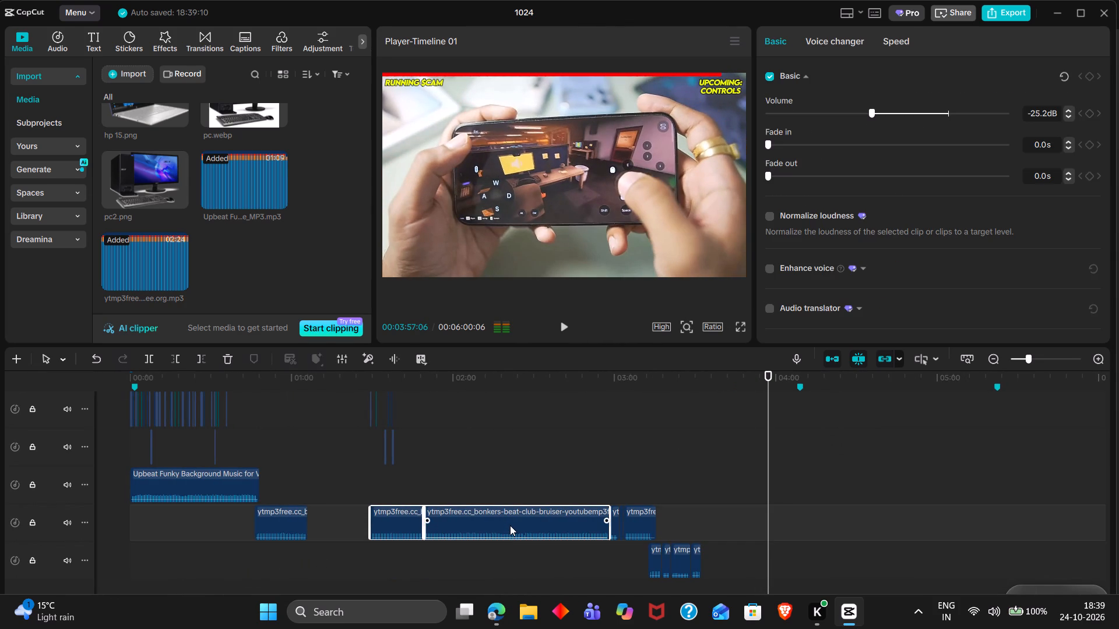
{"action": "key", "text": "ctrl+c"}
{"action": "double_click", "coordinate": [699, 513]}
{"action": "key", "text": "ctrl+v"}
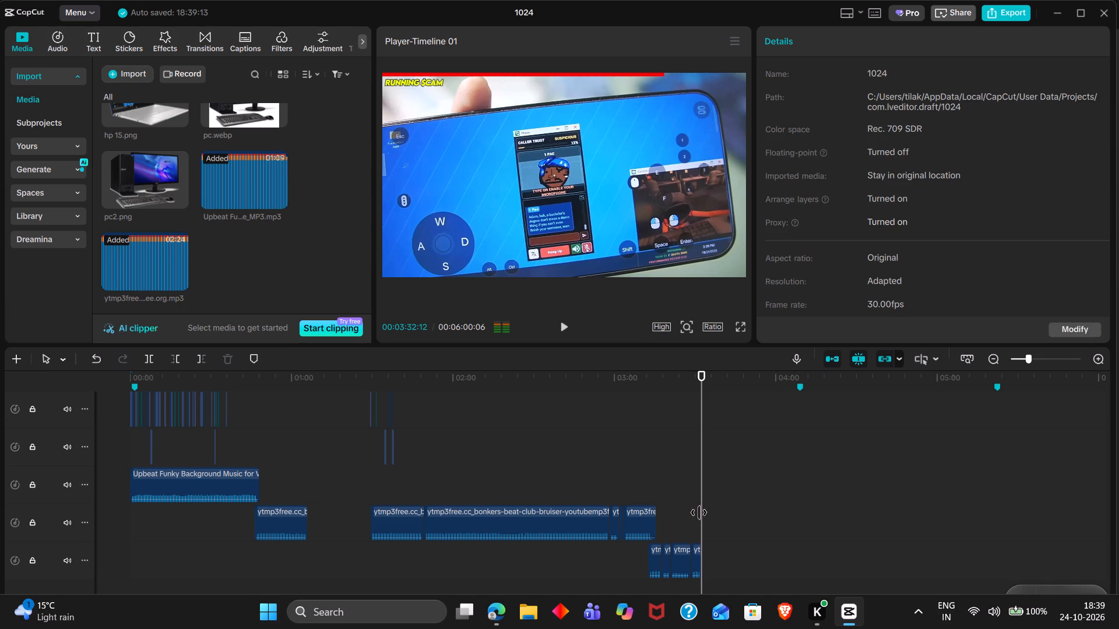
{"action": "key", "text": "space"}
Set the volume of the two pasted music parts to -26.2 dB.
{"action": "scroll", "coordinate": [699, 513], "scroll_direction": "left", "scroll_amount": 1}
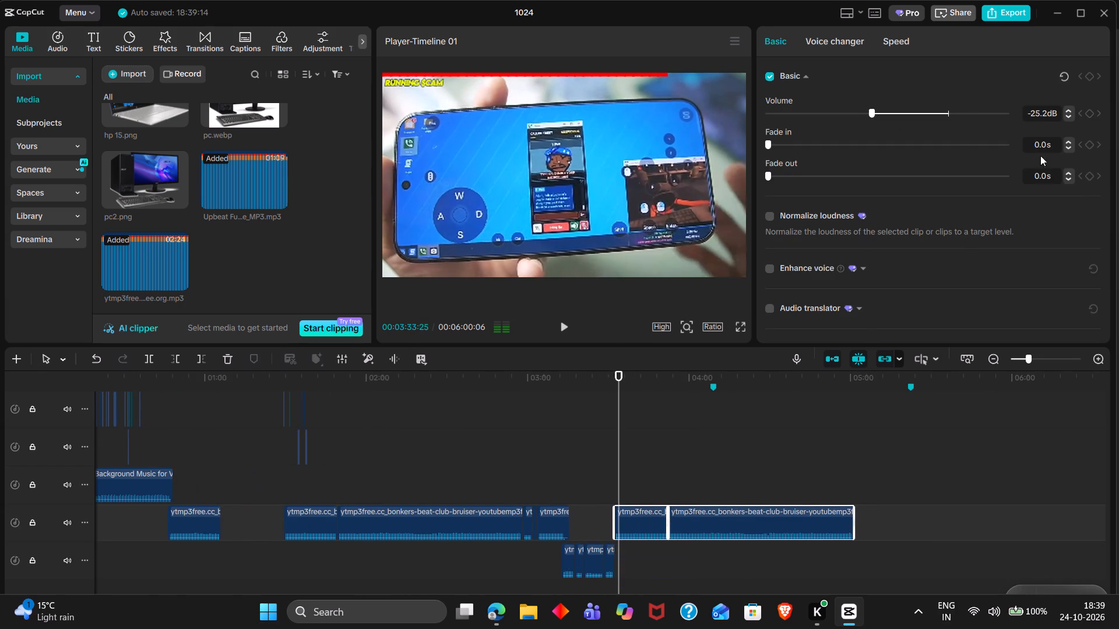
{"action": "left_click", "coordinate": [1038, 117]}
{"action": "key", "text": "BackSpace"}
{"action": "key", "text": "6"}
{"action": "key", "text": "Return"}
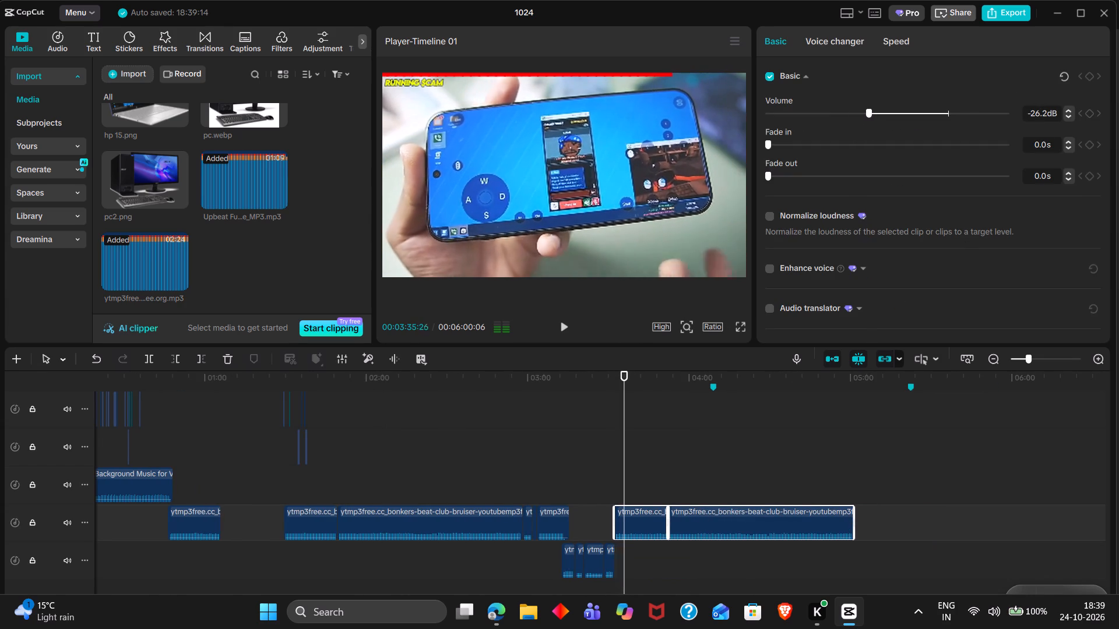
Play the Controls chapter from around 00:04:12 and examine how far the pasted music reaches toward the end of the video.
{"action": "scroll", "coordinate": [740, 555], "scroll_direction": "up", "scroll_amount": 3, "text": "ctrl"}
{"action": "scroll", "coordinate": [740, 555], "scroll_direction": "left", "scroll_amount": 1}
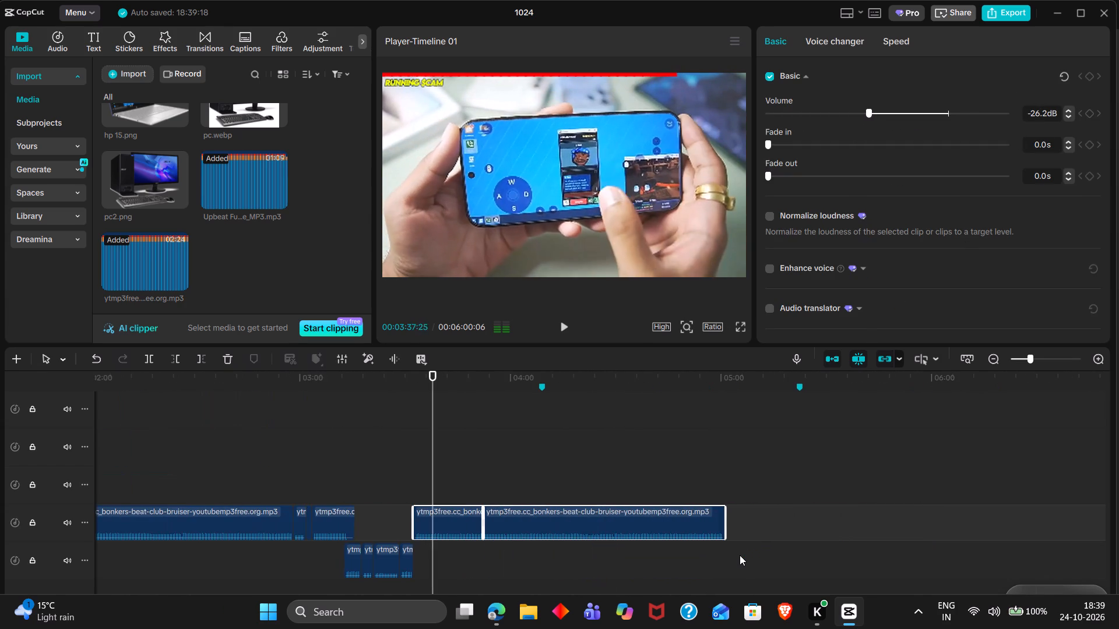
{"action": "scroll", "coordinate": [740, 555], "scroll_direction": "up", "scroll_amount": 5, "text": "ctrl"}
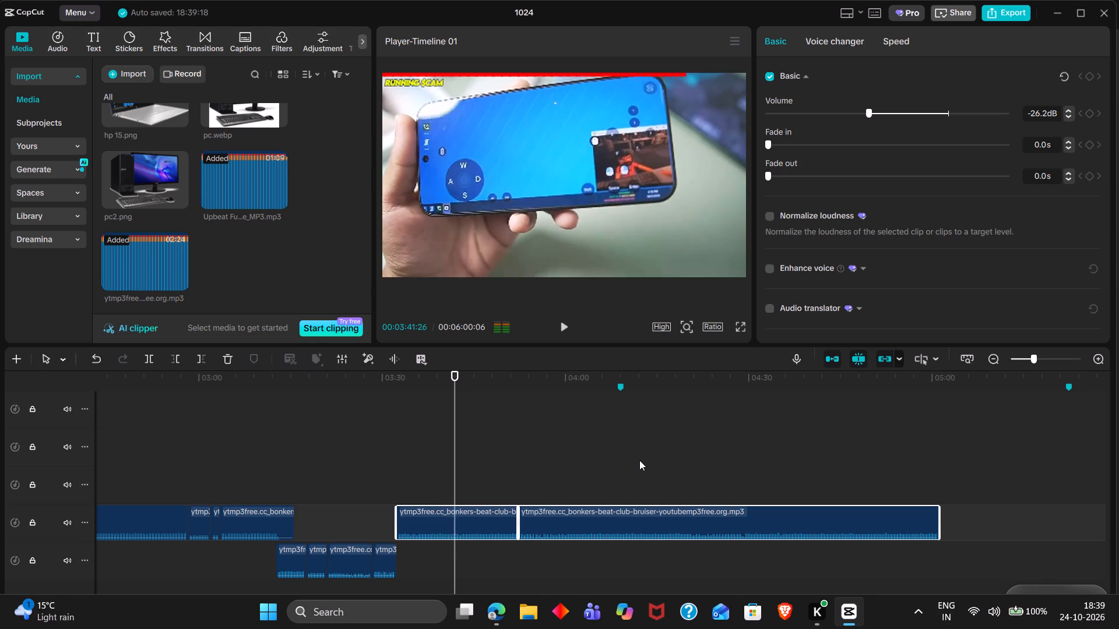
{"action": "scroll", "coordinate": [639, 460], "scroll_direction": "up", "scroll_amount": 1}
{"action": "left_click", "coordinate": [612, 485]}
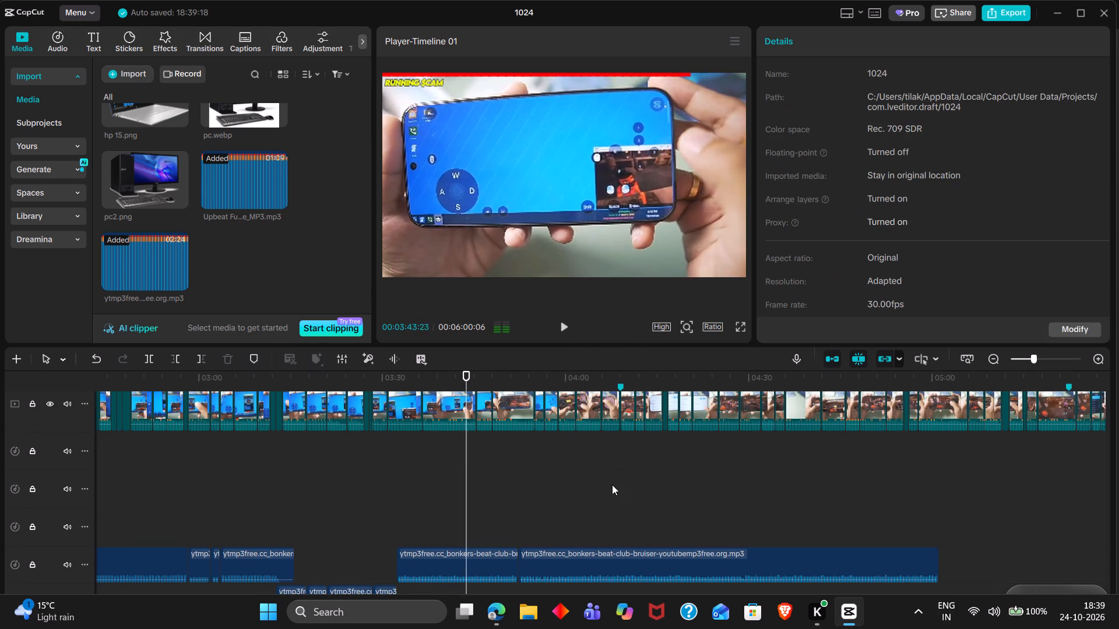
{"action": "left_click_drag", "start_coordinate": [612, 485], "coordinate": [643, 490]}
{"action": "key", "text": "space"}
{"action": "scroll", "coordinate": [643, 490], "scroll_direction": "left", "scroll_amount": 1}
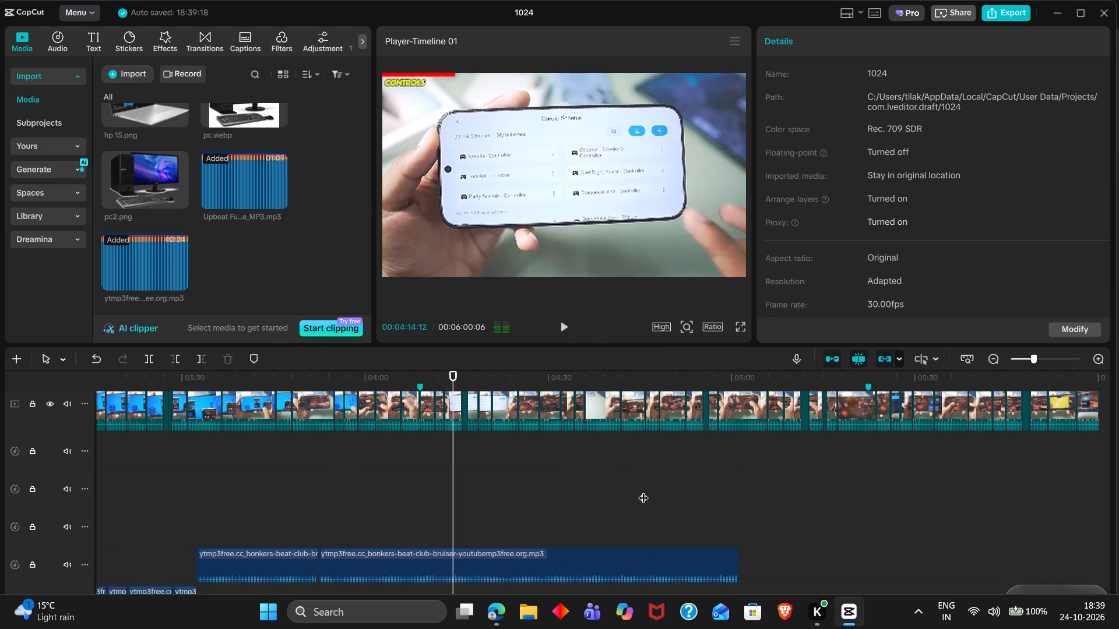
{"action": "scroll", "coordinate": [643, 490], "scroll_direction": "left", "scroll_amount": 1}
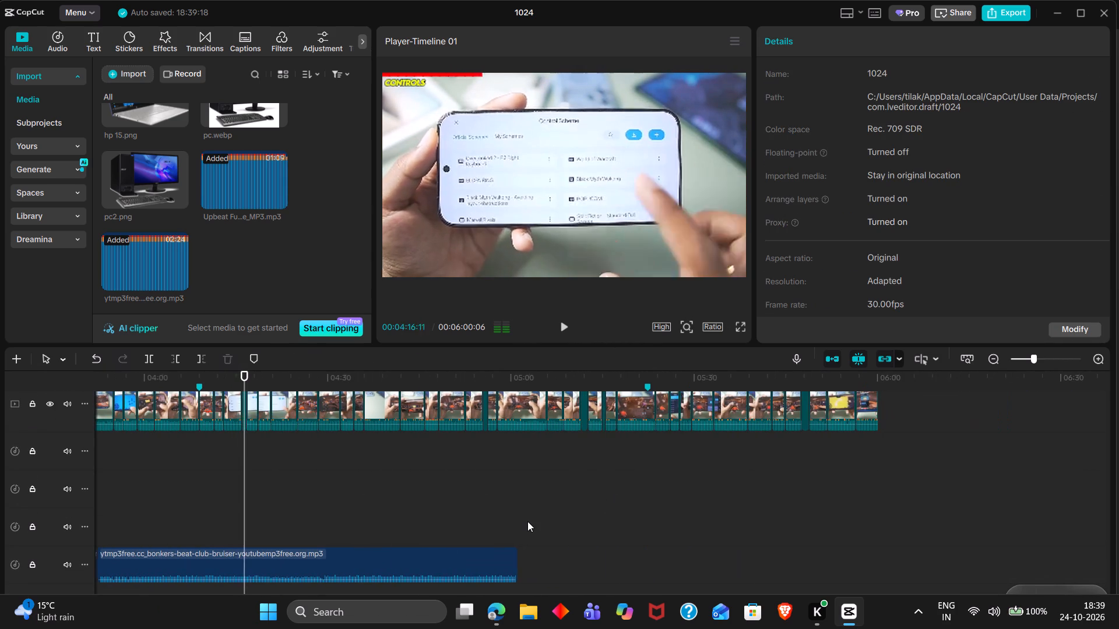
{"action": "scroll", "coordinate": [527, 521], "scroll_direction": "down", "scroll_amount": 1}
{"action": "scroll", "coordinate": [478, 564], "scroll_direction": "right", "scroll_amount": 1}
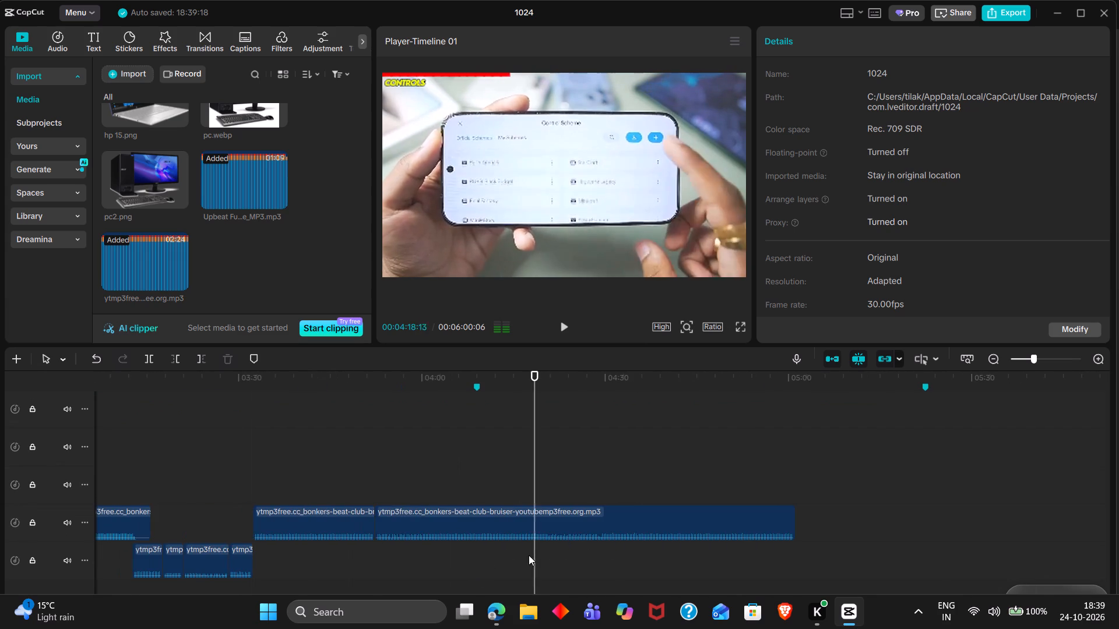
Copy the two music parts starting at 00:03:32:12 and paste them at 00:05:01:05, directly after the existing pair.
{"action": "left_click_drag", "start_coordinate": [529, 555], "coordinate": [372, 524]}
{"action": "key", "text": "ctrl+c"}
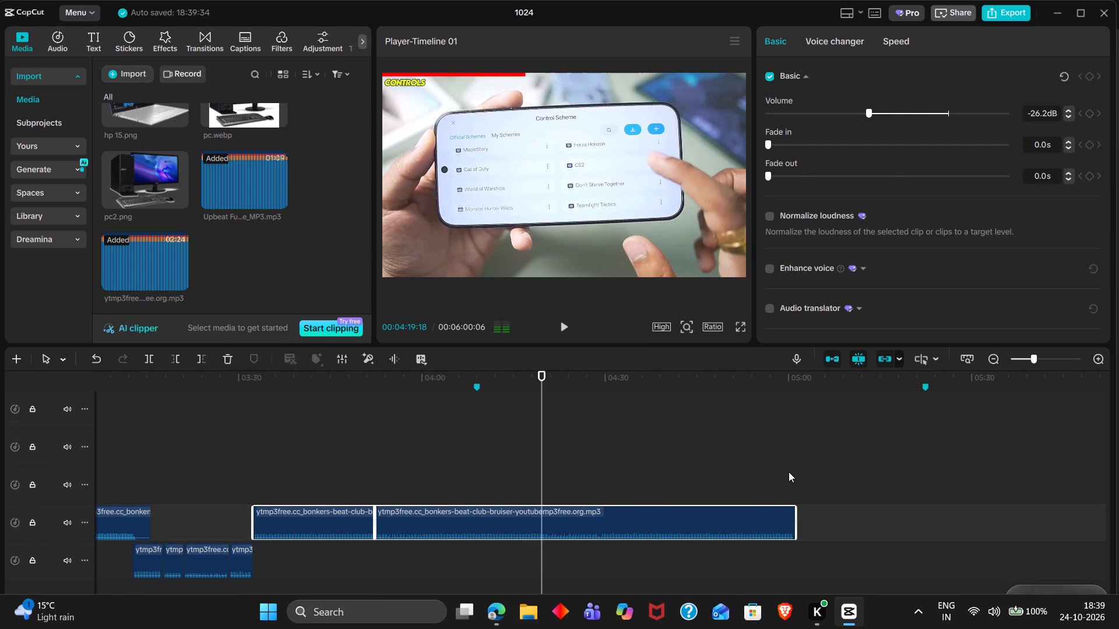
{"action": "left_click", "coordinate": [789, 472]}
{"action": "left_click_drag", "start_coordinate": [789, 472], "coordinate": [797, 476]}
{"action": "key", "text": "ctrl+v"}
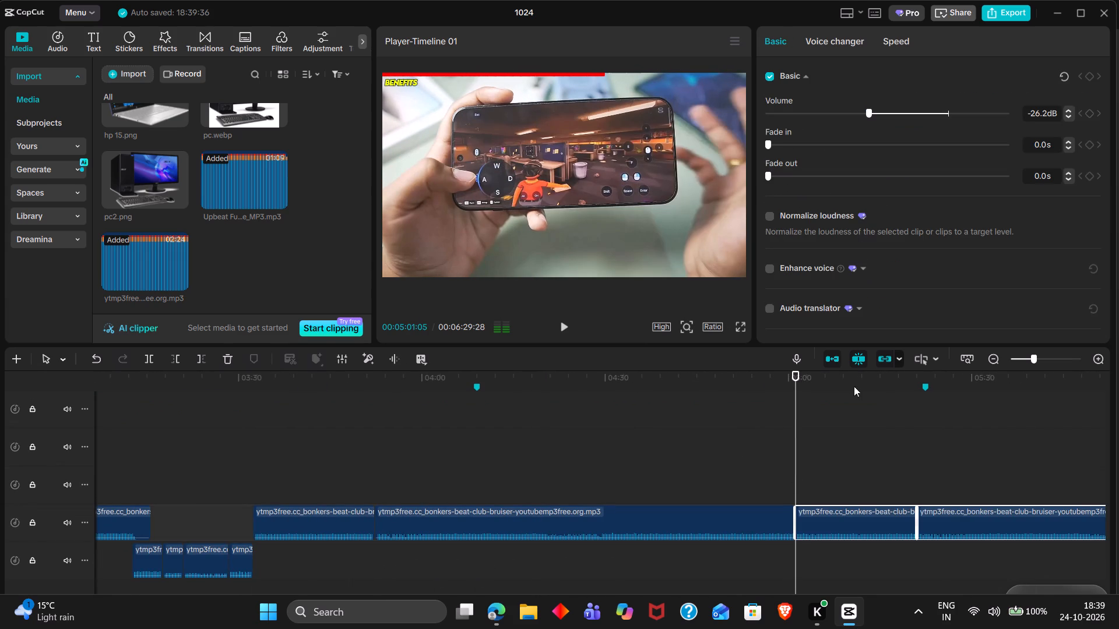
Set the volume of all four music parts from 00:03:32:12 onward to -27.2 dB and play from around 00:05:32.
{"action": "left_click", "coordinate": [705, 479]}
{"action": "left_click_drag", "start_coordinate": [369, 473], "coordinate": [1051, 514]}
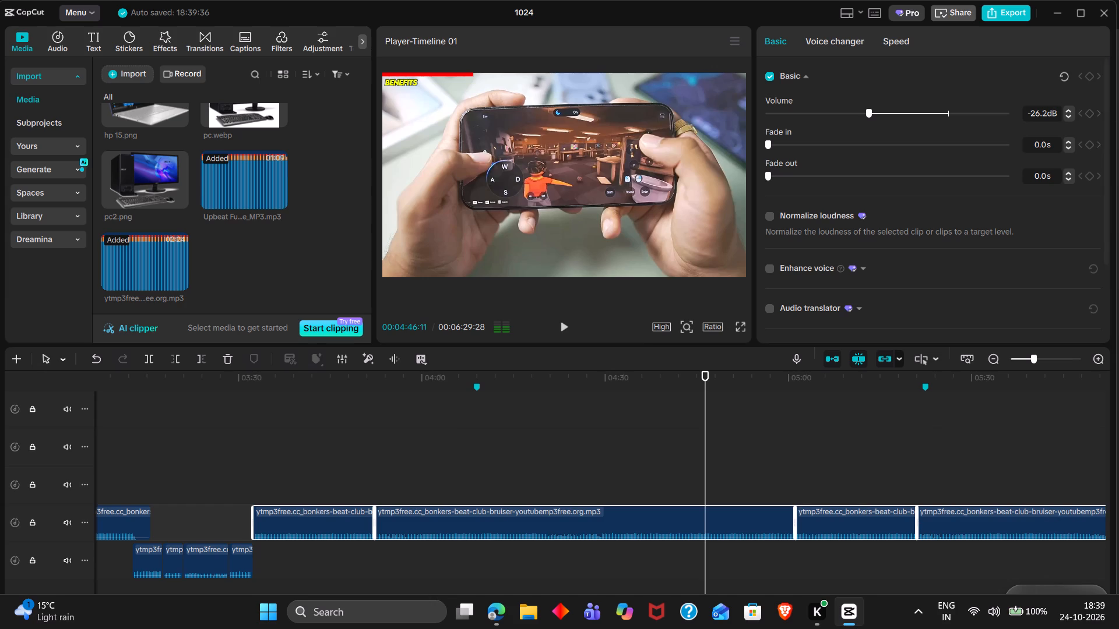
{"action": "left_click", "coordinate": [1040, 114]}
{"action": "key", "text": "BackSpace"}
{"action": "key", "text": "7"}
{"action": "key", "text": "Return"}
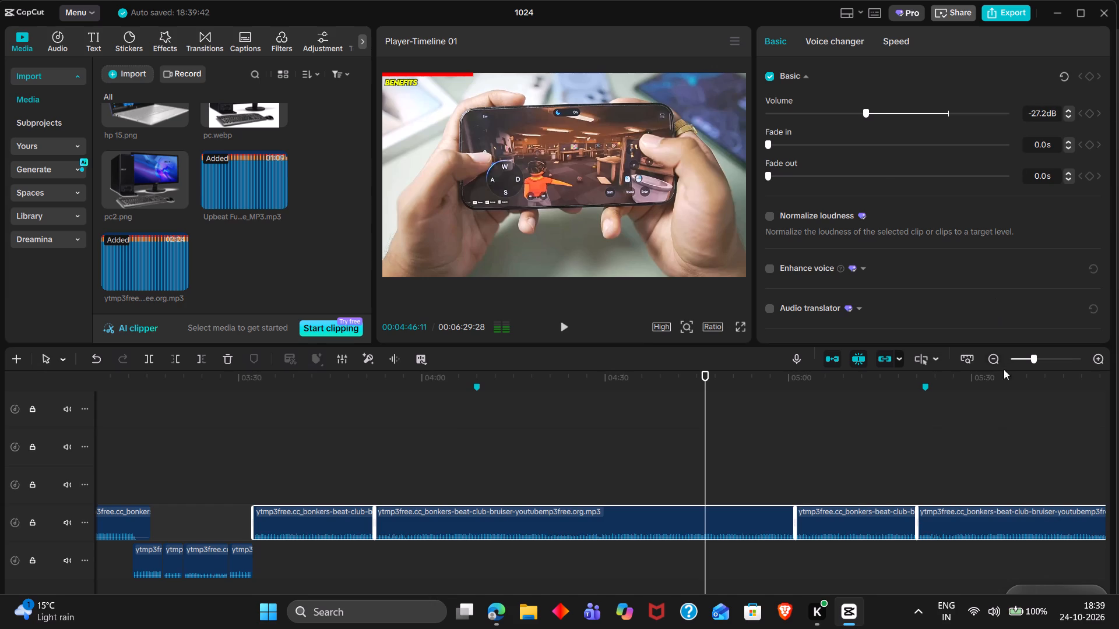
{"action": "double_click", "coordinate": [986, 422]}
{"action": "key", "text": "space"}
{"action": "key", "text": "space"}
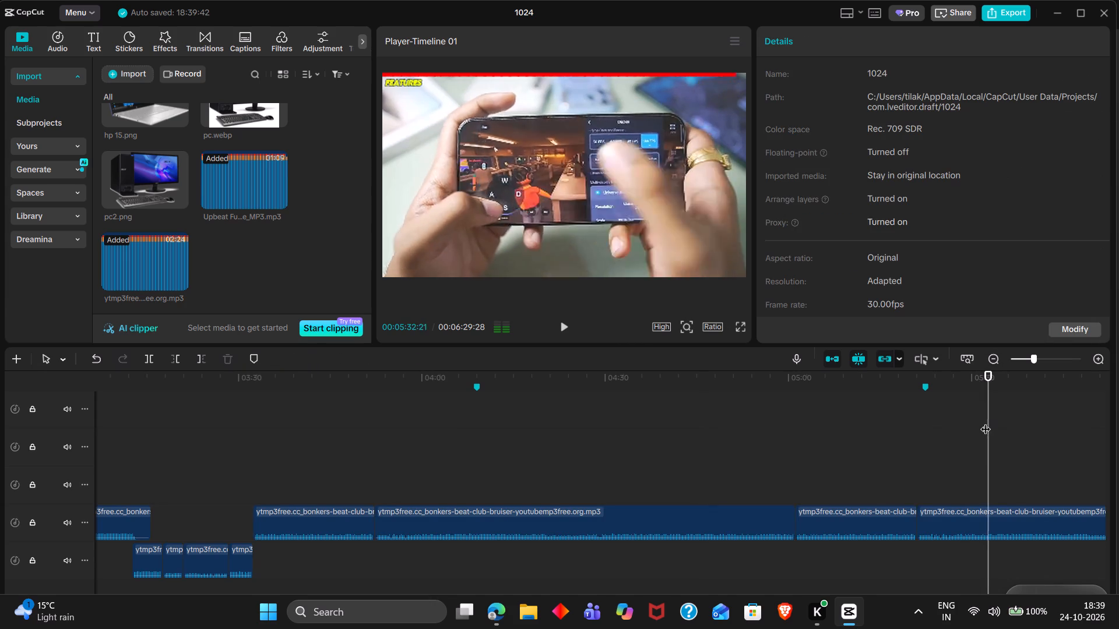
Trim the last music part on the timeline so it ends with the main video at 00:06:00:06.
{"action": "scroll", "coordinate": [942, 554], "scroll_direction": "down", "scroll_amount": 4, "text": "ctrl"}
{"action": "scroll", "coordinate": [942, 554], "scroll_direction": "left", "scroll_amount": 1}
{"action": "scroll", "coordinate": [942, 554], "scroll_direction": "down", "scroll_amount": 3, "text": "ctrl"}
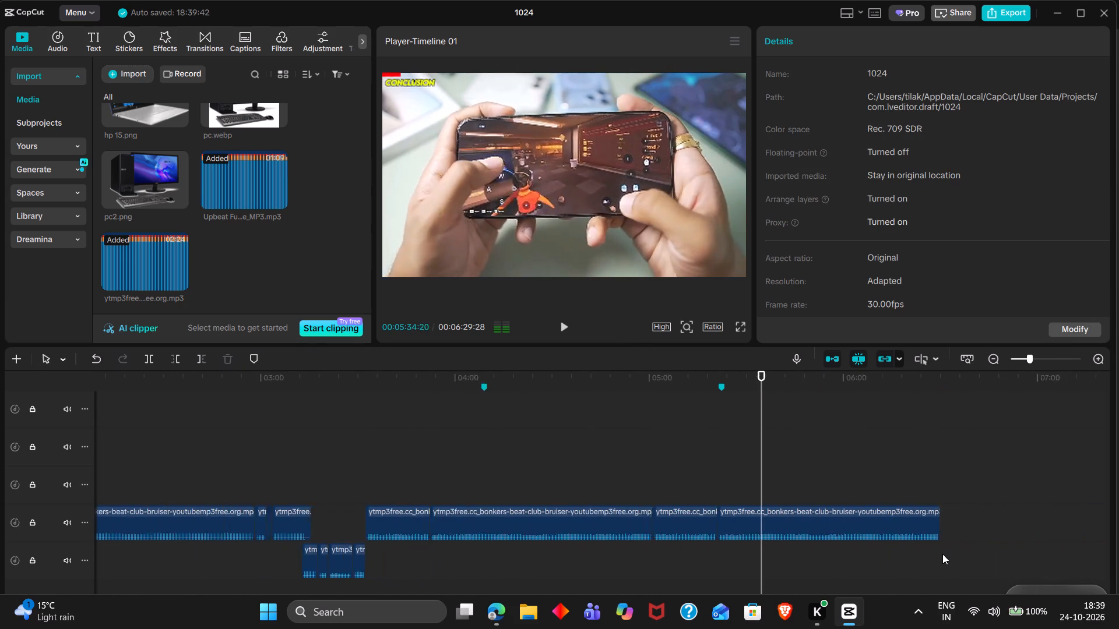
{"action": "scroll", "coordinate": [942, 554], "scroll_direction": "up", "scroll_amount": 1}
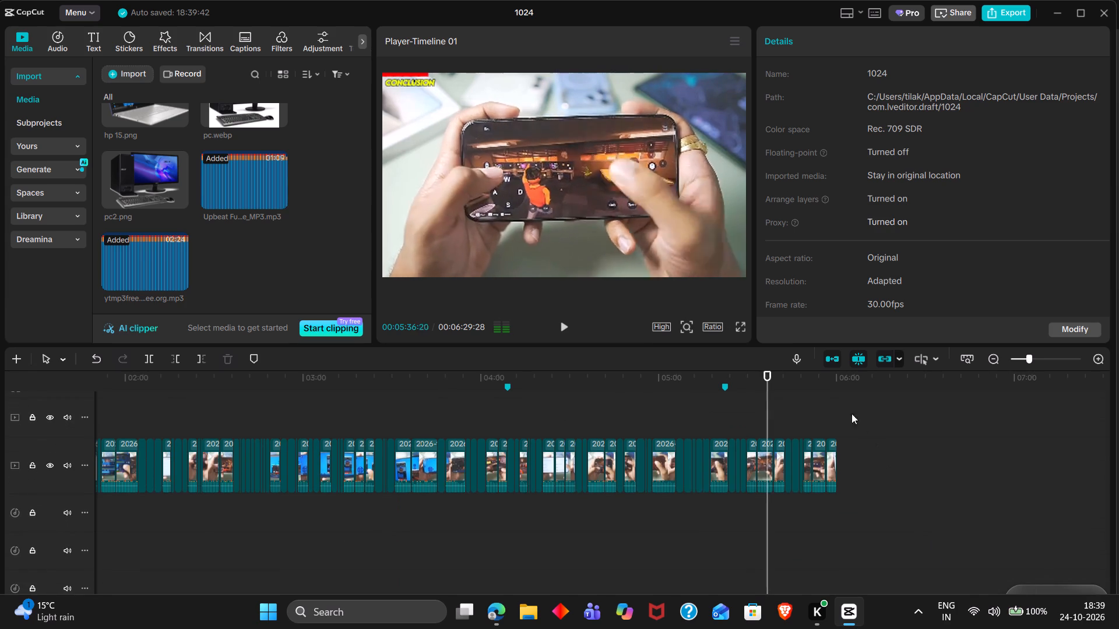
{"action": "left_click", "coordinate": [833, 400]}
{"action": "left_click_drag", "start_coordinate": [833, 400], "coordinate": [839, 405]}
{"action": "scroll", "coordinate": [839, 405], "scroll_direction": "down", "scroll_amount": 3}
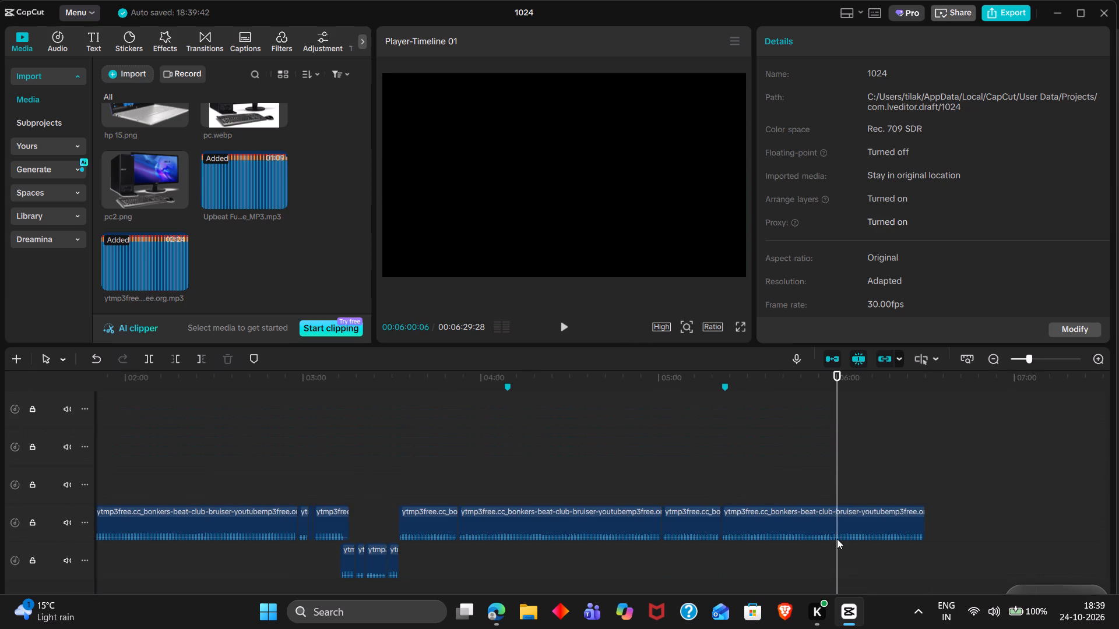
{"action": "left_click", "coordinate": [836, 532]}
{"action": "key", "text": "w"}
Set the volume of the long music part ending near 02:58 and the shorter part directly before it to -27.2 dB.
{"action": "scroll", "coordinate": [836, 532], "scroll_direction": "right", "scroll_amount": 2}
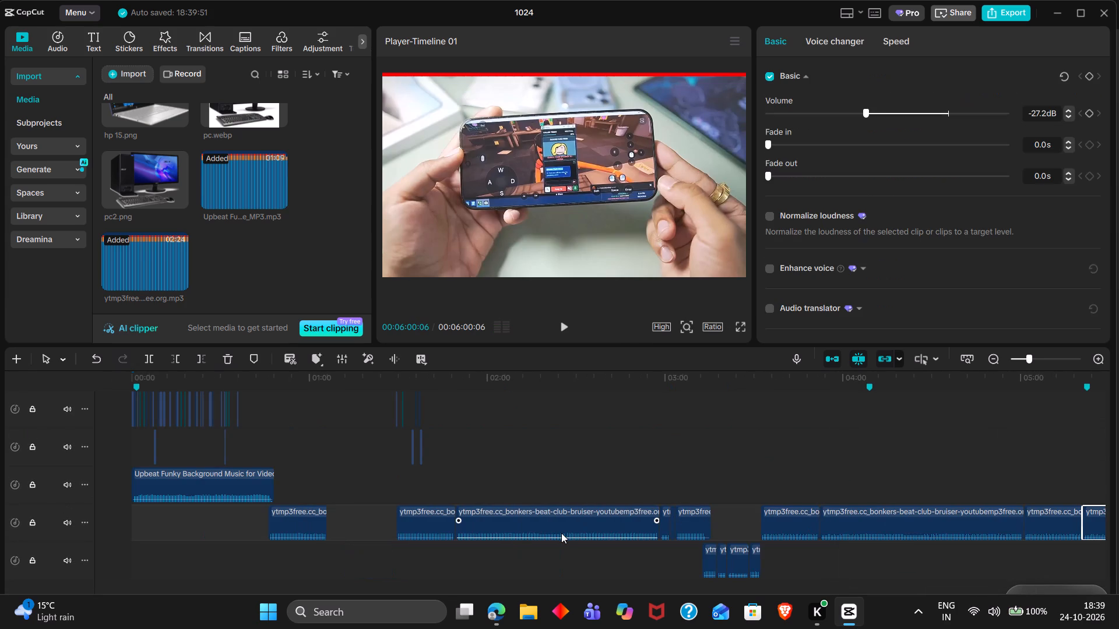
{"action": "left_click", "coordinate": [561, 533]}
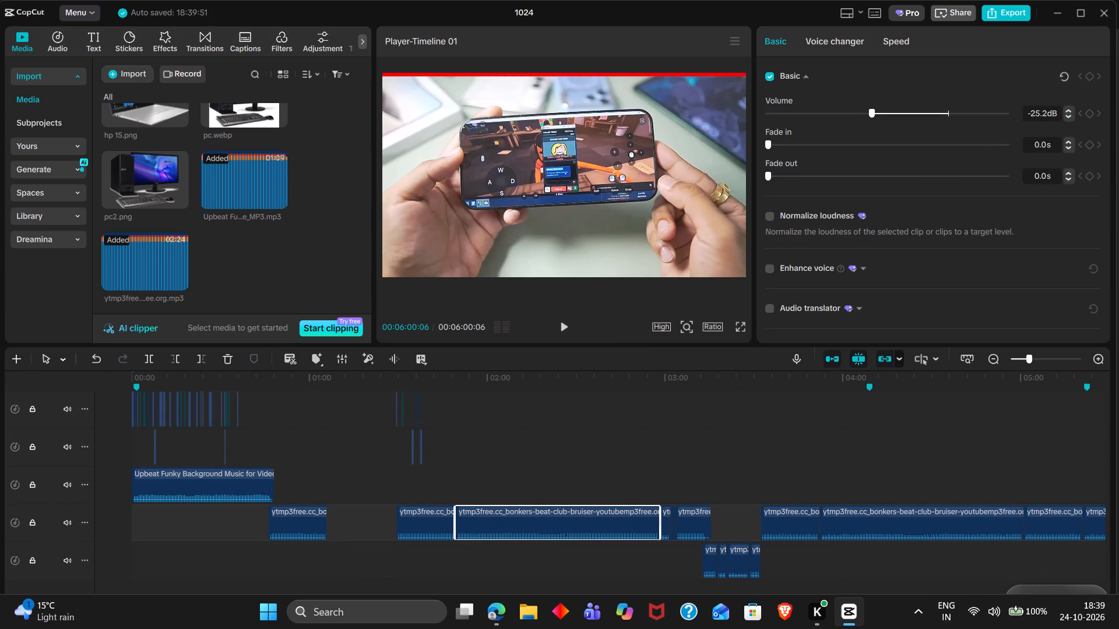
{"action": "left_click", "coordinate": [1040, 114]}
{"action": "key", "text": "BackSpace"}
{"action": "key", "text": "7"}
{"action": "key", "text": "Return"}
{"action": "left_click", "coordinate": [439, 539]}
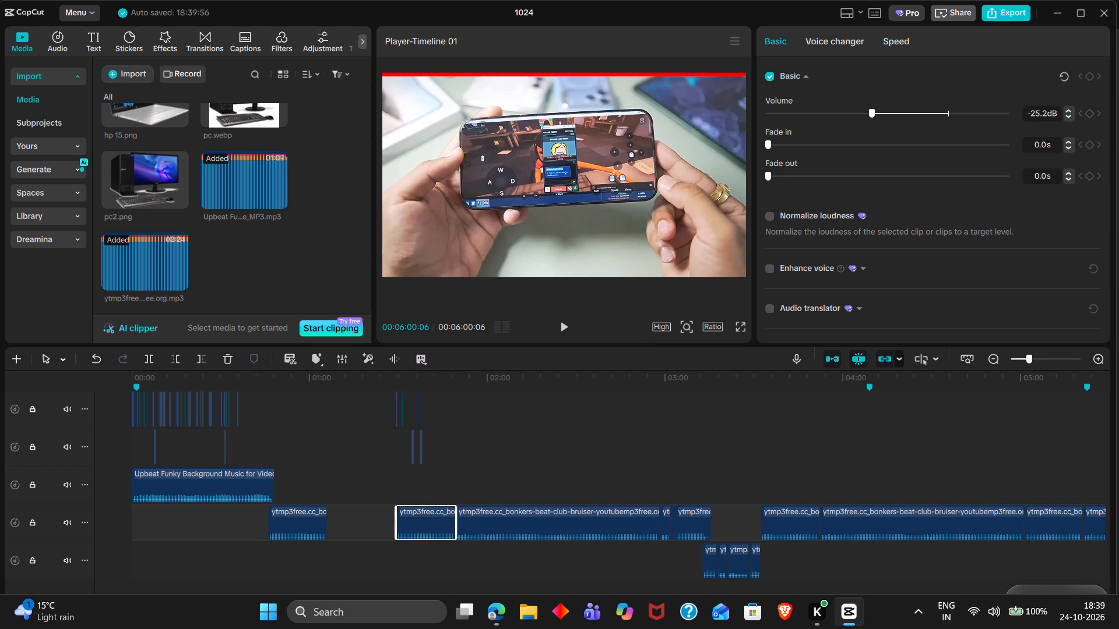
{"action": "left_click", "coordinate": [1040, 111]}
{"action": "key", "text": "BackSpace"}
{"action": "key", "text": "7"}
{"action": "key", "text": "Return"}
Play from about 00:02:56, set the short music part just before 03:00 to -29.2 dB, and resume playback there.
{"action": "left_click", "coordinate": [593, 478]}
{"action": "left_click_drag", "start_coordinate": [593, 478], "coordinate": [653, 489]}
{"action": "key", "text": "space"}
{"action": "scroll", "coordinate": [653, 489], "scroll_direction": "up", "scroll_amount": 3, "text": "ctrl"}
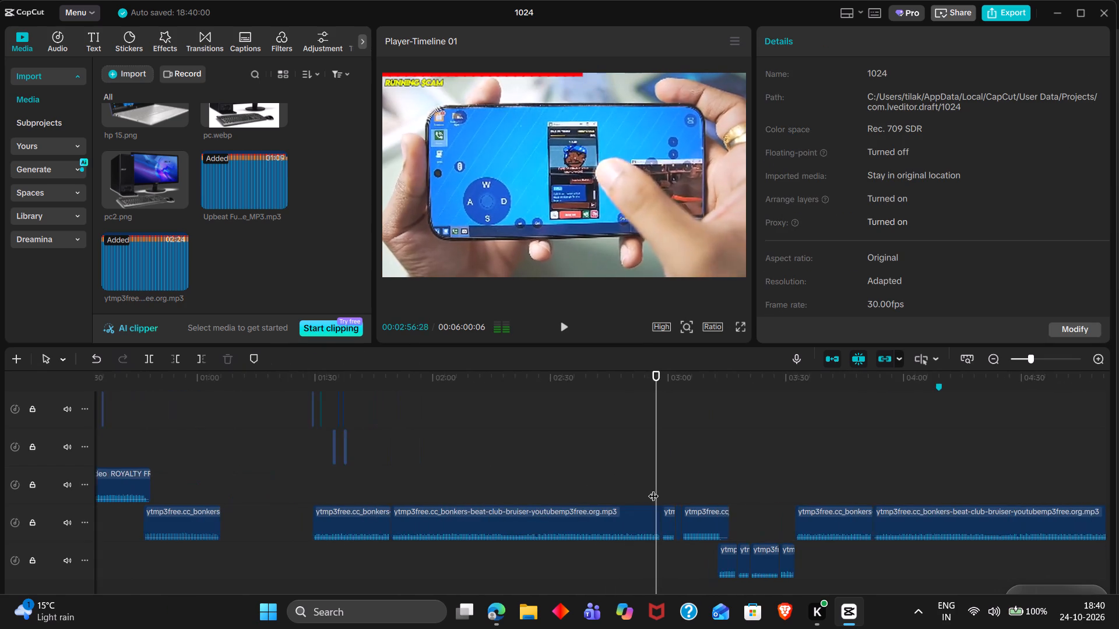
{"action": "scroll", "coordinate": [653, 489], "scroll_direction": "up", "scroll_amount": 10, "text": "ctrl"}
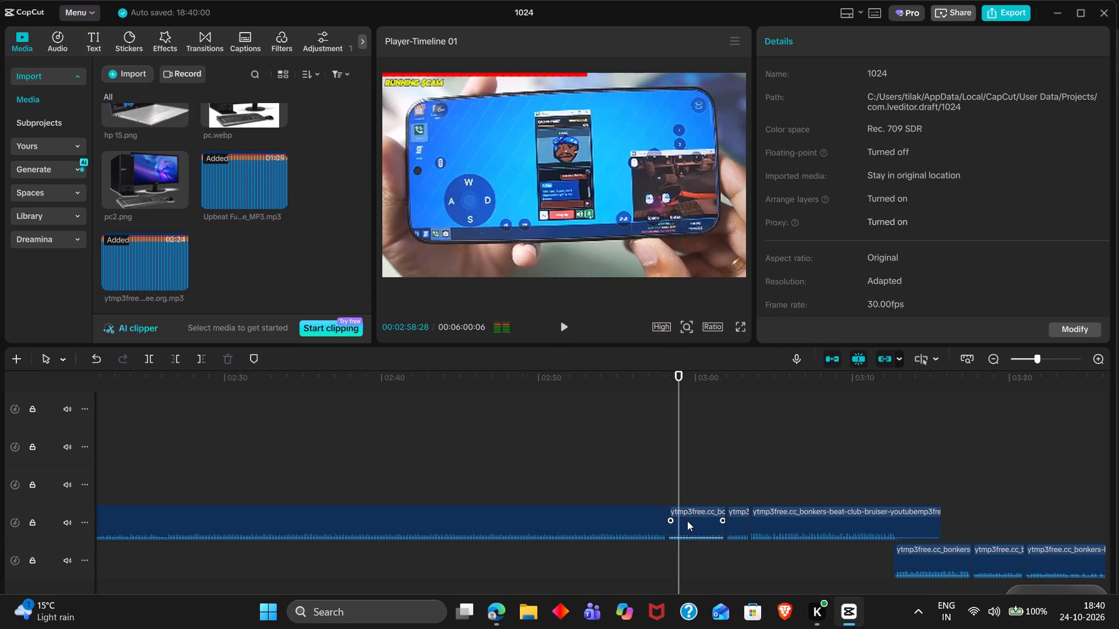
{"action": "left_click", "coordinate": [697, 524]}
{"action": "key", "text": "space"}
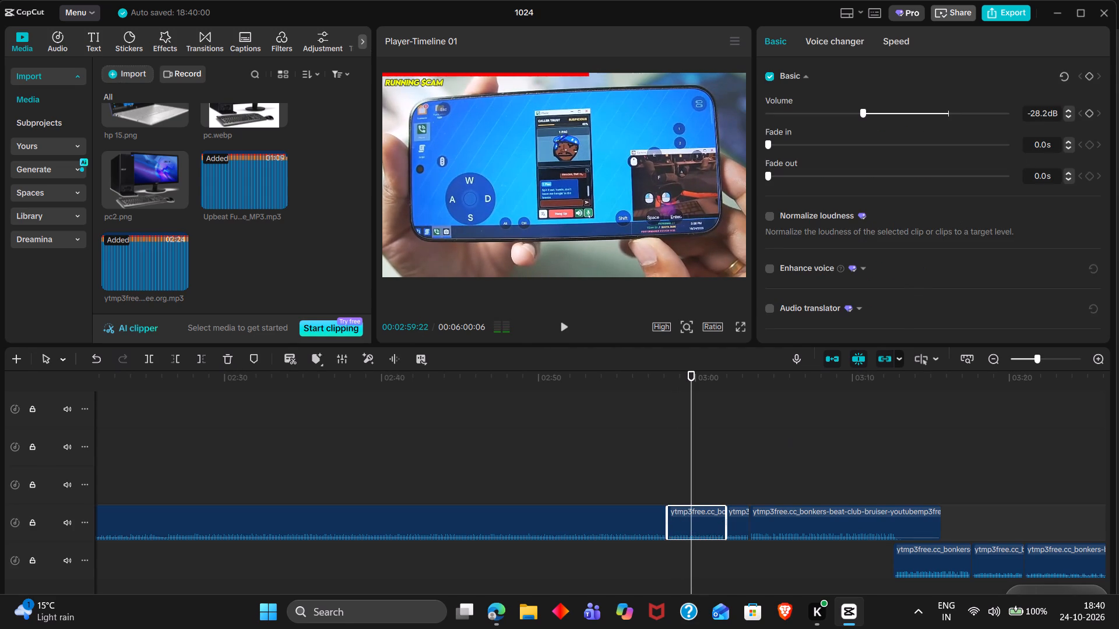
{"action": "left_click", "coordinate": [1040, 112]}
{"action": "key", "text": "BackSpace"}
{"action": "key", "text": "9"}
{"action": "key", "text": "Return"}
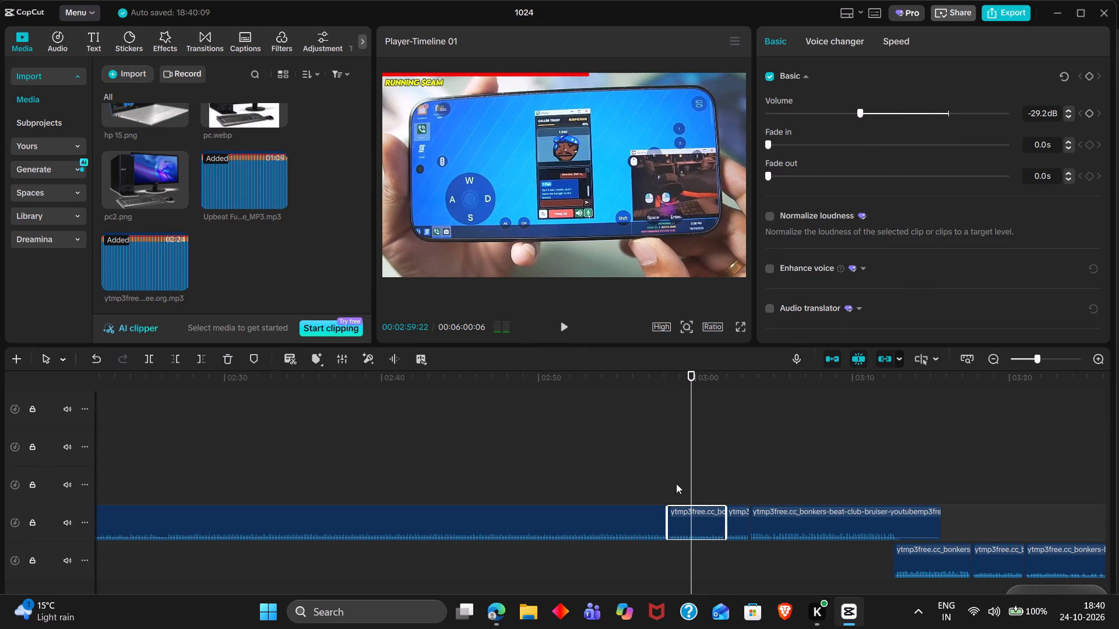
{"action": "double_click", "coordinate": [676, 483]}
{"action": "key", "text": "space"}
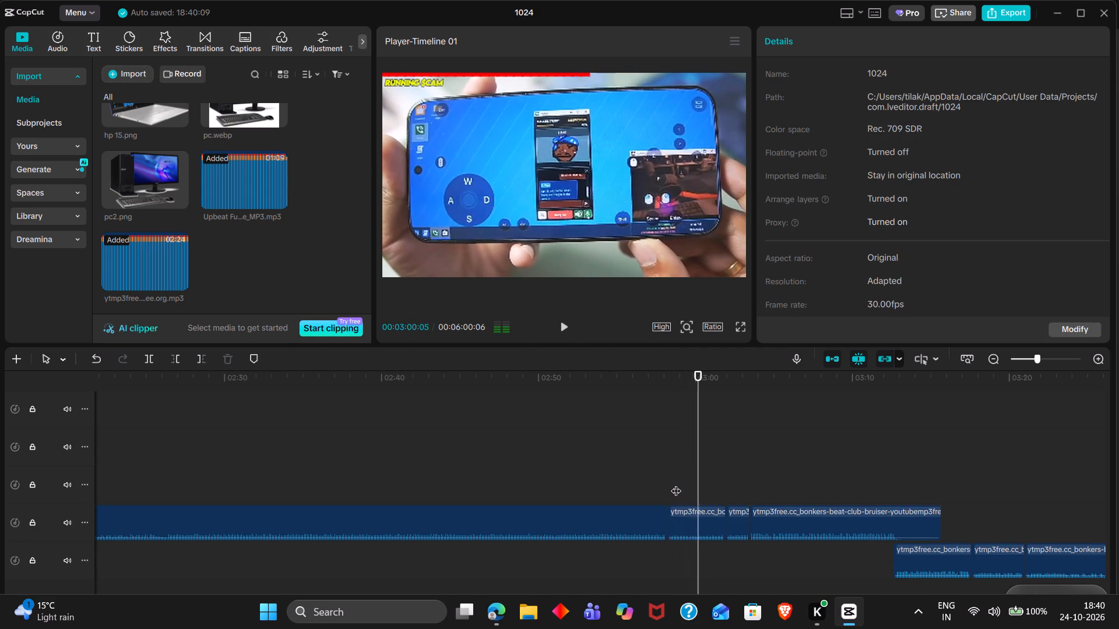
Set the volume of the very short music part starting near 00:03:02 to -29.2 dB.
{"action": "left_click", "coordinate": [736, 523]}
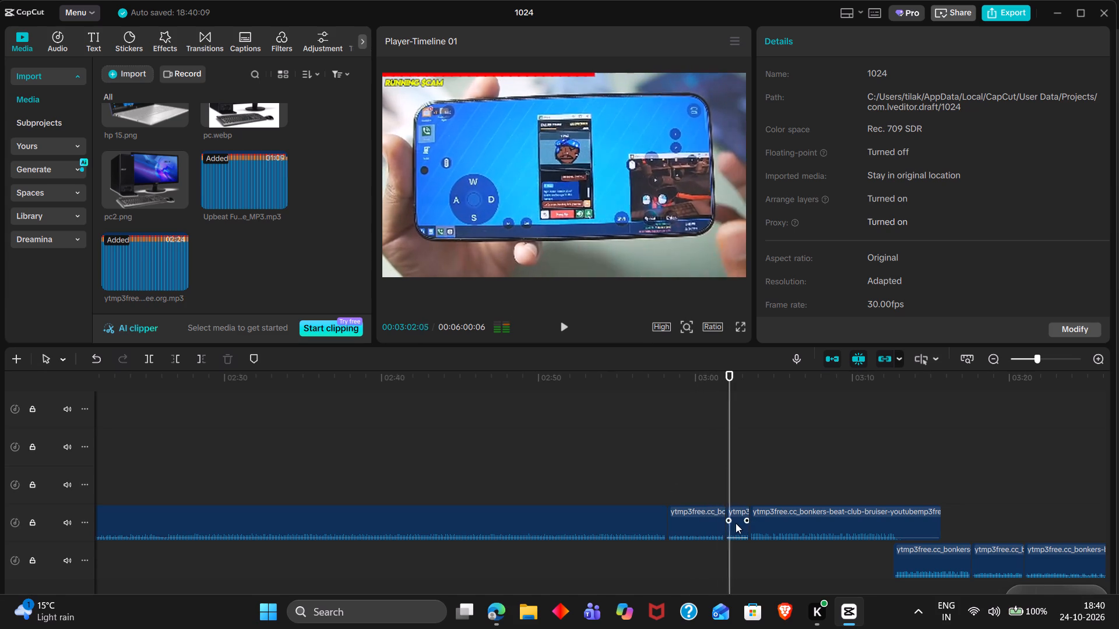
{"action": "left_click", "coordinate": [1041, 110]}
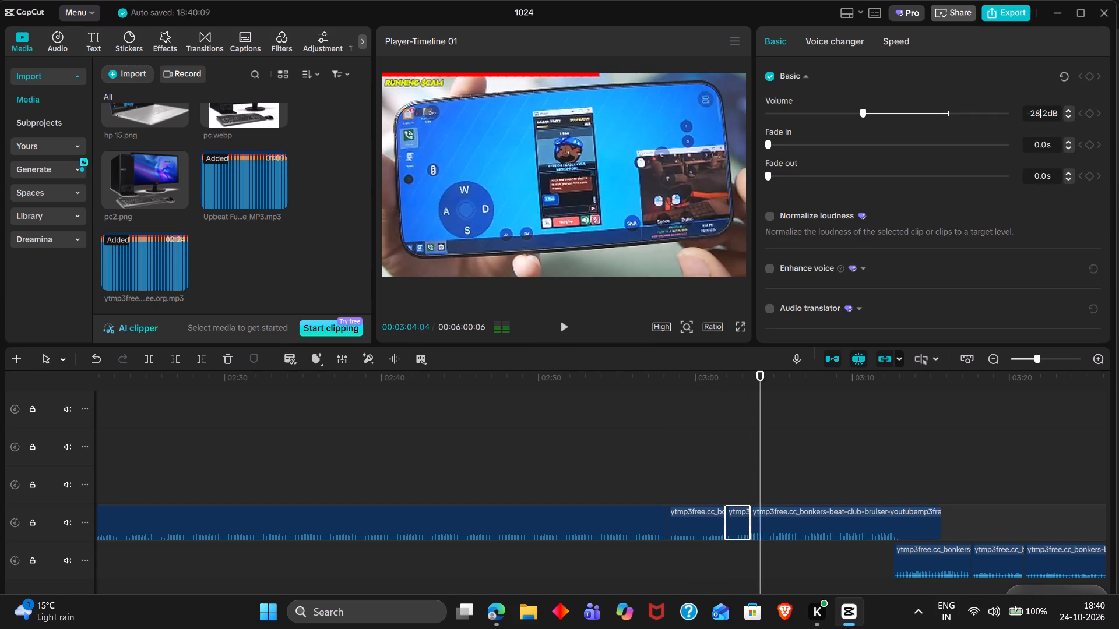
{"action": "key", "text": "BackSpace"}
{"action": "key", "text": "Return"}
{"action": "key", "text": "9"}
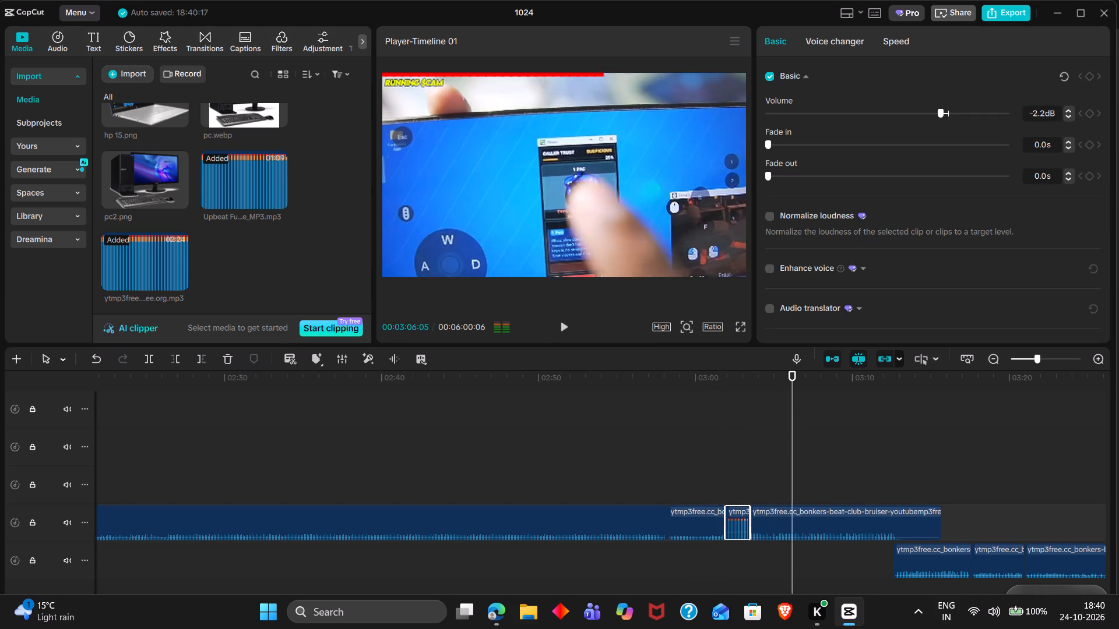
{"action": "left_click", "coordinate": [1040, 111]}
{"action": "left_click", "coordinate": [1038, 112]}
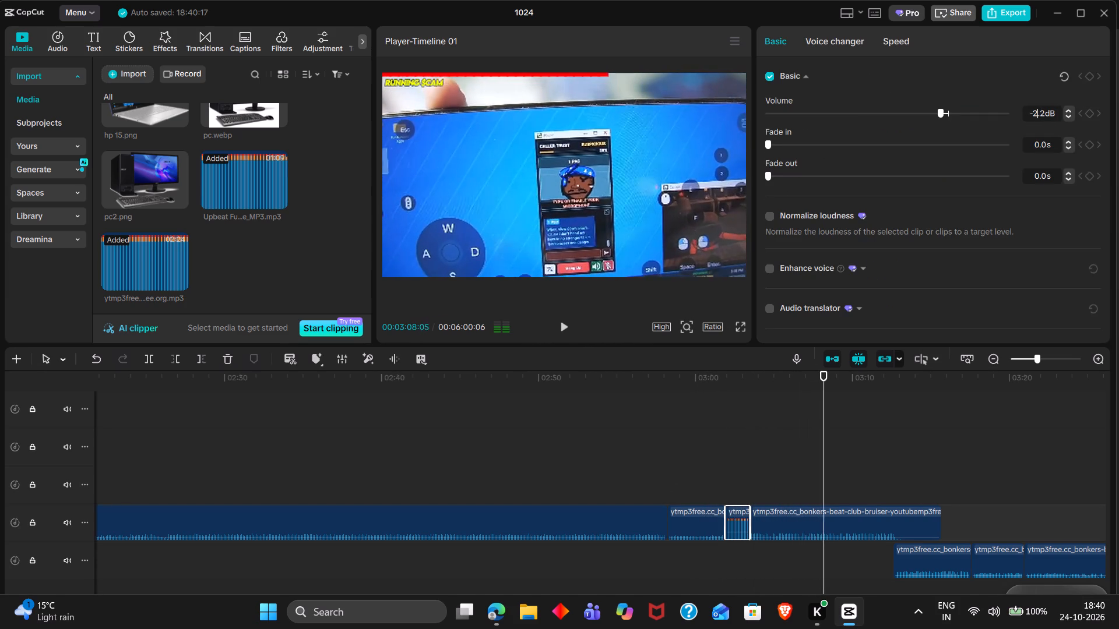
{"action": "key", "text": "9"}
{"action": "key", "text": "Return"}
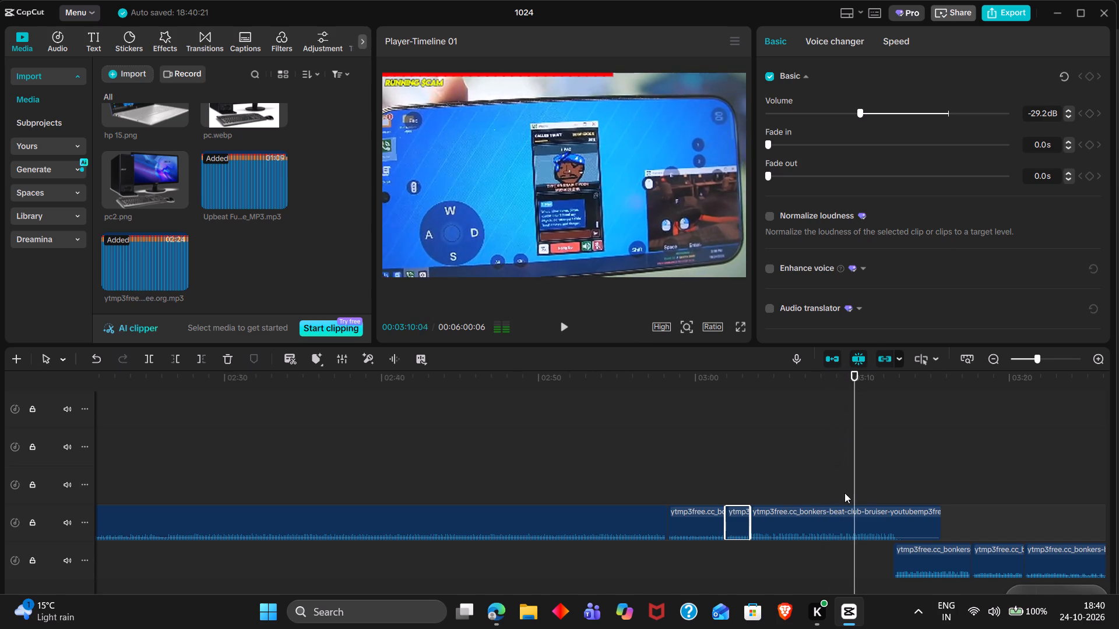
Listen to the Running Scam chapter up to about 00:03:20 and check the volume of the third music part on the lowest audio track.
{"action": "scroll", "coordinate": [902, 472], "scroll_direction": "down", "scroll_amount": 13, "text": "ctrl"}
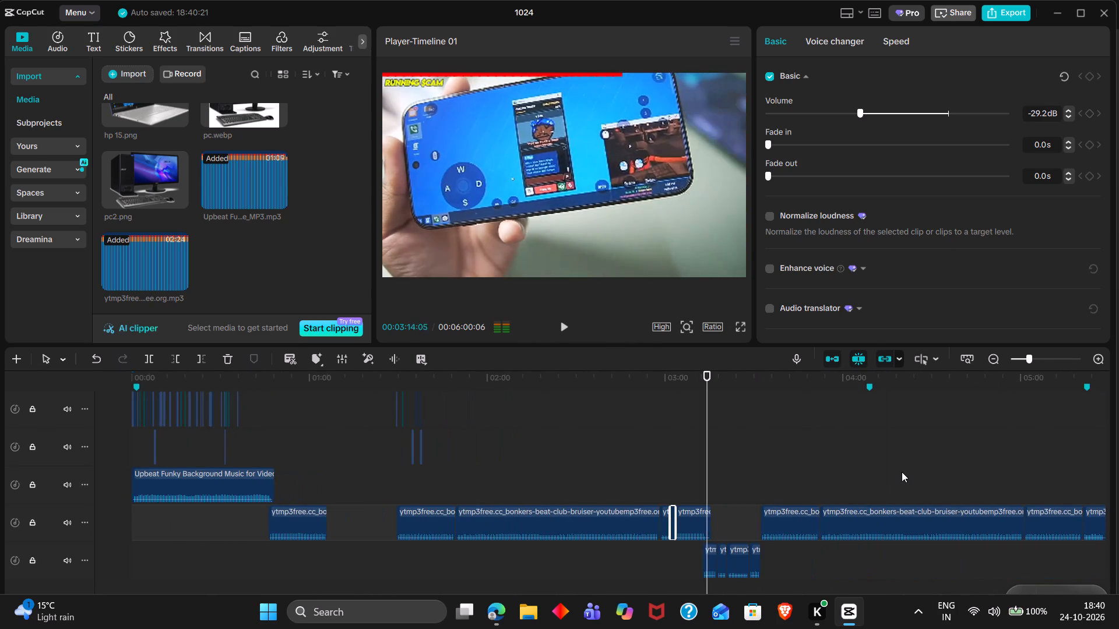
{"action": "scroll", "coordinate": [902, 472], "scroll_direction": "up", "scroll_amount": 6, "text": "ctrl"}
{"action": "scroll", "coordinate": [902, 472], "scroll_direction": "down", "scroll_amount": 4, "text": "ctrl"}
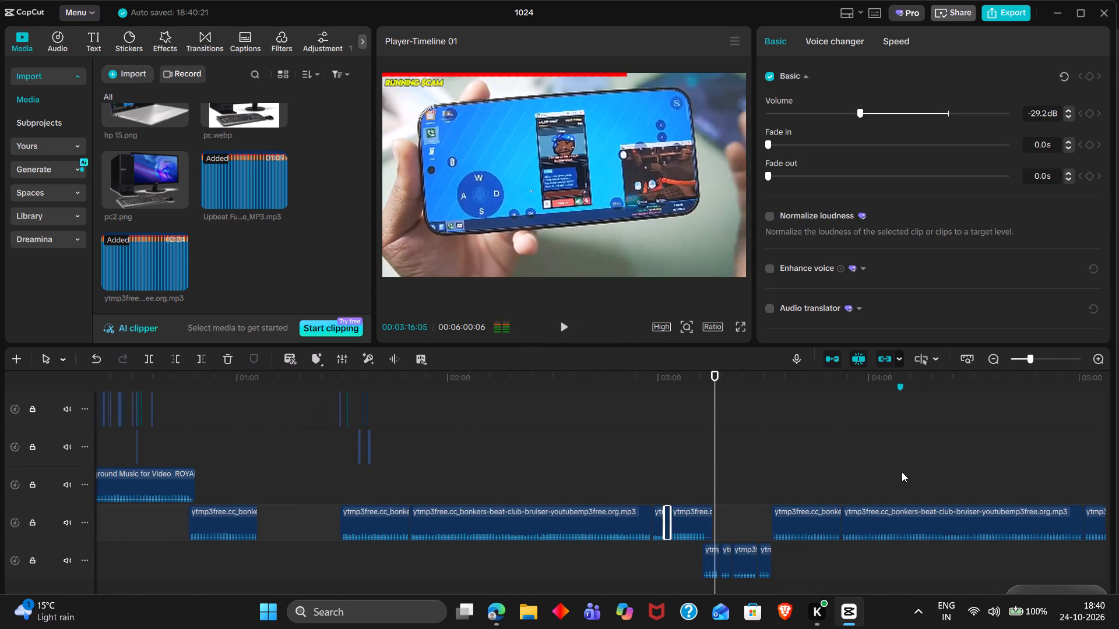
{"action": "scroll", "coordinate": [902, 472], "scroll_direction": "up", "scroll_amount": 3, "text": "ctrl"}
{"action": "scroll", "coordinate": [902, 472], "scroll_direction": "up", "scroll_amount": 1}
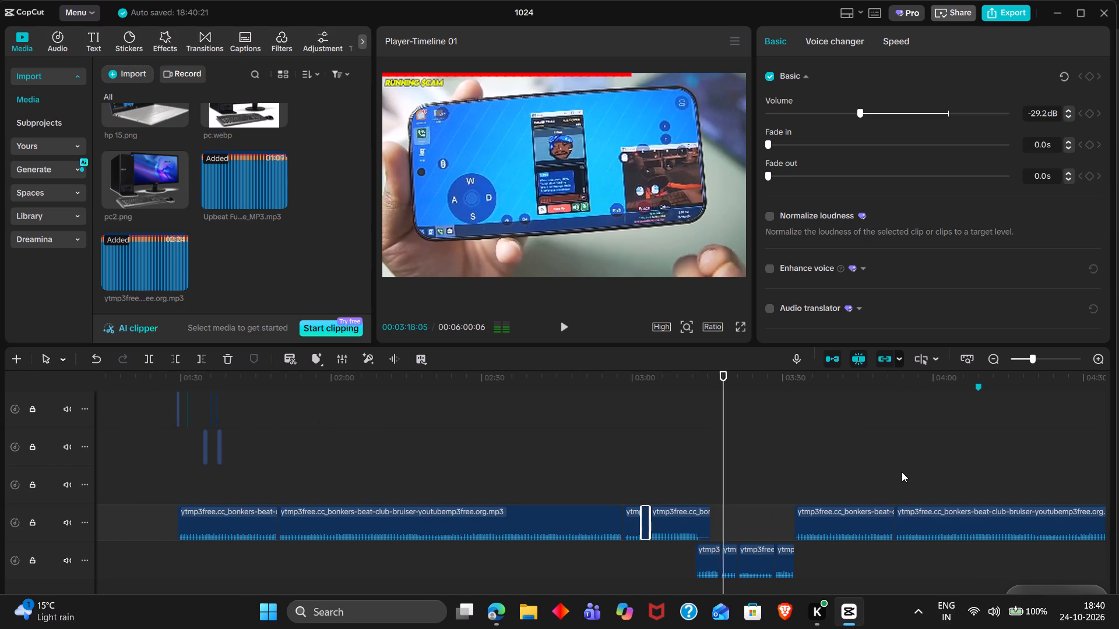
{"action": "scroll", "coordinate": [902, 472], "scroll_direction": "up", "scroll_amount": 2}
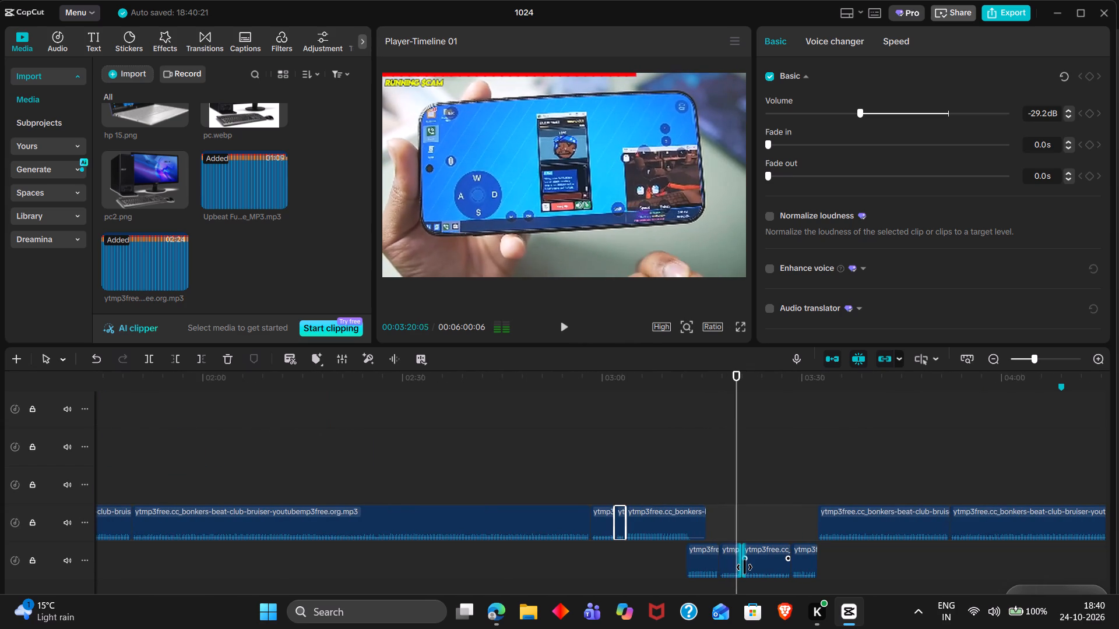
{"action": "right_click", "coordinate": [744, 567]}
{"action": "left_click", "coordinate": [603, 503]}
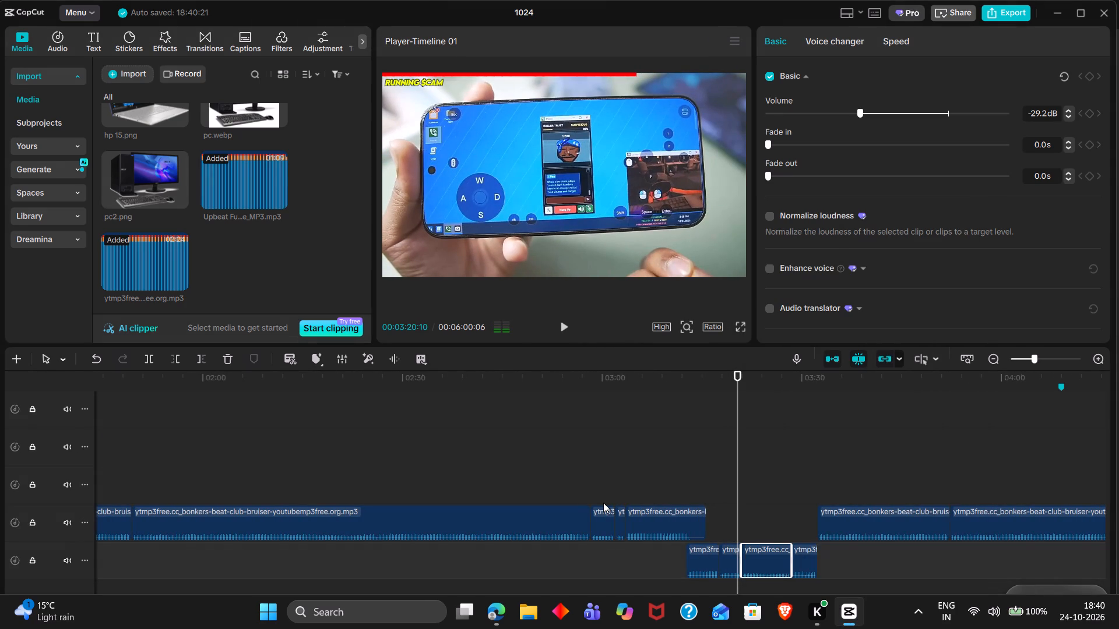
Move the playhead to about 00:00:56 and open the auto captions settings.
{"action": "scroll", "coordinate": [603, 503], "scroll_direction": "down", "scroll_amount": 7, "text": "ctrl"}
{"action": "scroll", "coordinate": [603, 503], "scroll_direction": "right", "scroll_amount": 7}
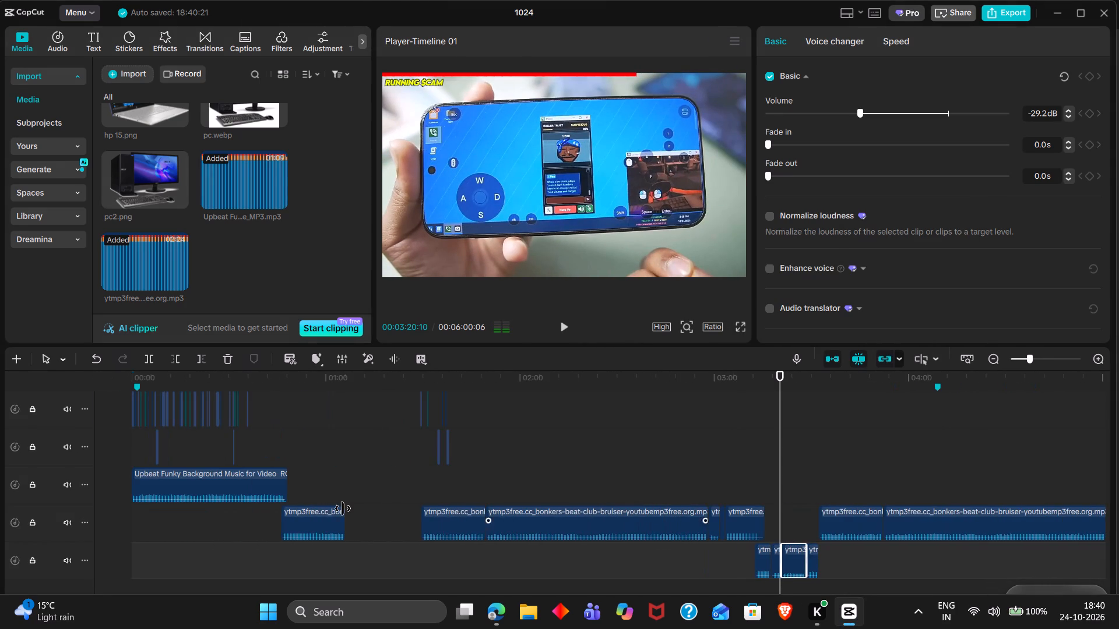
{"action": "scroll", "coordinate": [343, 508], "scroll_direction": "up", "scroll_amount": 16}
{"action": "scroll", "coordinate": [343, 508], "scroll_direction": "down", "scroll_amount": 2}
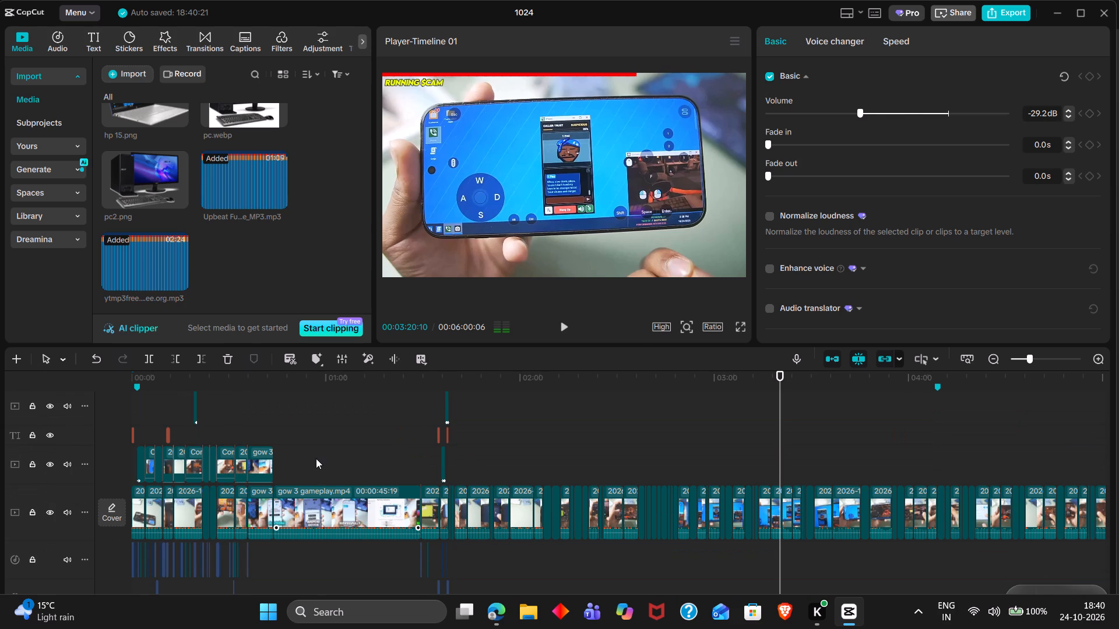
{"action": "double_click", "coordinate": [316, 458]}
{"action": "left_click", "coordinate": [203, 45]}
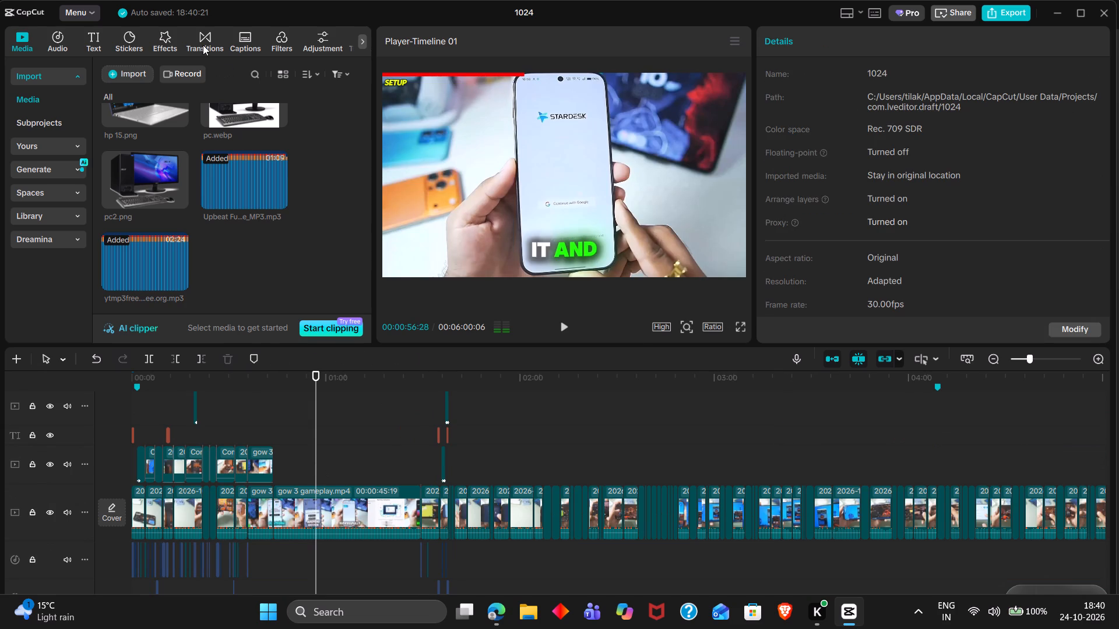
{"action": "left_click", "coordinate": [248, 42]}
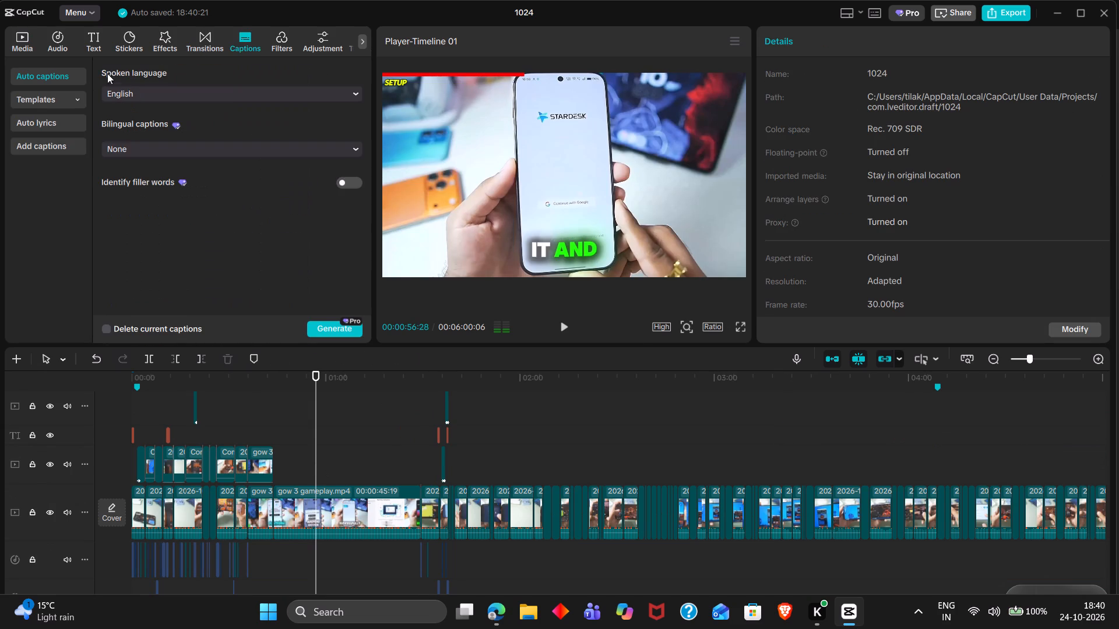
{"action": "left_click", "coordinate": [30, 150]}
{"action": "left_click", "coordinate": [59, 77]}
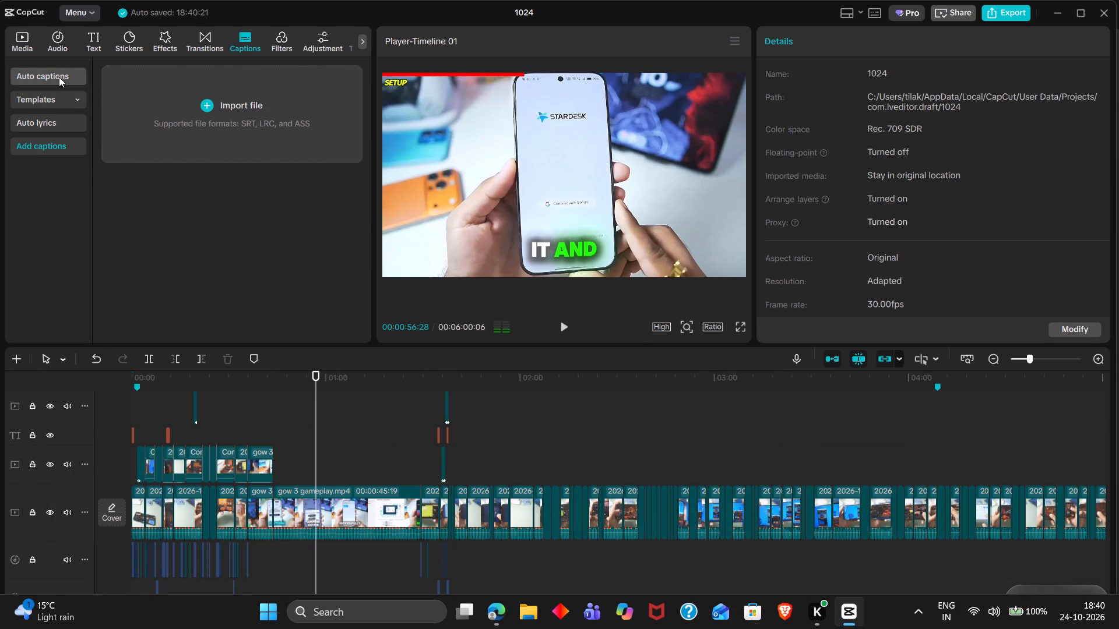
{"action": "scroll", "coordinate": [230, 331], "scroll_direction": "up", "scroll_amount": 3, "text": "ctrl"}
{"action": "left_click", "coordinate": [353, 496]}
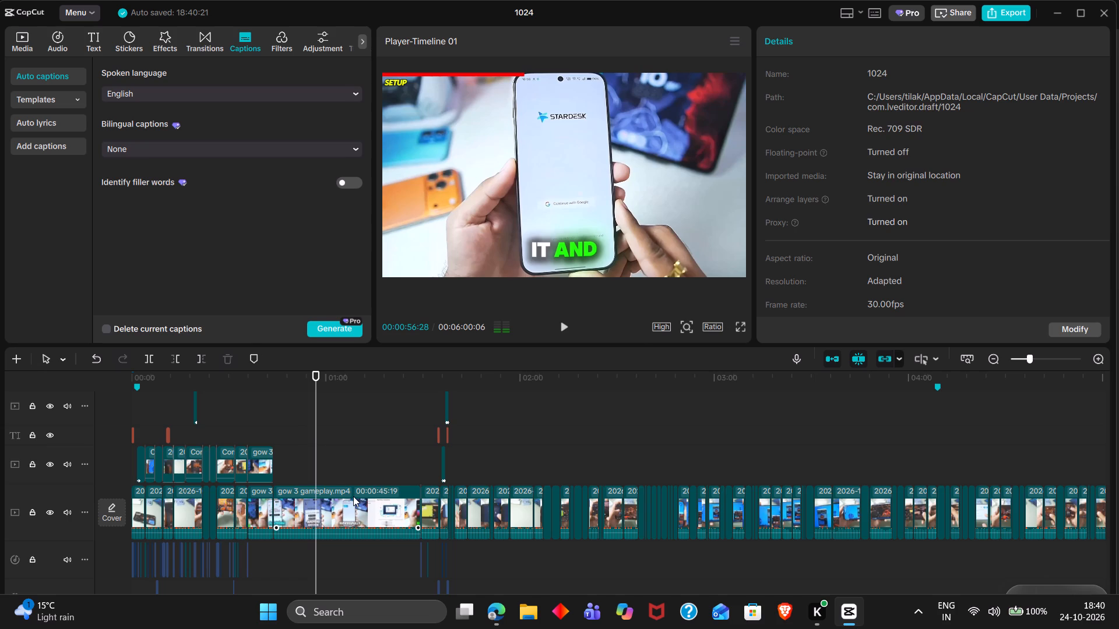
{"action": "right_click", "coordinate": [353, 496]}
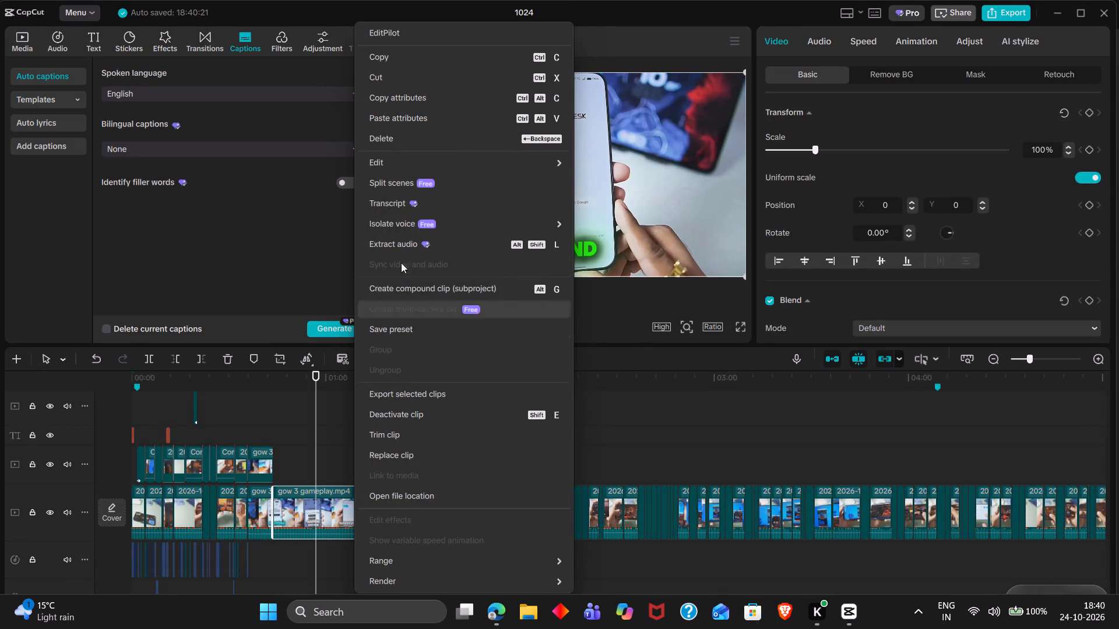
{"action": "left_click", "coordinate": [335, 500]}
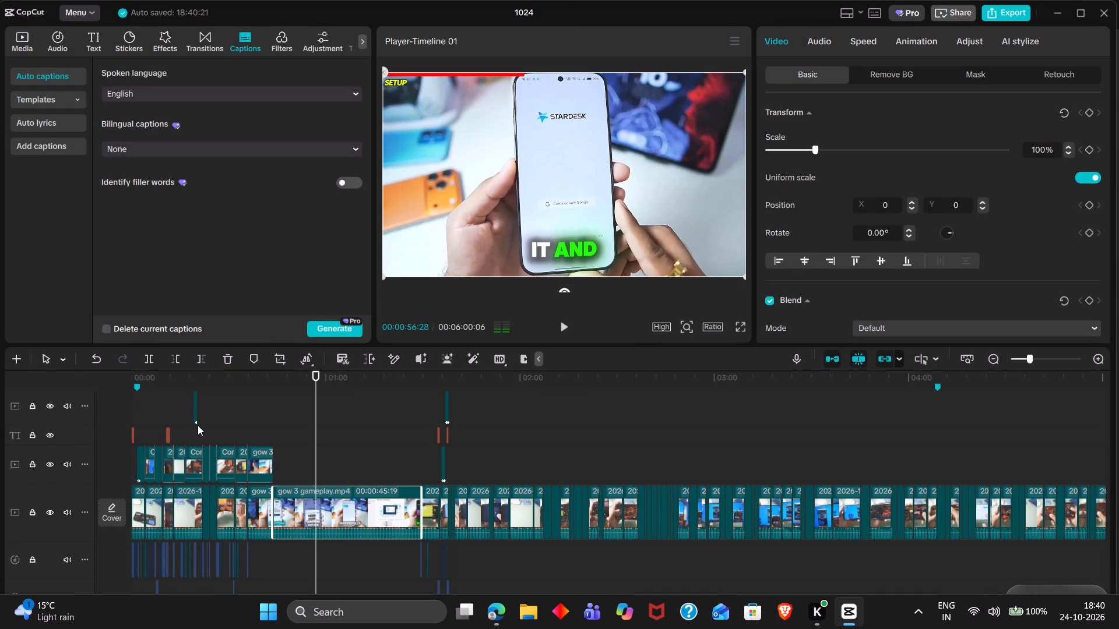
Select the main-track clips from the video's start up to the first gow 3 gameplay clip and generate English auto captions for them.
{"action": "scroll", "coordinate": [198, 425], "scroll_direction": "up", "scroll_amount": 8, "text": "ctrl"}
{"action": "scroll", "coordinate": [198, 425], "scroll_direction": "right", "scroll_amount": 3}
{"action": "scroll", "coordinate": [198, 425], "scroll_direction": "up", "scroll_amount": 2, "text": "ctrl"}
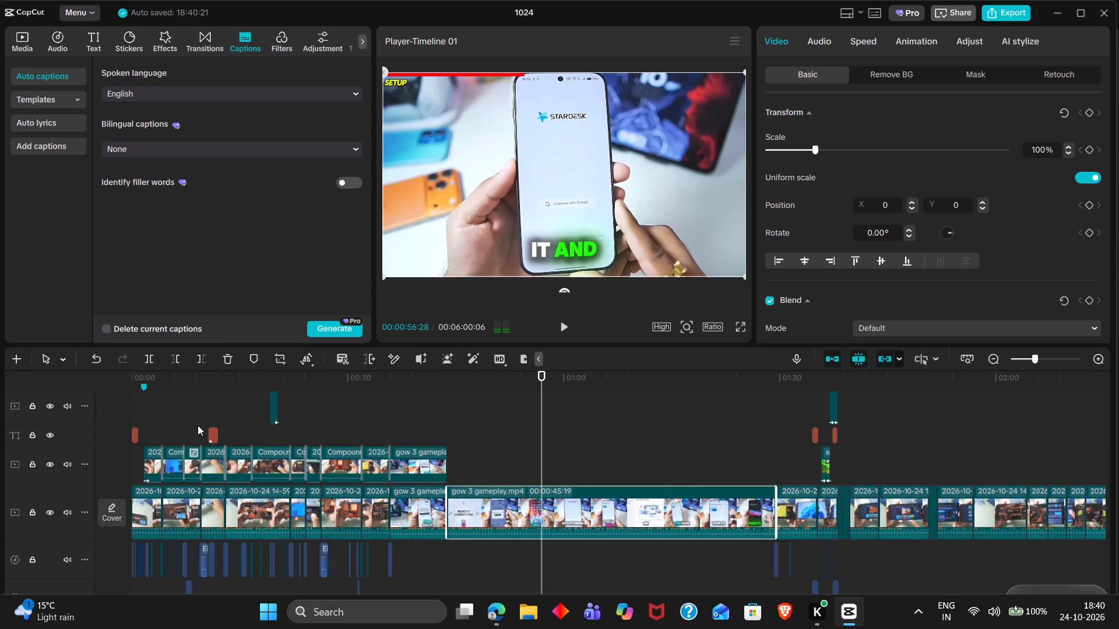
{"action": "scroll", "coordinate": [238, 480], "scroll_direction": "right", "scroll_amount": 3}
{"action": "left_click_drag", "start_coordinate": [101, 526], "coordinate": [485, 514]}
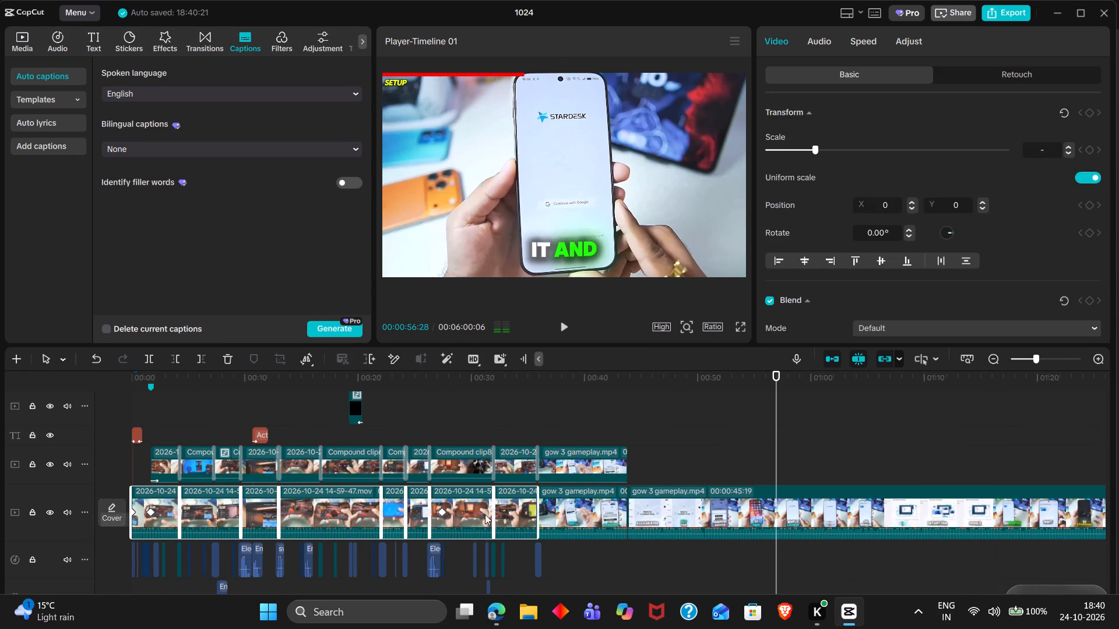
{"action": "left_click_drag", "start_coordinate": [485, 514], "coordinate": [516, 514]}
{"action": "right_click", "coordinate": [516, 514]}
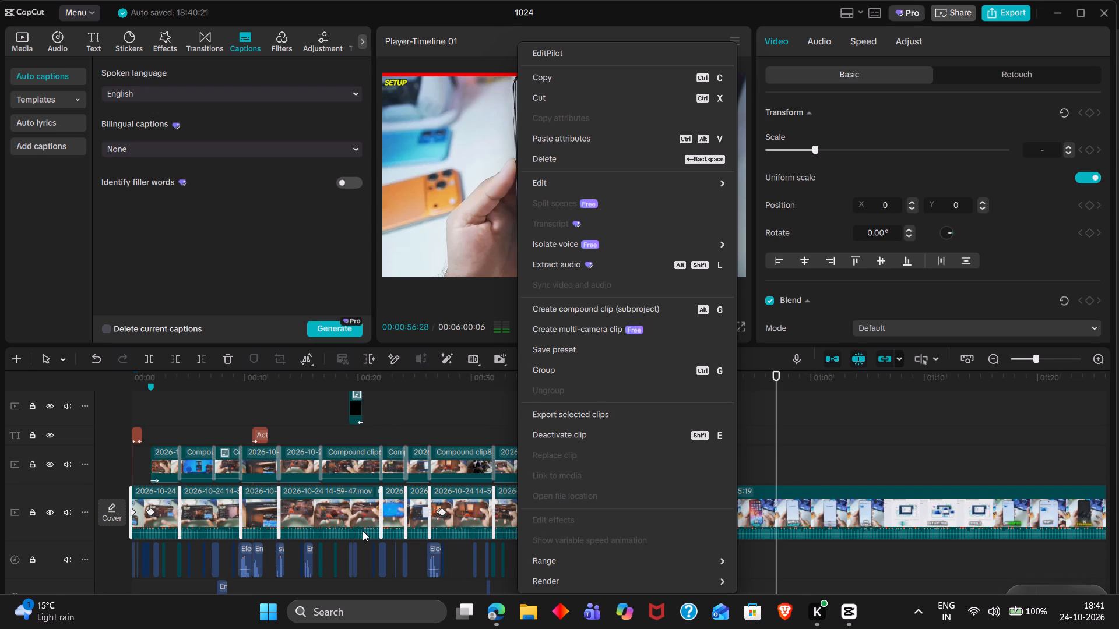
{"action": "left_click", "coordinate": [344, 323]}
{"action": "left_click", "coordinate": [344, 328]}
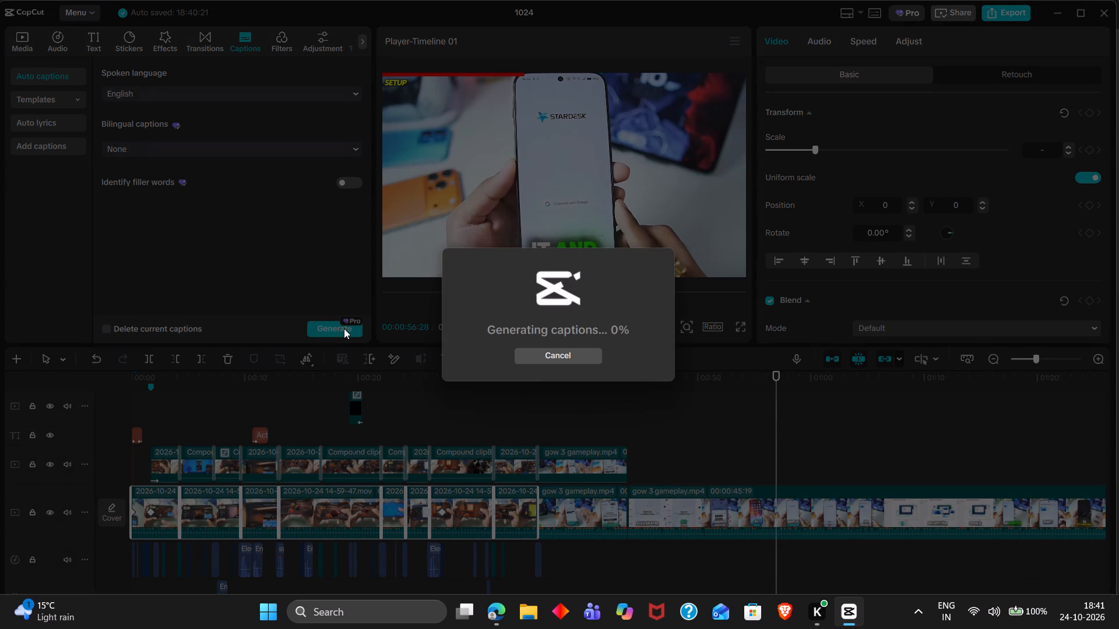
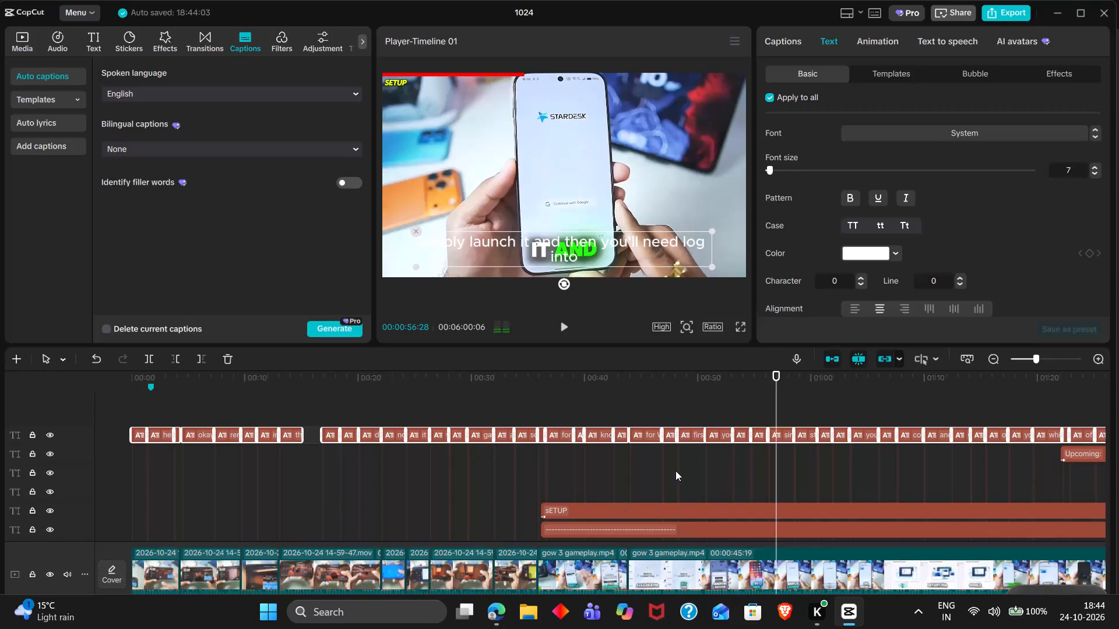
Delete the captions from the start of the first gow 3 gameplay clip, about 00:00:35:26, through the "for Windows iOS" caption.
{"action": "scroll", "coordinate": [777, 476], "scroll_direction": "left", "scroll_amount": 1}
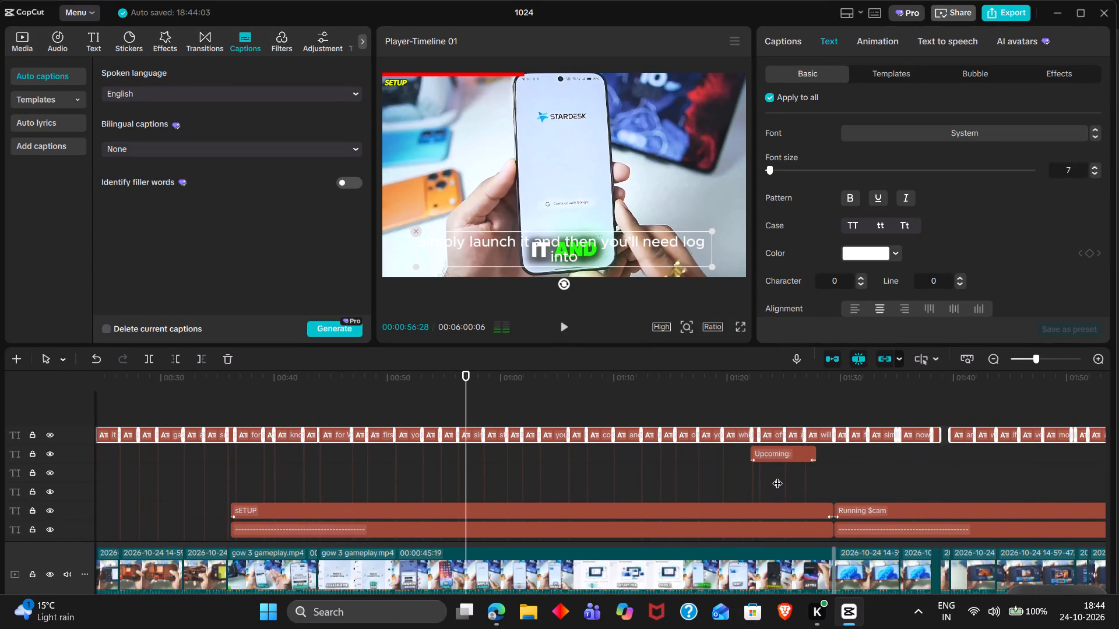
{"action": "scroll", "coordinate": [777, 476], "scroll_direction": "down", "scroll_amount": 2, "text": "ctrl"}
{"action": "scroll", "coordinate": [607, 500], "scroll_direction": "right", "scroll_amount": 1}
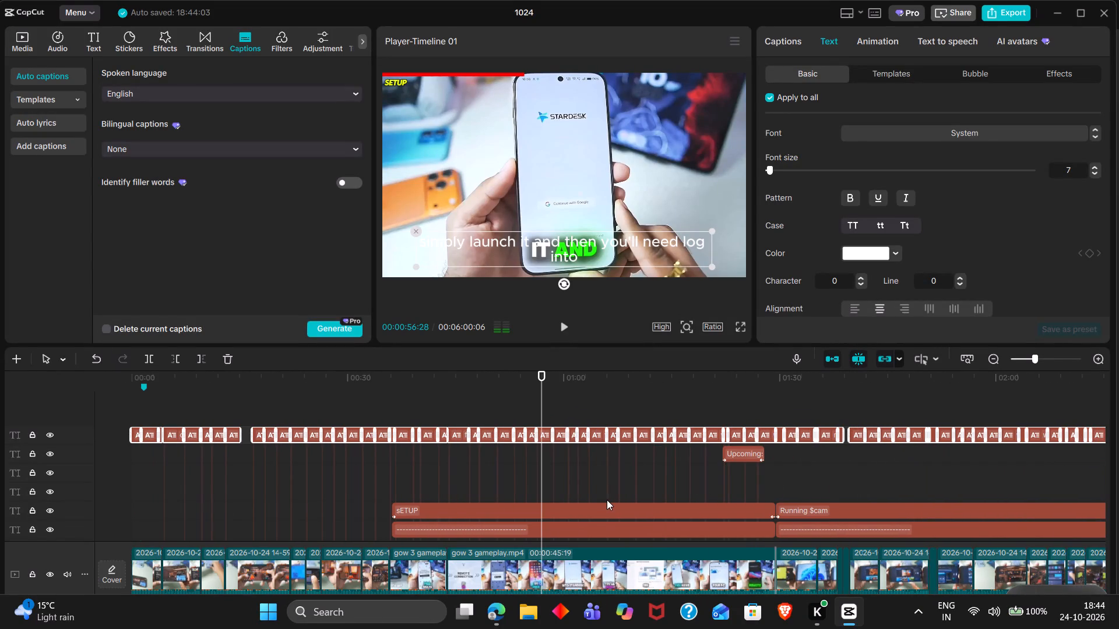
{"action": "left_click", "coordinate": [509, 473]}
{"action": "left_click_drag", "start_coordinate": [509, 473], "coordinate": [464, 469]}
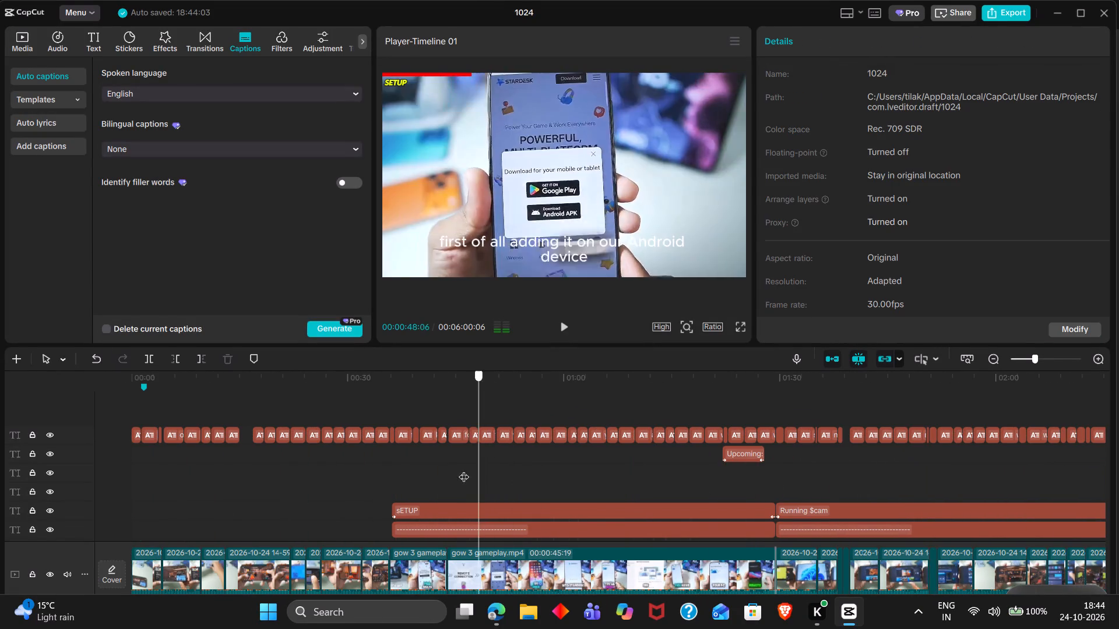
{"action": "left_click_drag", "start_coordinate": [464, 469], "coordinate": [385, 458]}
{"action": "scroll", "coordinate": [385, 458], "scroll_direction": "down", "scroll_amount": 2}
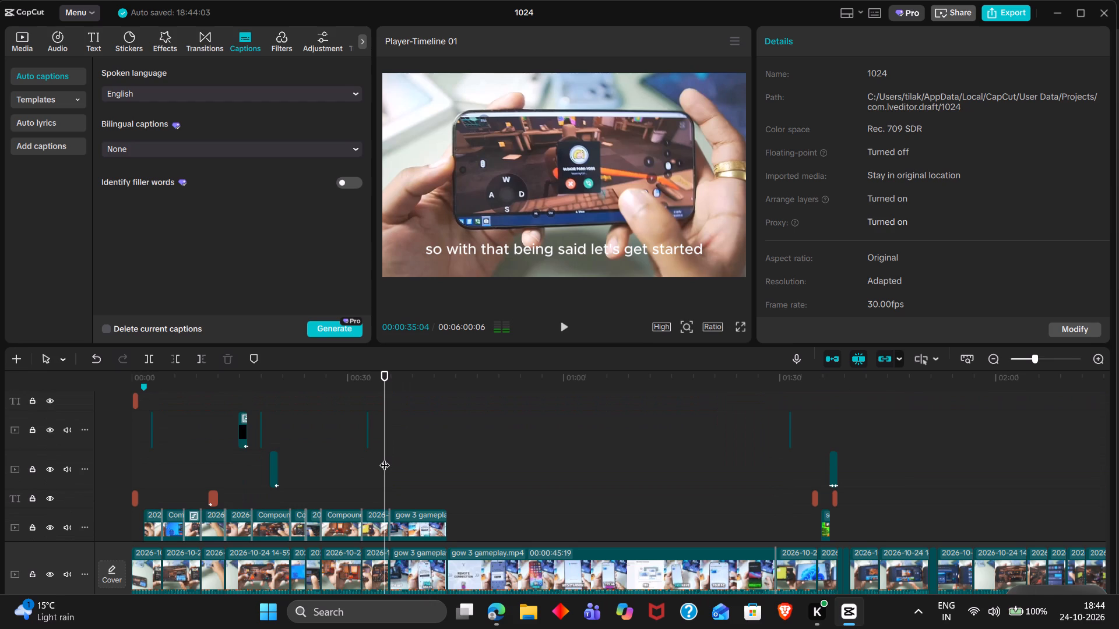
{"action": "key", "text": "space"}
{"action": "key", "text": "space"}
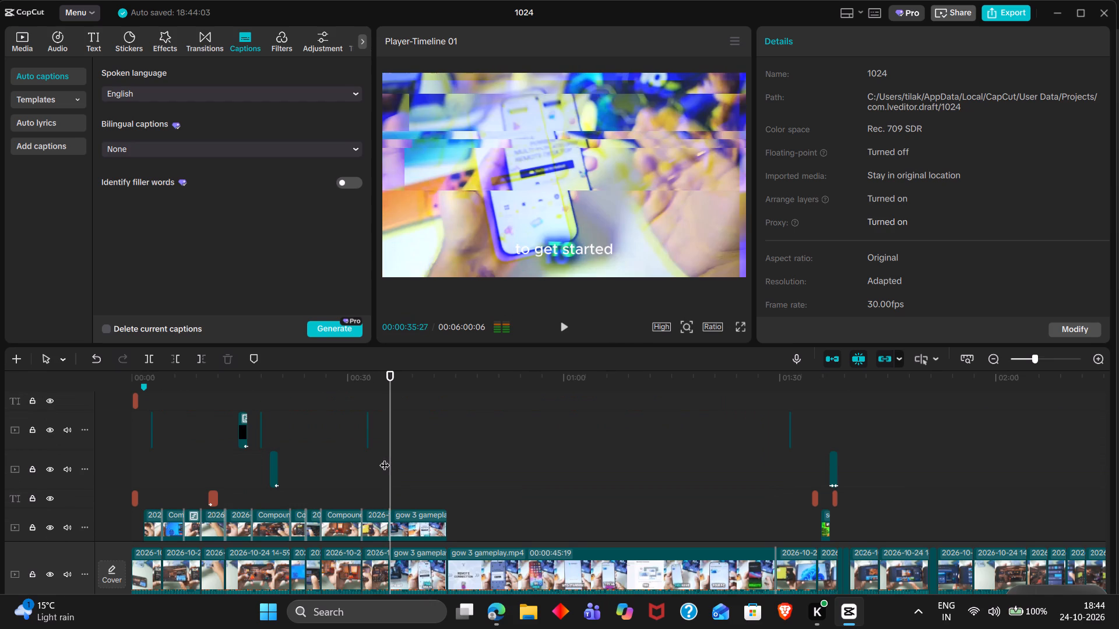
{"action": "double_click", "coordinate": [392, 472]}
{"action": "scroll", "coordinate": [392, 472], "scroll_direction": "up", "scroll_amount": 6, "text": "ctrl"}
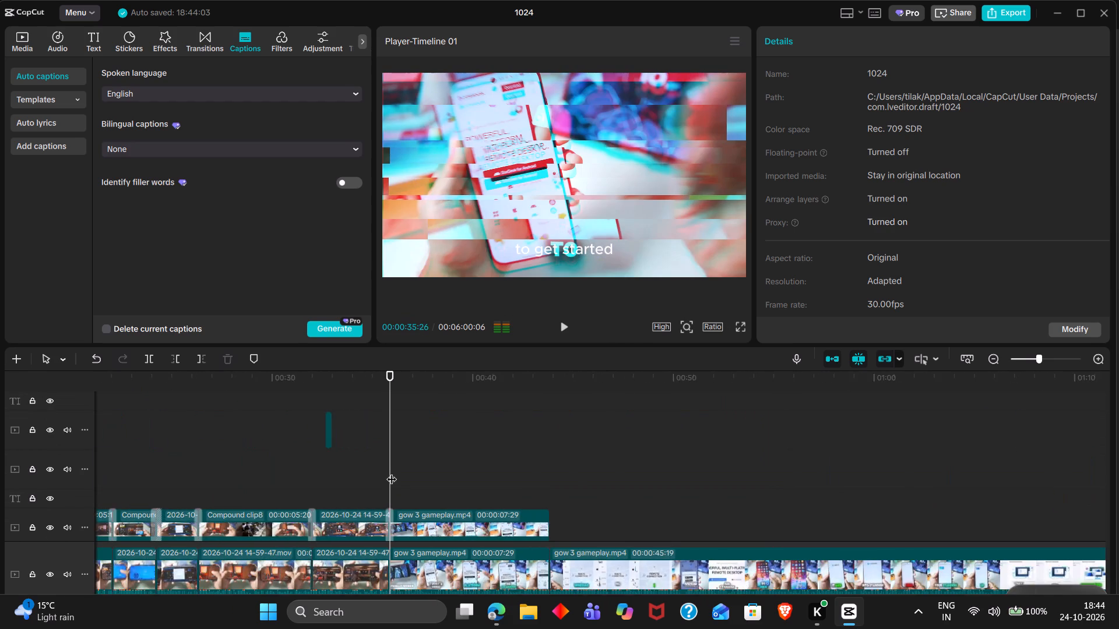
{"action": "scroll", "coordinate": [392, 472], "scroll_direction": "up", "scroll_amount": 3, "text": "ctrl"}
{"action": "scroll", "coordinate": [392, 476], "scroll_direction": "up", "scroll_amount": 4}
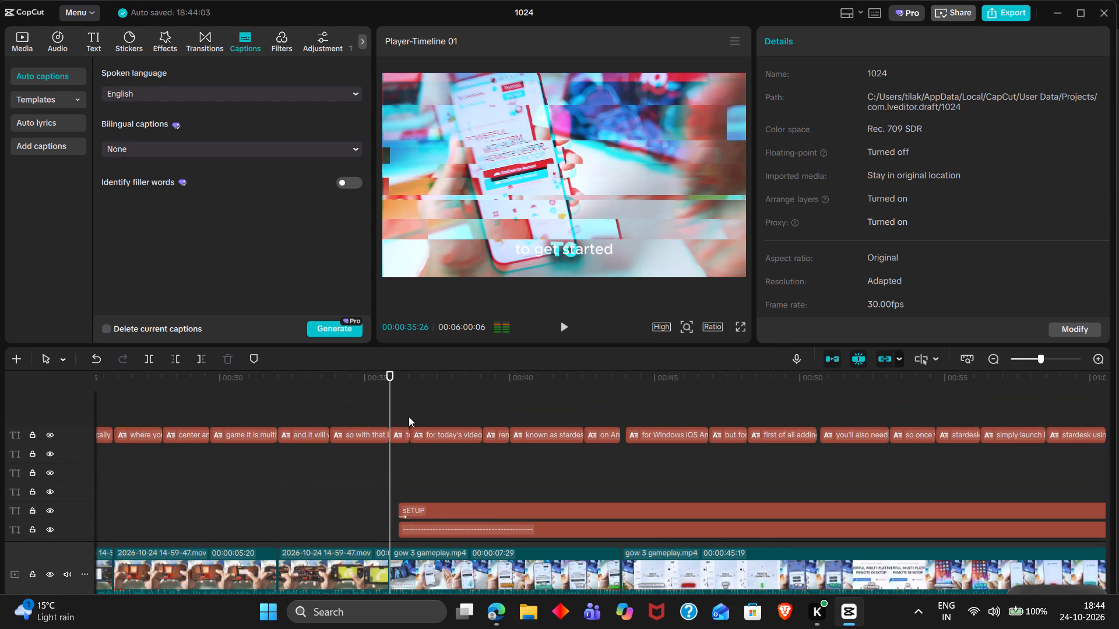
{"action": "left_click_drag", "start_coordinate": [400, 405], "coordinate": [642, 435]}
{"action": "key", "text": "BackSpace"}
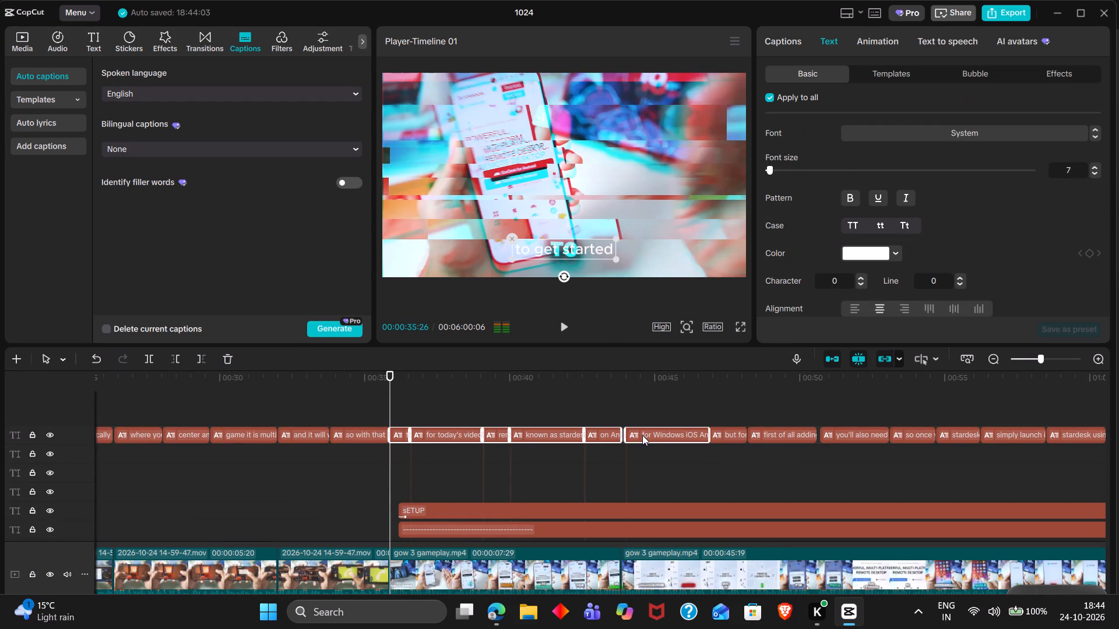
Delete all remaining captions after the intro, from about 00:00:46 to the end of the video.
{"action": "scroll", "coordinate": [642, 435], "scroll_direction": "down", "scroll_amount": 12, "text": "ctrl"}
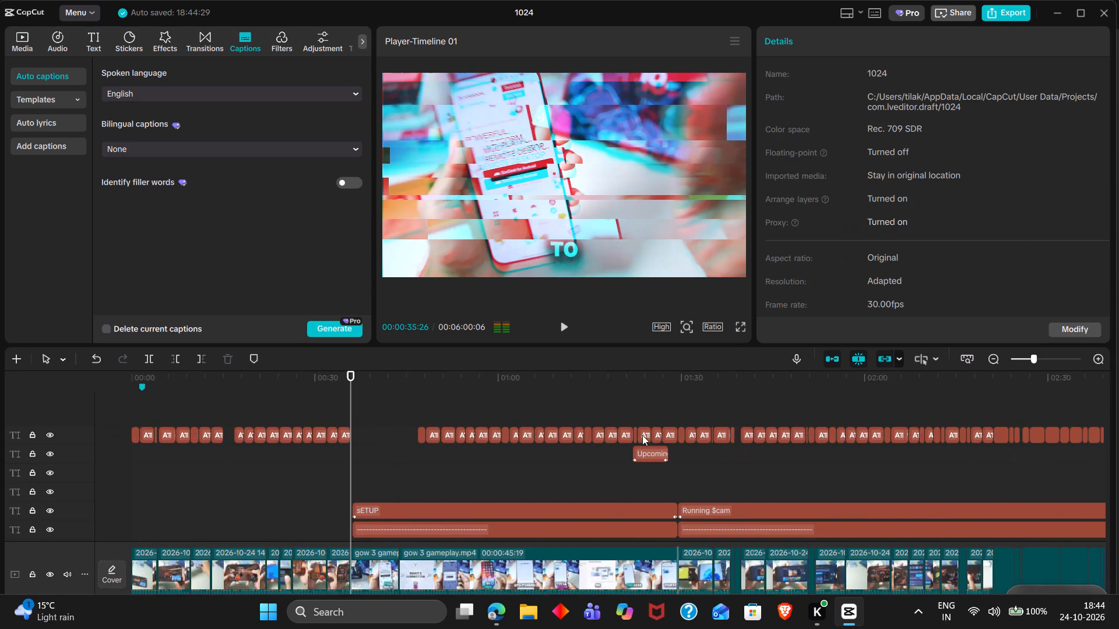
{"action": "scroll", "coordinate": [642, 435], "scroll_direction": "down", "scroll_amount": 5, "text": "ctrl"}
{"action": "scroll", "coordinate": [642, 435], "scroll_direction": "up", "scroll_amount": 2}
{"action": "scroll", "coordinate": [642, 435], "scroll_direction": "down", "scroll_amount": 2, "text": "ctrl"}
{"action": "scroll", "coordinate": [642, 435], "scroll_direction": "up", "scroll_amount": 1}
{"action": "scroll", "coordinate": [642, 435], "scroll_direction": "down", "scroll_amount": 2, "text": "ctrl"}
{"action": "scroll", "coordinate": [642, 435], "scroll_direction": "up", "scroll_amount": 1}
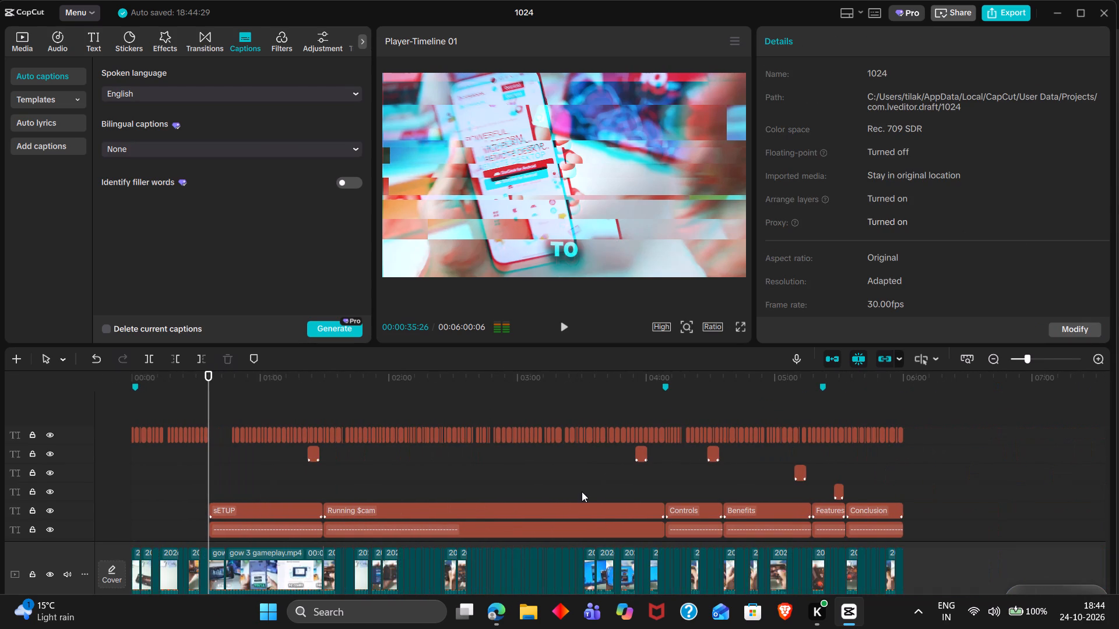
{"action": "left_click_drag", "start_coordinate": [944, 429], "coordinate": [254, 411]}
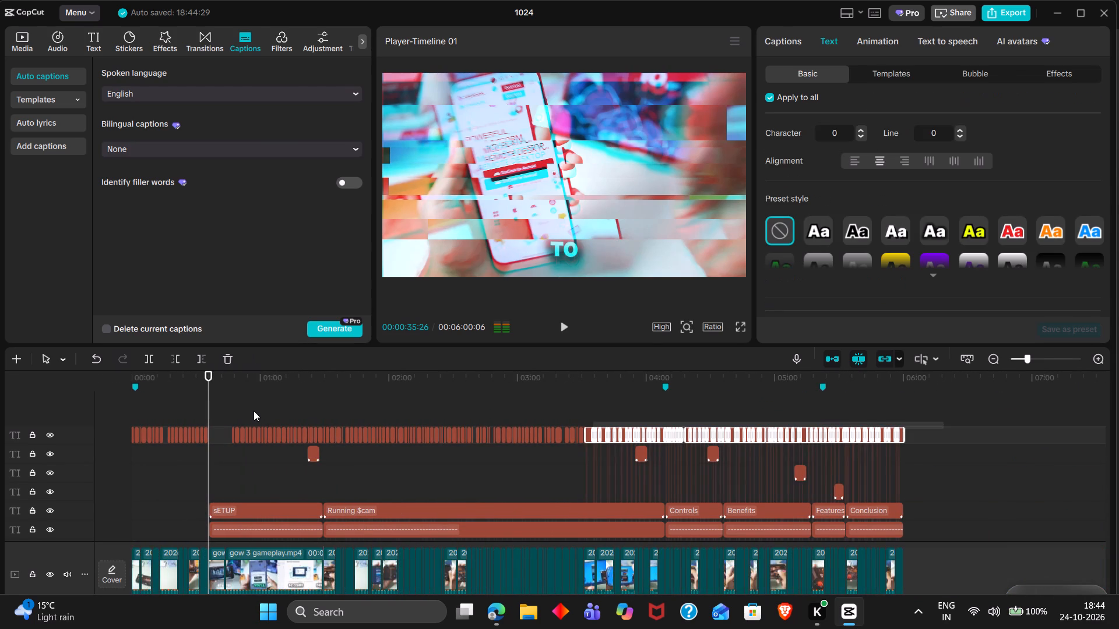
{"action": "left_click_drag", "start_coordinate": [254, 411], "coordinate": [233, 414]}
{"action": "key", "text": "BackSpace"}
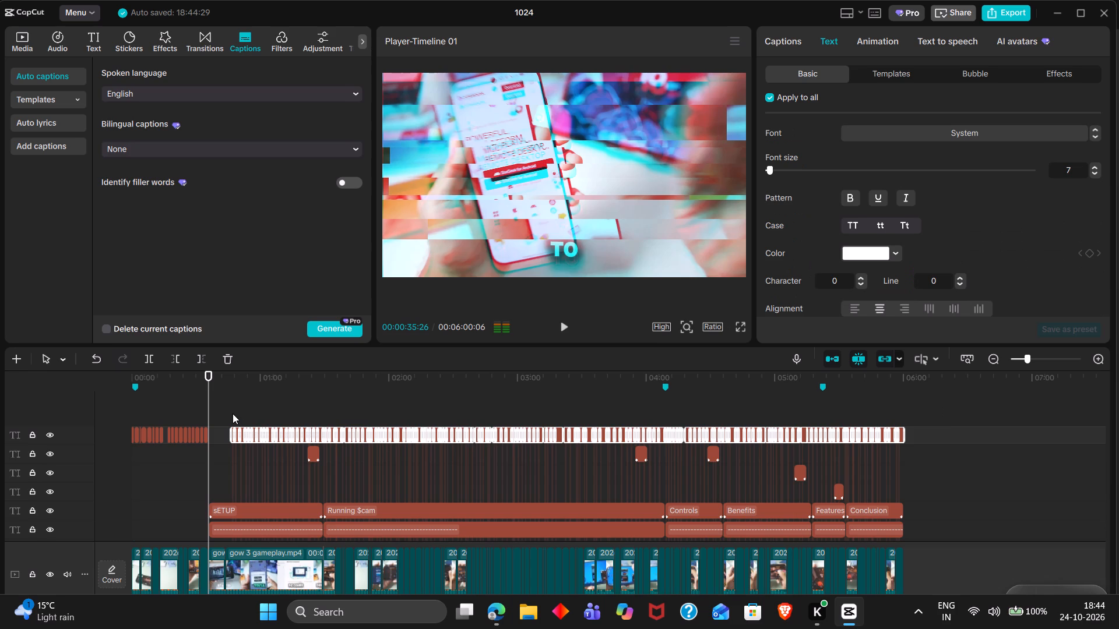
Find "scam" in the captions and replace every occurrence with "$cam".
{"action": "scroll", "coordinate": [233, 414], "scroll_direction": "up", "scroll_amount": 10, "text": "ctrl"}
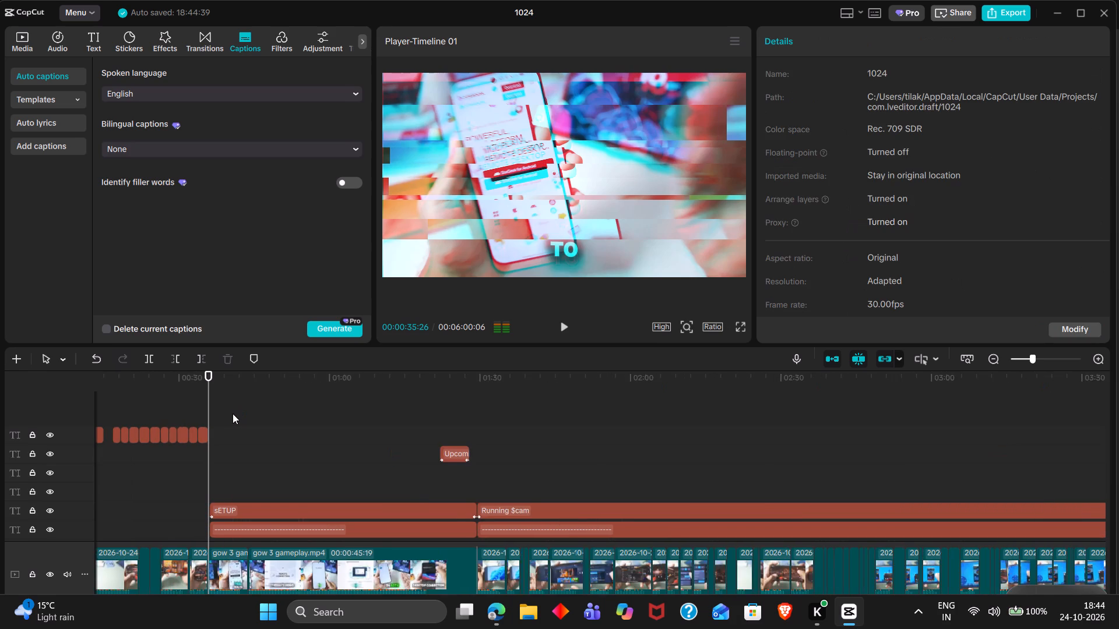
{"action": "scroll", "coordinate": [233, 414], "scroll_direction": "up", "scroll_amount": 10, "text": "ctrl"}
{"action": "scroll", "coordinate": [233, 414], "scroll_direction": "right", "scroll_amount": 7}
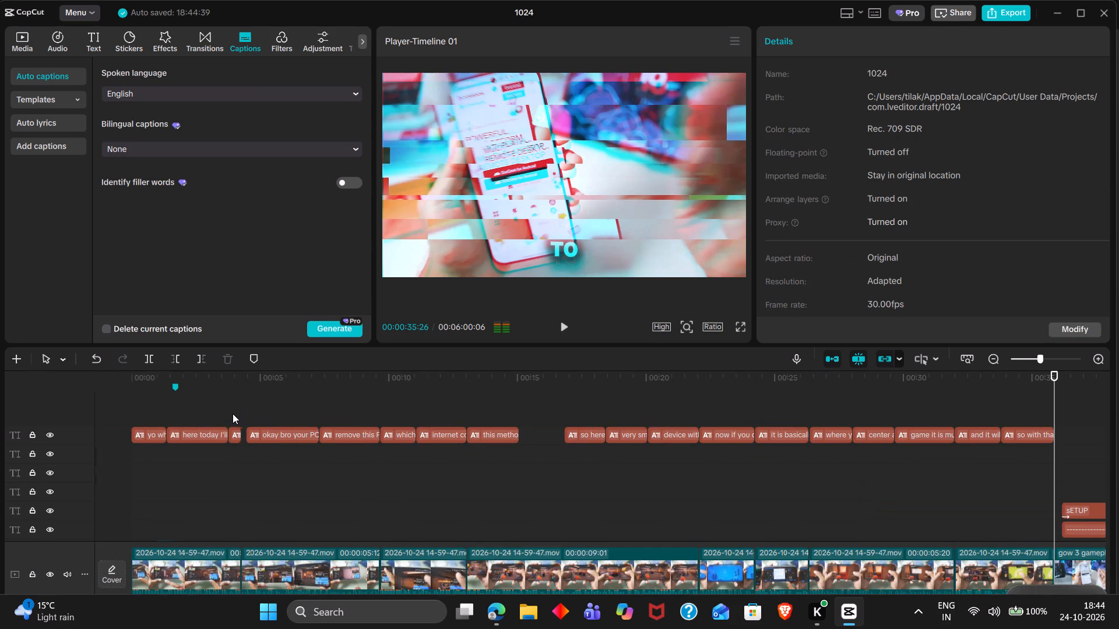
{"action": "scroll", "coordinate": [233, 414], "scroll_direction": "right", "scroll_amount": 3}
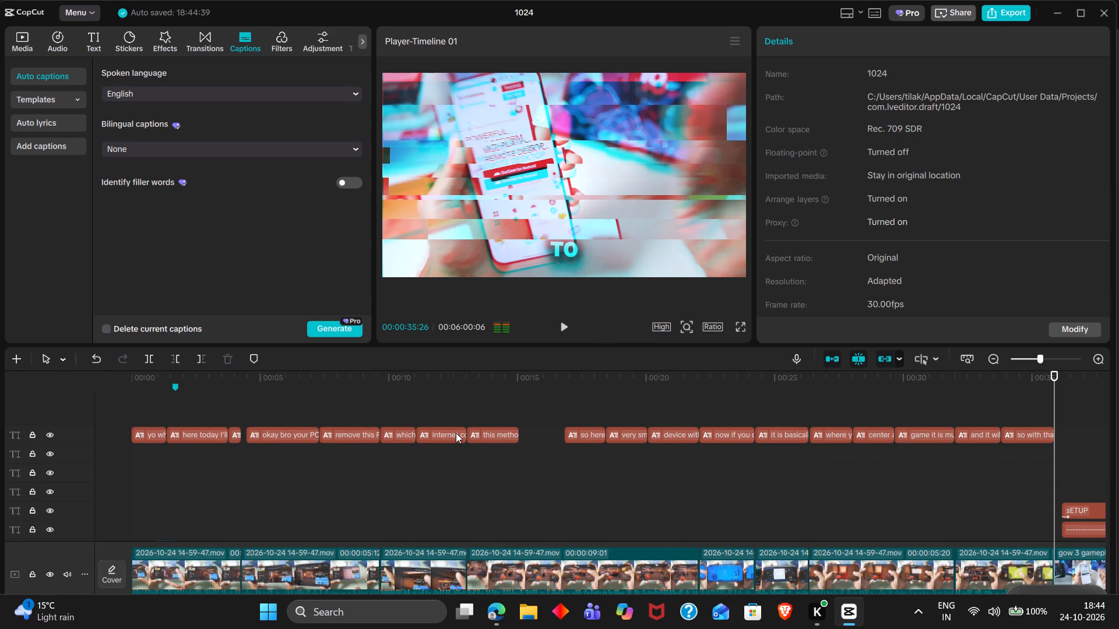
{"action": "left_click", "coordinate": [456, 433]}
{"action": "left_click", "coordinate": [792, 41]}
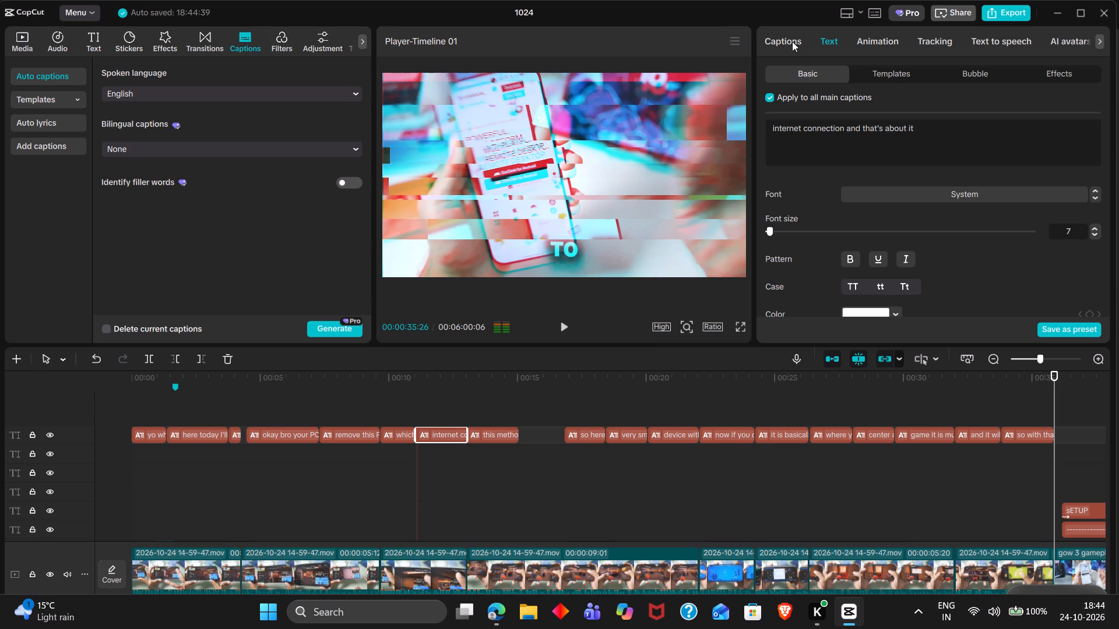
{"action": "left_click", "coordinate": [1077, 69]}
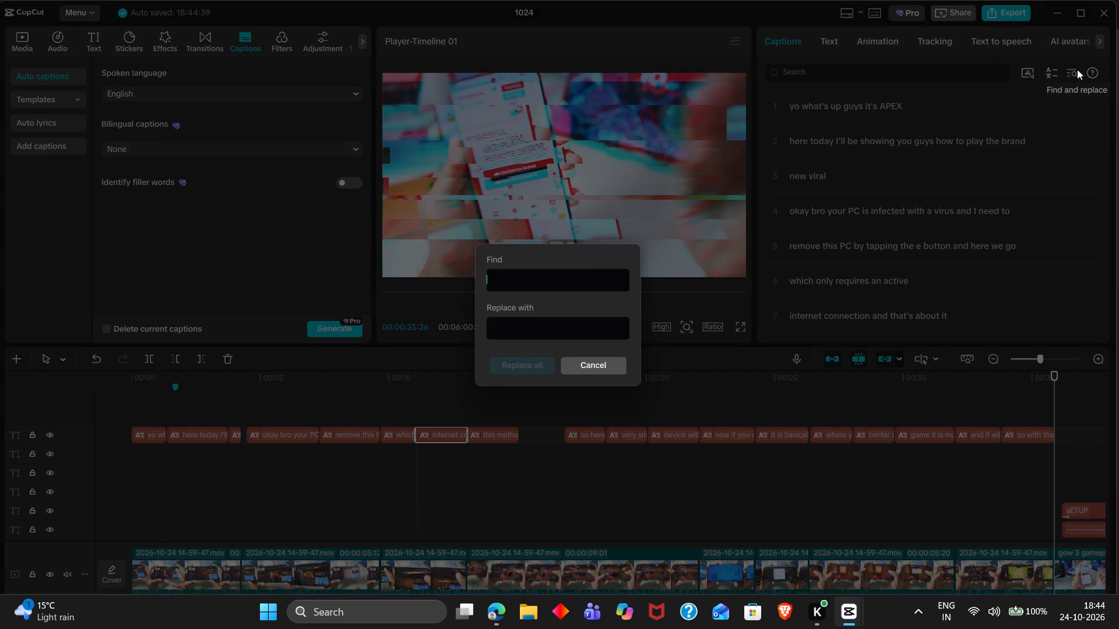
{"action": "type", "text": "sc"}
{"action": "key", "text": "comma"}
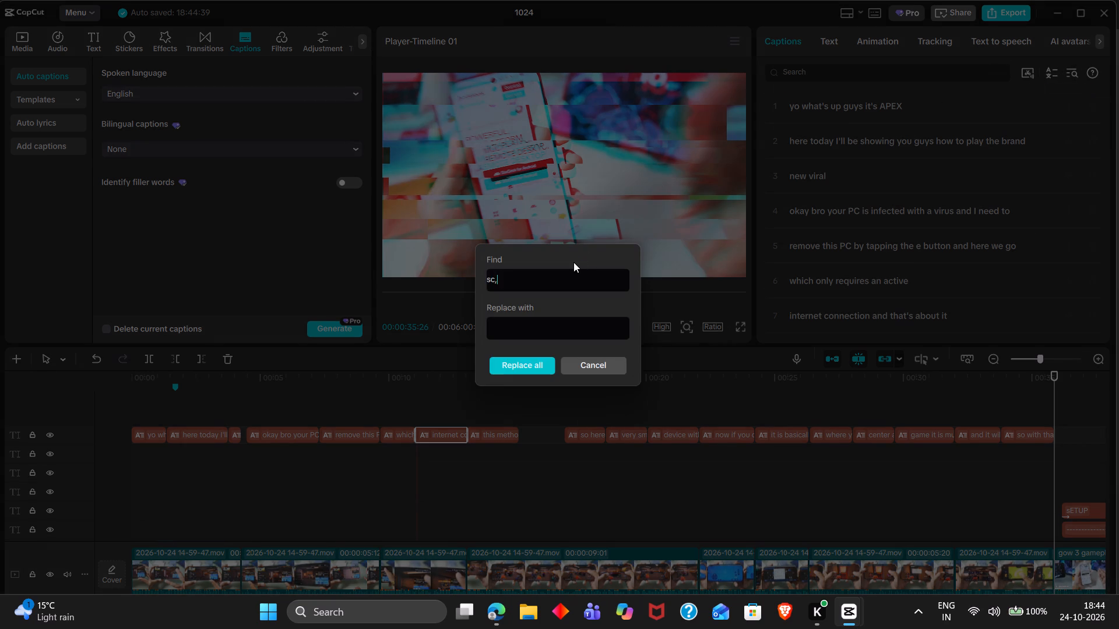
{"action": "key", "text": "BackSpace"}
{"action": "type", "text": "am"}
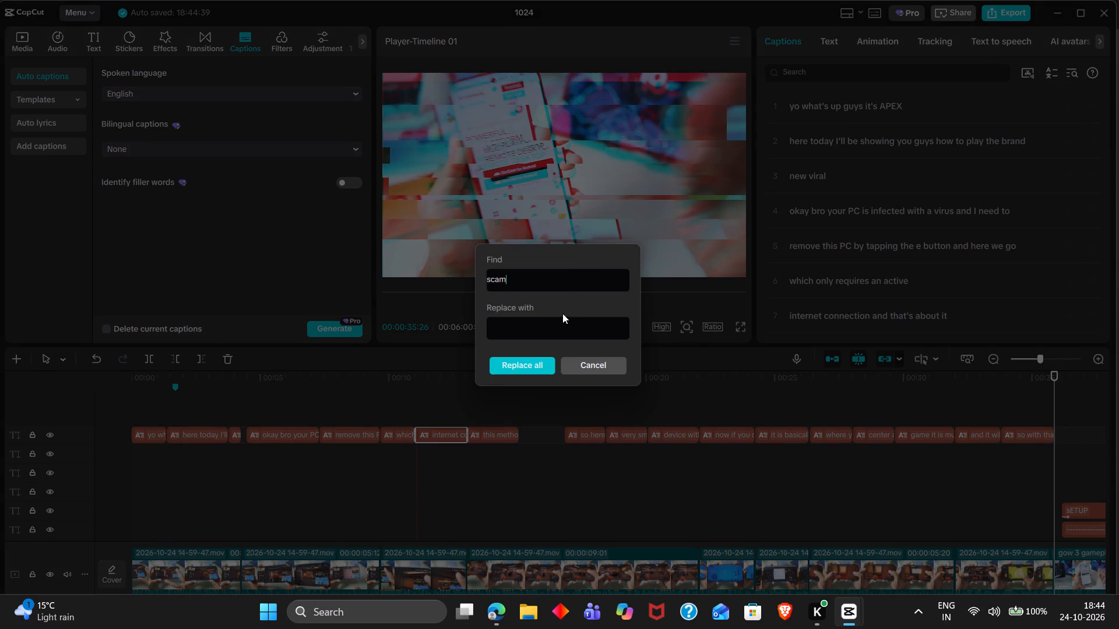
{"action": "left_click", "coordinate": [558, 324]}
{"action": "key", "text": "shift+dollar"}
{"action": "type", "text": "scam"}
{"action": "left_click", "coordinate": [494, 331]}
{"action": "key", "text": "BackSpace"}
{"action": "left_click", "coordinate": [533, 361]}
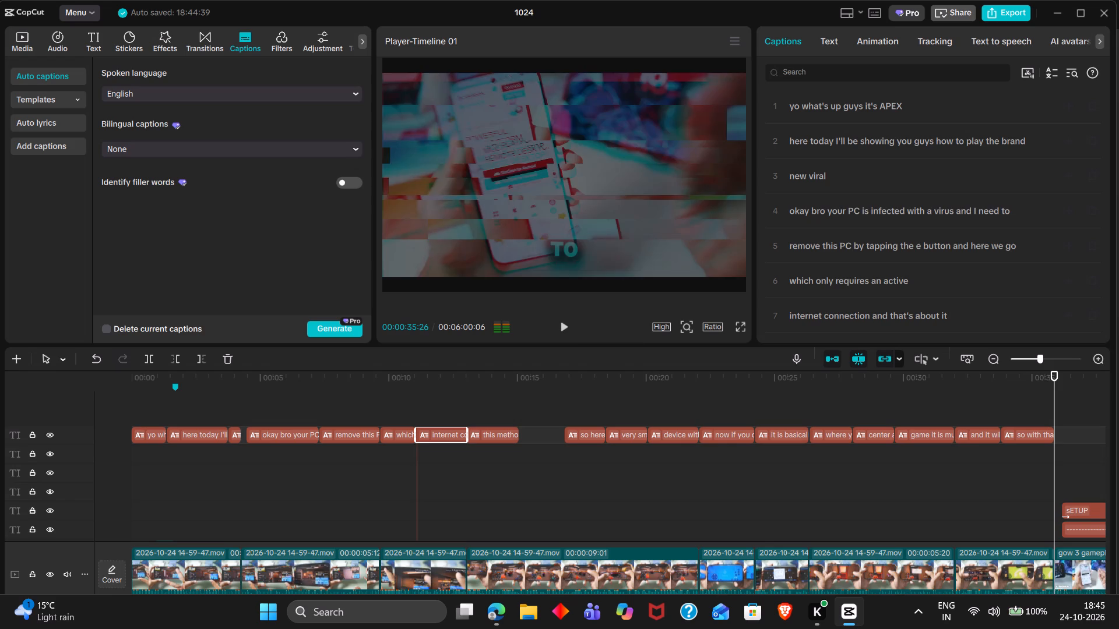
Move the playhead to 00:00:00:27, select all intro captions and apply the favourite white BROWN FOX text template with yellow word highlighting.
{"action": "left_click", "coordinate": [418, 401]}
{"action": "left_click_drag", "start_coordinate": [418, 401], "coordinate": [164, 396]}
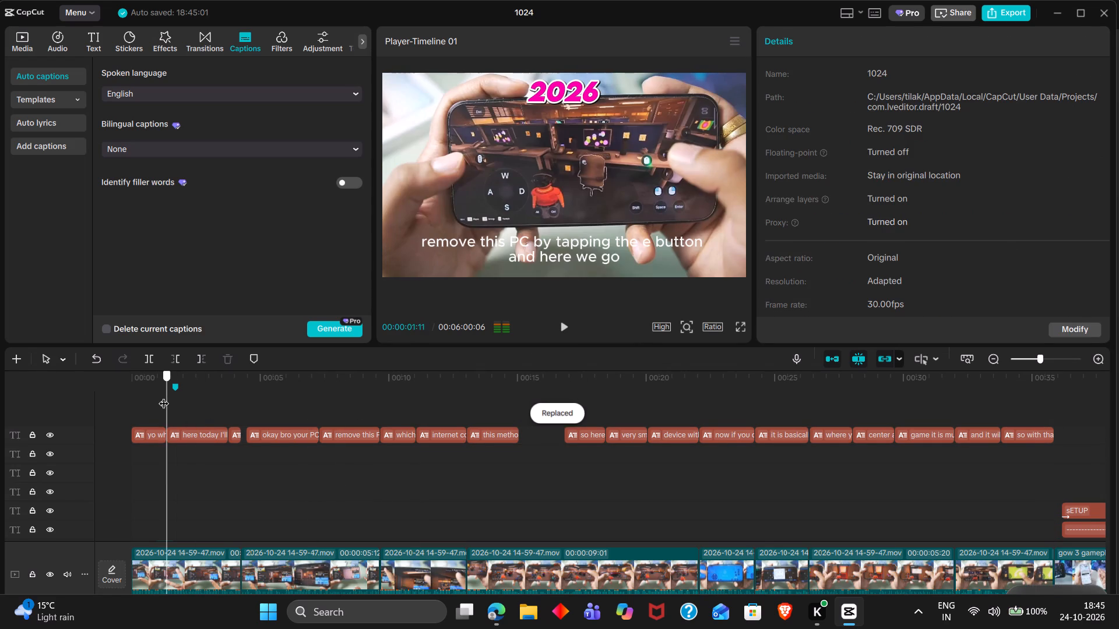
{"action": "left_click_drag", "start_coordinate": [164, 396], "coordinate": [157, 394]}
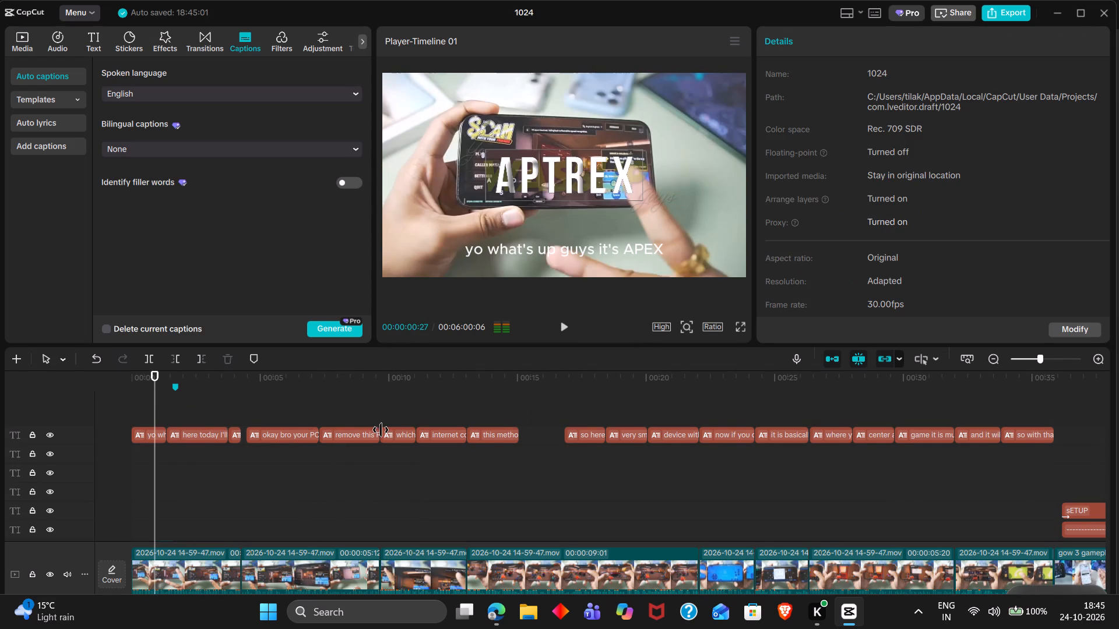
{"action": "scroll", "coordinate": [381, 430], "scroll_direction": "down", "scroll_amount": 4, "text": "ctrl"}
{"action": "left_click_drag", "start_coordinate": [742, 431], "coordinate": [168, 436]}
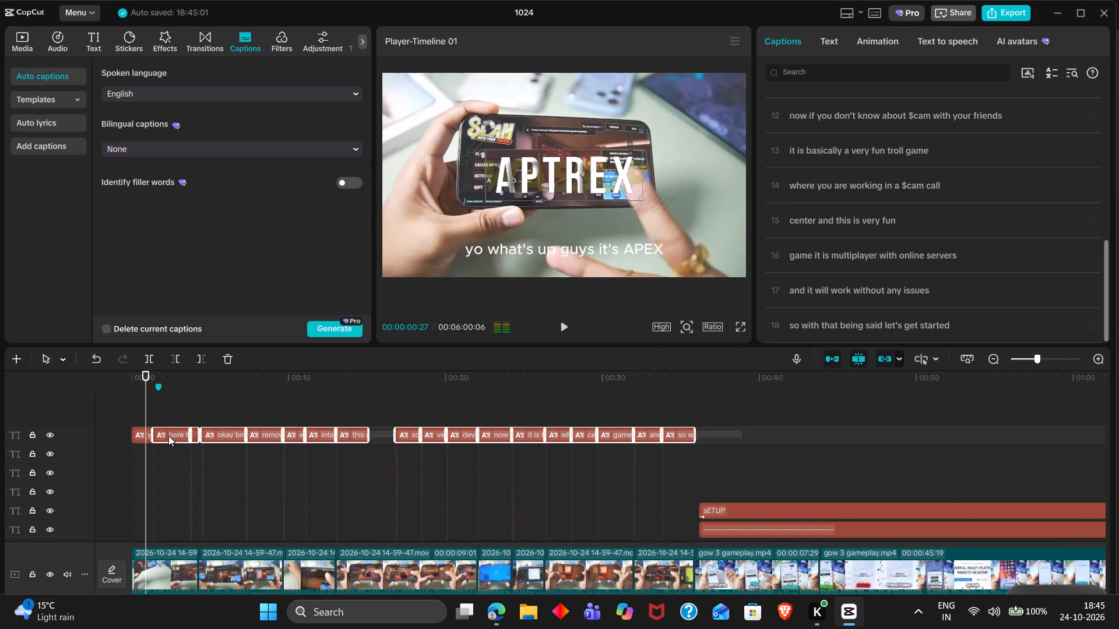
{"action": "left_click_drag", "start_coordinate": [168, 436], "coordinate": [124, 435]}
{"action": "double_click", "coordinate": [853, 38]}
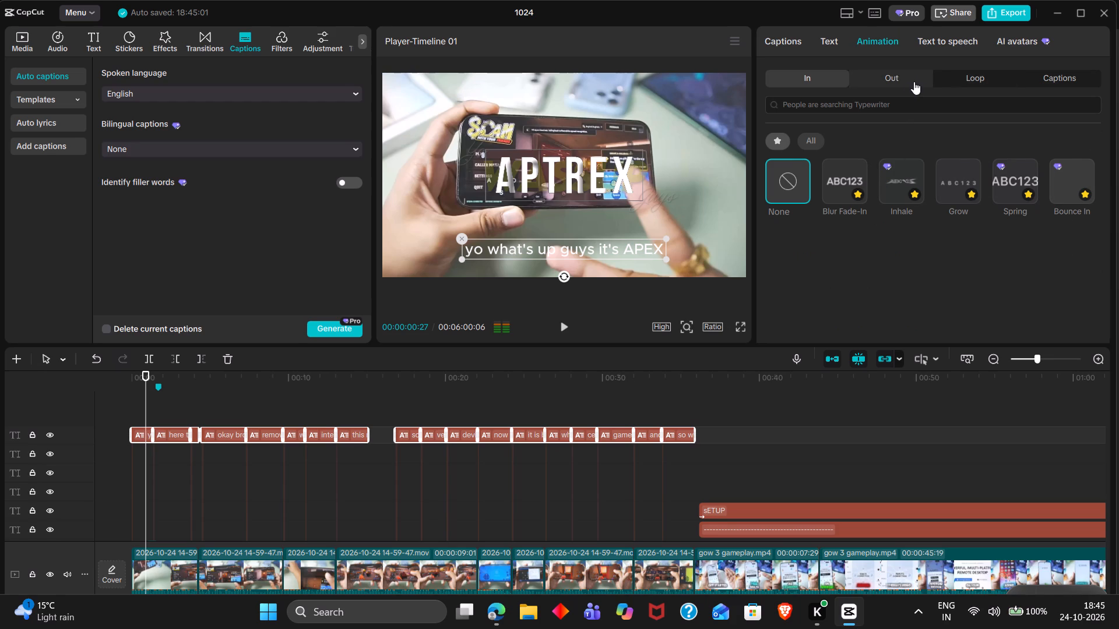
{"action": "double_click", "coordinate": [836, 40]}
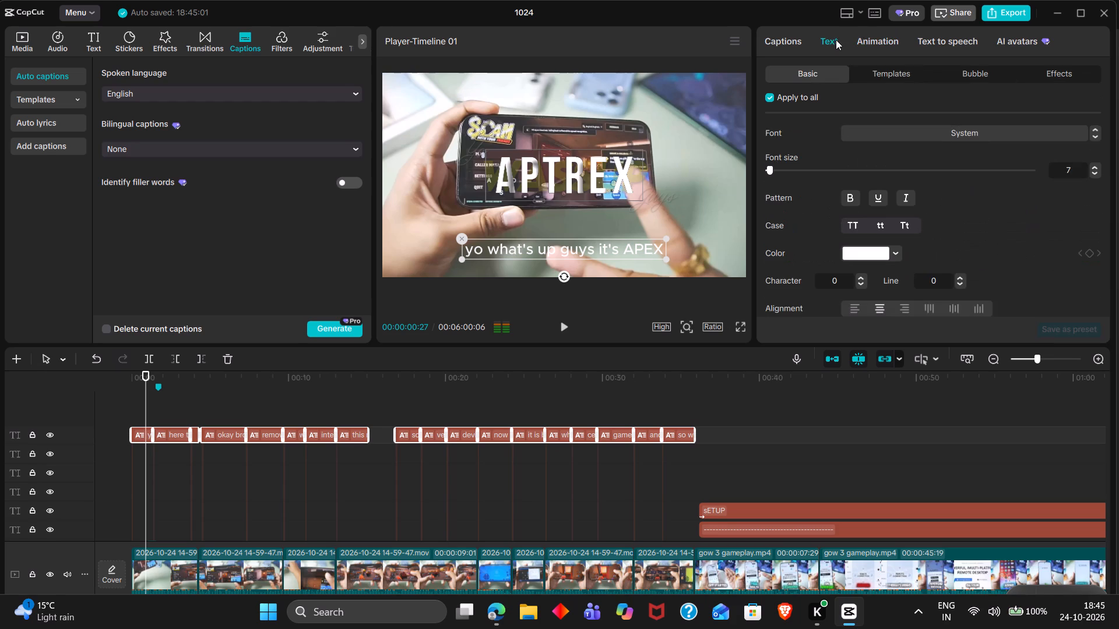
{"action": "double_click", "coordinate": [888, 66]}
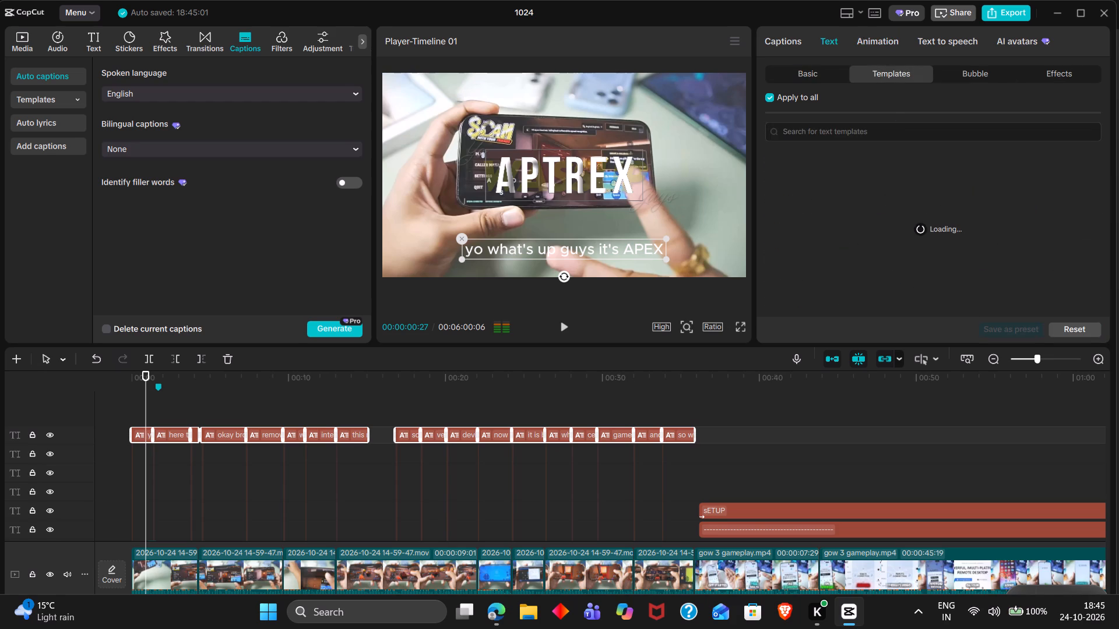
{"action": "scroll", "coordinate": [833, 220], "scroll_direction": "up", "scroll_amount": 1}
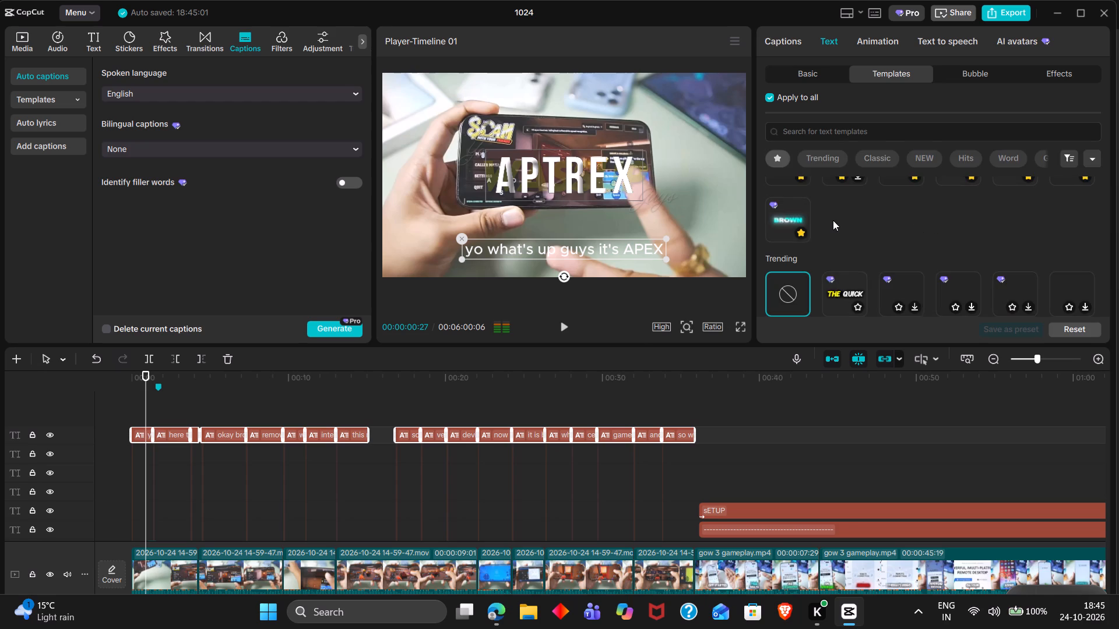
{"action": "scroll", "coordinate": [833, 220], "scroll_direction": "up", "scroll_amount": 1}
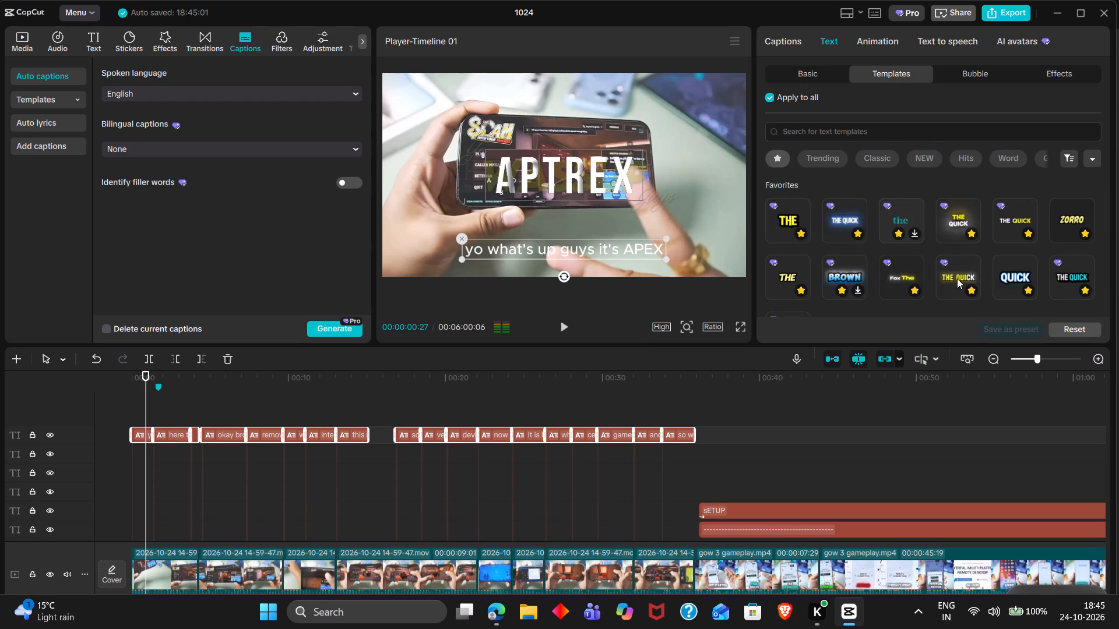
{"action": "double_click", "coordinate": [1017, 211]}
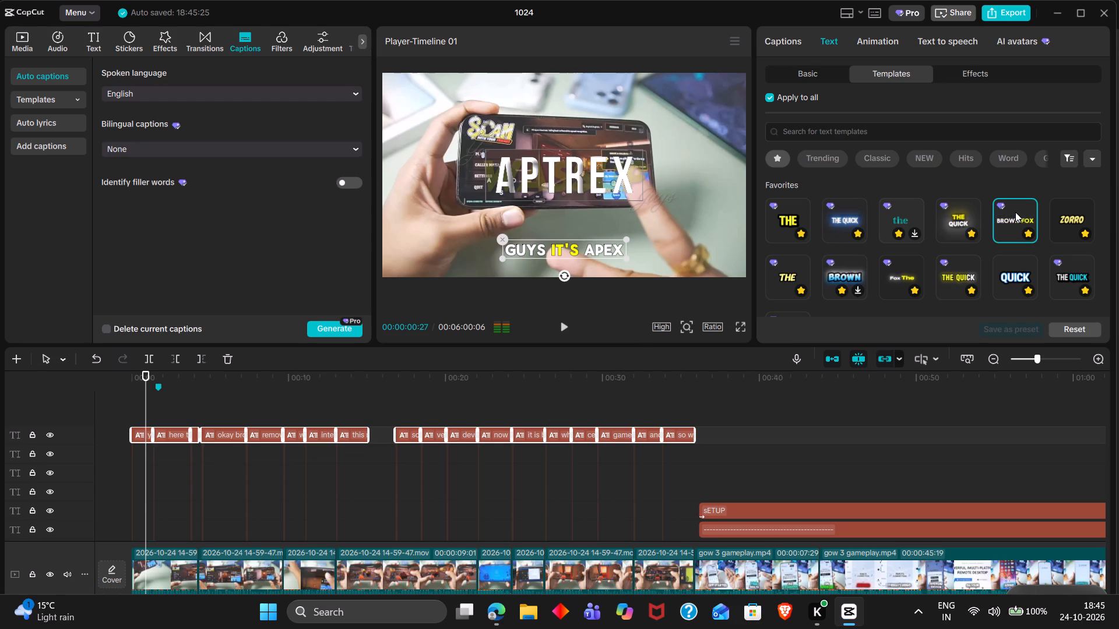
Set the font of all the intro captions to LEMON MILK Bold.
{"action": "double_click", "coordinate": [812, 69]}
{"action": "left_click", "coordinate": [932, 138]}
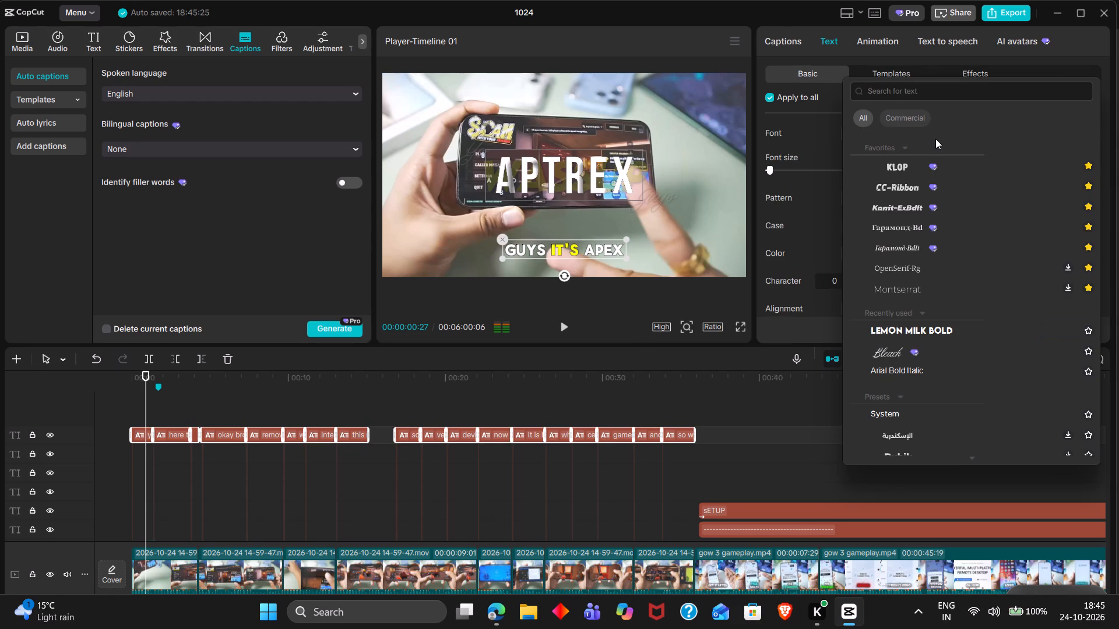
{"action": "left_click", "coordinate": [914, 328]}
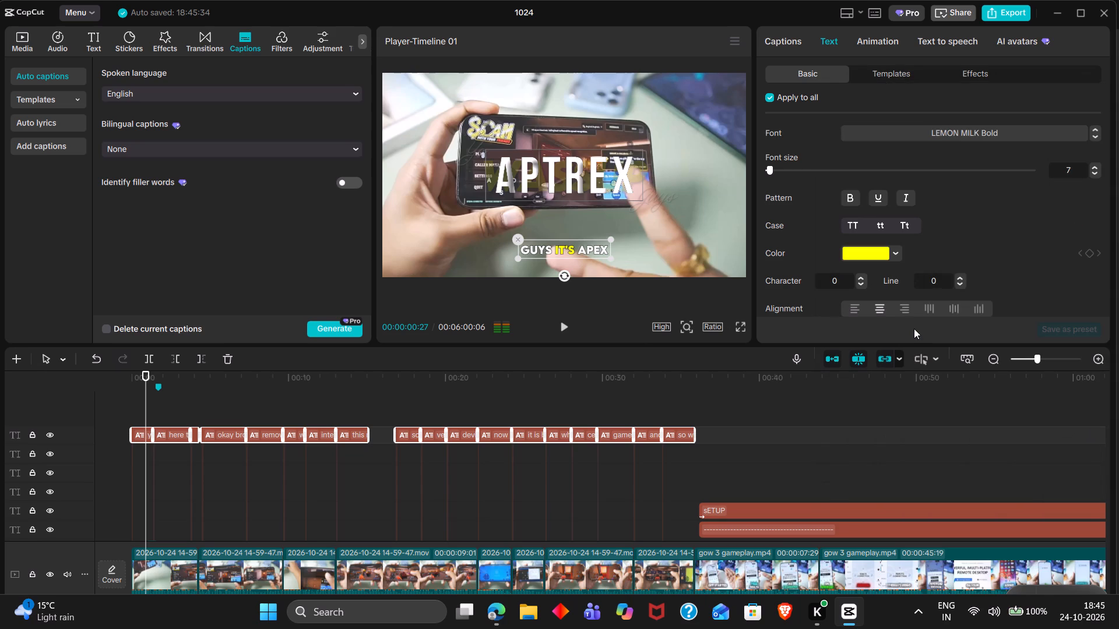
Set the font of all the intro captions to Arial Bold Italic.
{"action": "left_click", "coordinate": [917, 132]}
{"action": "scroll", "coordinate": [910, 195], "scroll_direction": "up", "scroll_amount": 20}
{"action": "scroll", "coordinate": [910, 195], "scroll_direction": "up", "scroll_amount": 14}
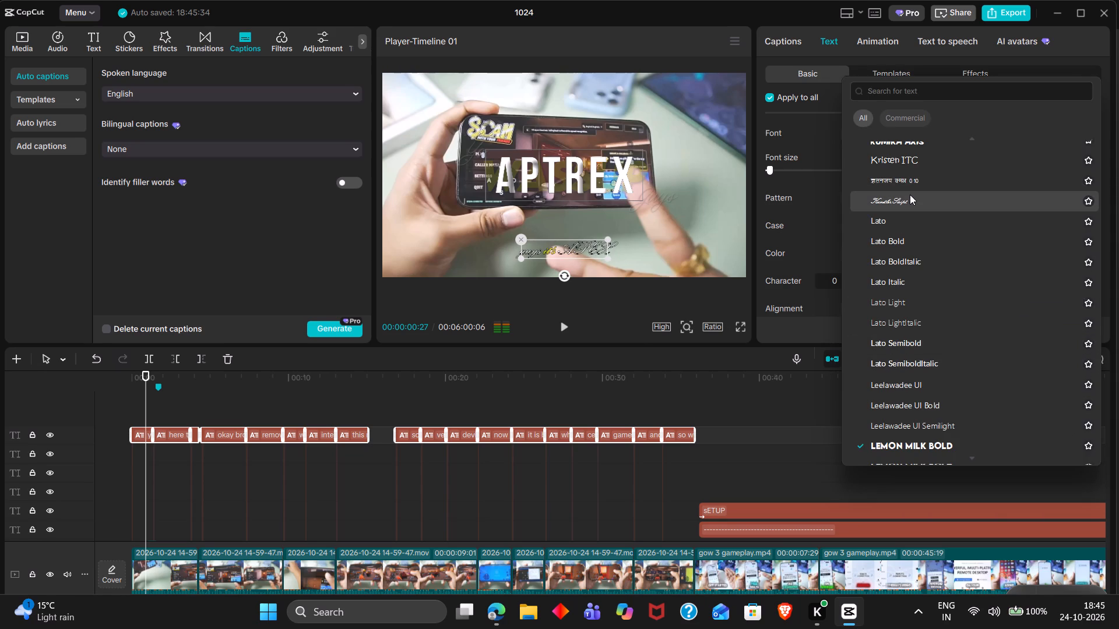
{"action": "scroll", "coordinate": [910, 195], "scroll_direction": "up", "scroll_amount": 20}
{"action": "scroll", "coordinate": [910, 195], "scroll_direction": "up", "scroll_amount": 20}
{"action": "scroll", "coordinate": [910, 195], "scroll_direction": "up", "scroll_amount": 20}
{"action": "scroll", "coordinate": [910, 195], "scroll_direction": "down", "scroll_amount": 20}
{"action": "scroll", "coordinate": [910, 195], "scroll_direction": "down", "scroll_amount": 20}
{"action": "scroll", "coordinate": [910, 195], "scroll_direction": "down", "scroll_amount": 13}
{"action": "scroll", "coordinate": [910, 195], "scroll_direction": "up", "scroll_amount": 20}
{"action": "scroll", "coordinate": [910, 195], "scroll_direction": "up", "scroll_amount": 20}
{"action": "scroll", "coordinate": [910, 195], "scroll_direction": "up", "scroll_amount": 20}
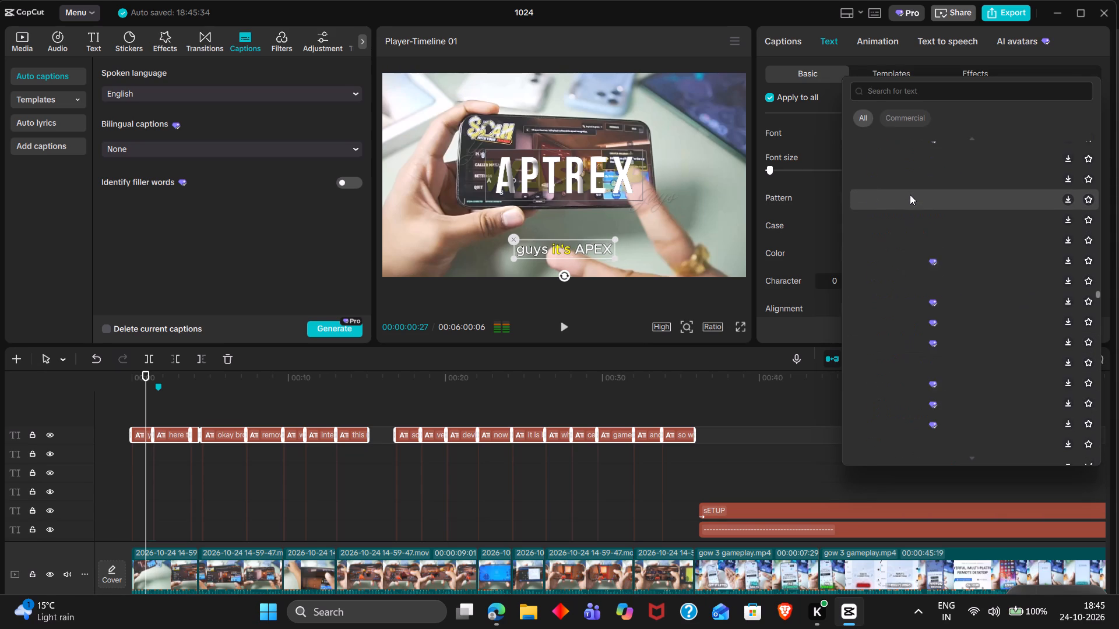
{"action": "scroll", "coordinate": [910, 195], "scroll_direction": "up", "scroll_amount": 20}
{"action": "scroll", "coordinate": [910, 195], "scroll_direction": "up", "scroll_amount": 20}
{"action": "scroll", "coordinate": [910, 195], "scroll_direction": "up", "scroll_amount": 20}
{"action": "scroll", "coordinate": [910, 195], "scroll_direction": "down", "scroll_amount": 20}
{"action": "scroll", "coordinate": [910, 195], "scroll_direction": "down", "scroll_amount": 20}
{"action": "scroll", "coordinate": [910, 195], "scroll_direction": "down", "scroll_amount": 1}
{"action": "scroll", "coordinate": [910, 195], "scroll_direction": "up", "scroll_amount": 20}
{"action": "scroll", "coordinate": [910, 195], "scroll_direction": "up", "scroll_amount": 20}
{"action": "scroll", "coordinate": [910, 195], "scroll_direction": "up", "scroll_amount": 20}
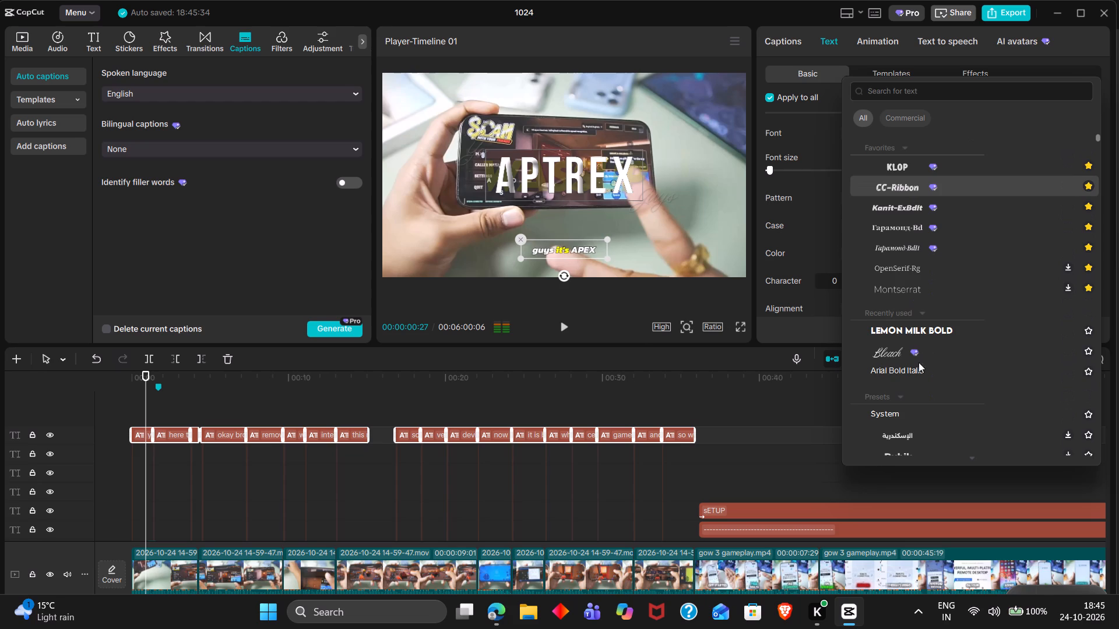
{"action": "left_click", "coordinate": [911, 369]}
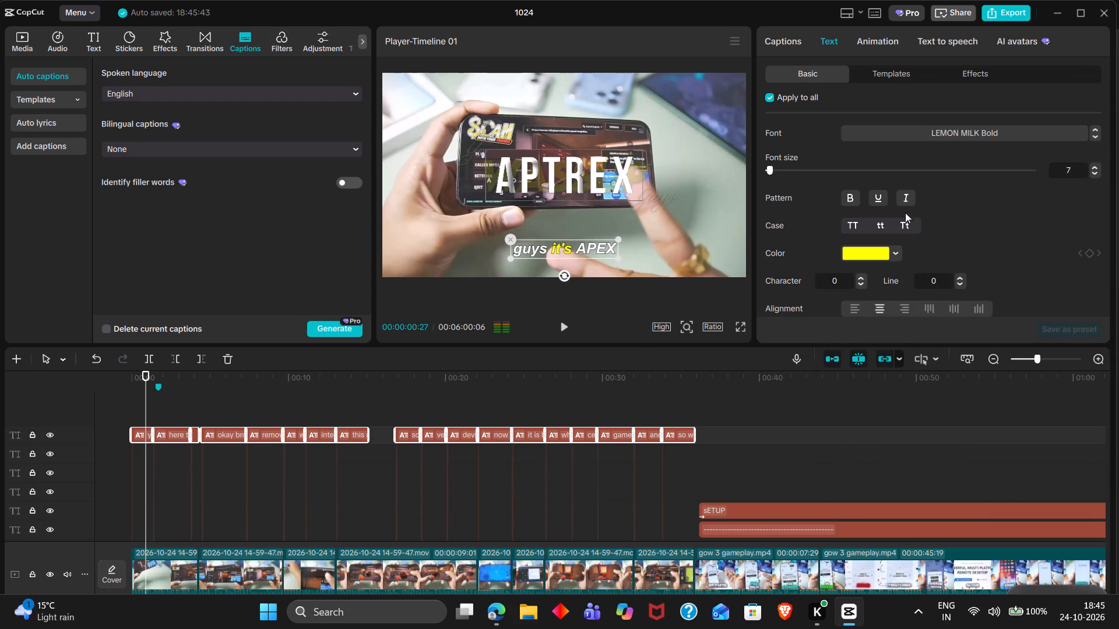
Switch all the intro captions to lowercase and tighten their character spacing by two increments.
{"action": "left_click", "coordinate": [878, 227]}
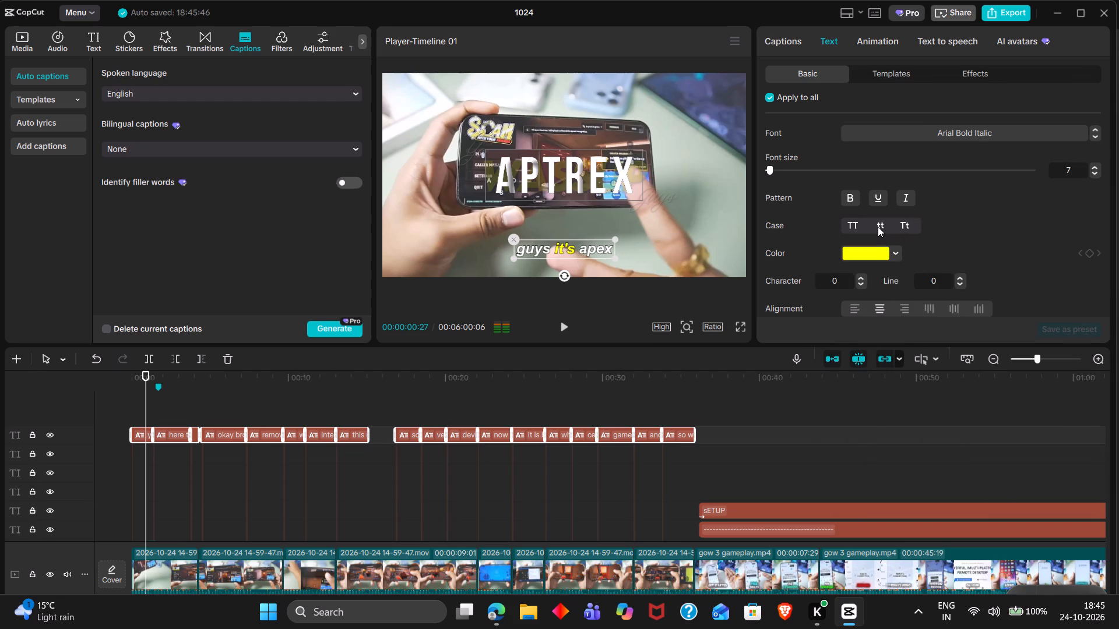
{"action": "double_click", "coordinate": [861, 283]}
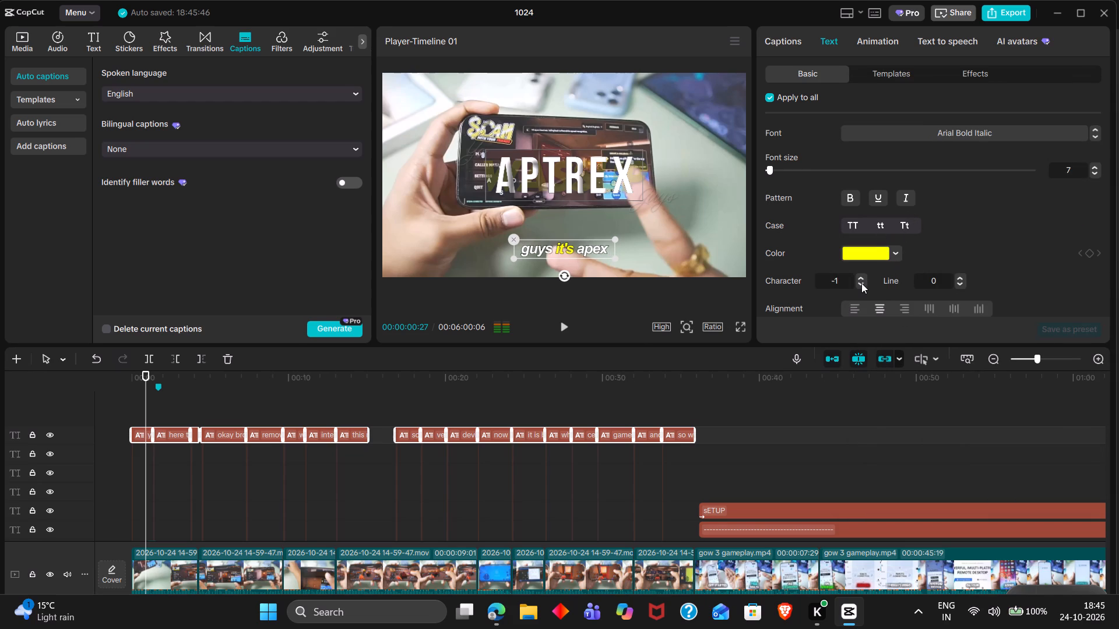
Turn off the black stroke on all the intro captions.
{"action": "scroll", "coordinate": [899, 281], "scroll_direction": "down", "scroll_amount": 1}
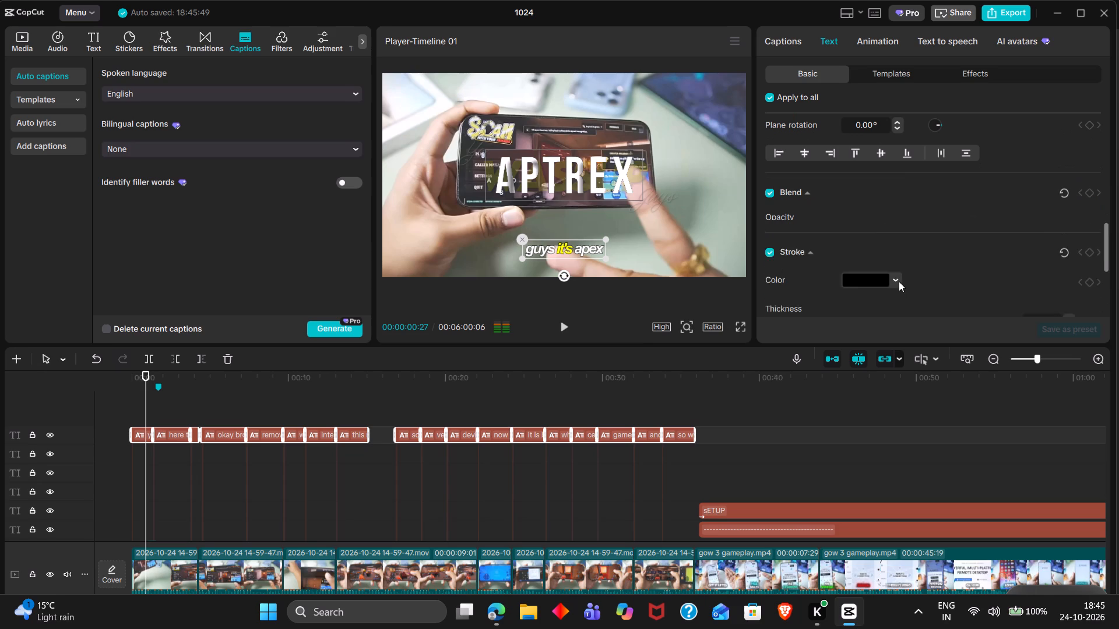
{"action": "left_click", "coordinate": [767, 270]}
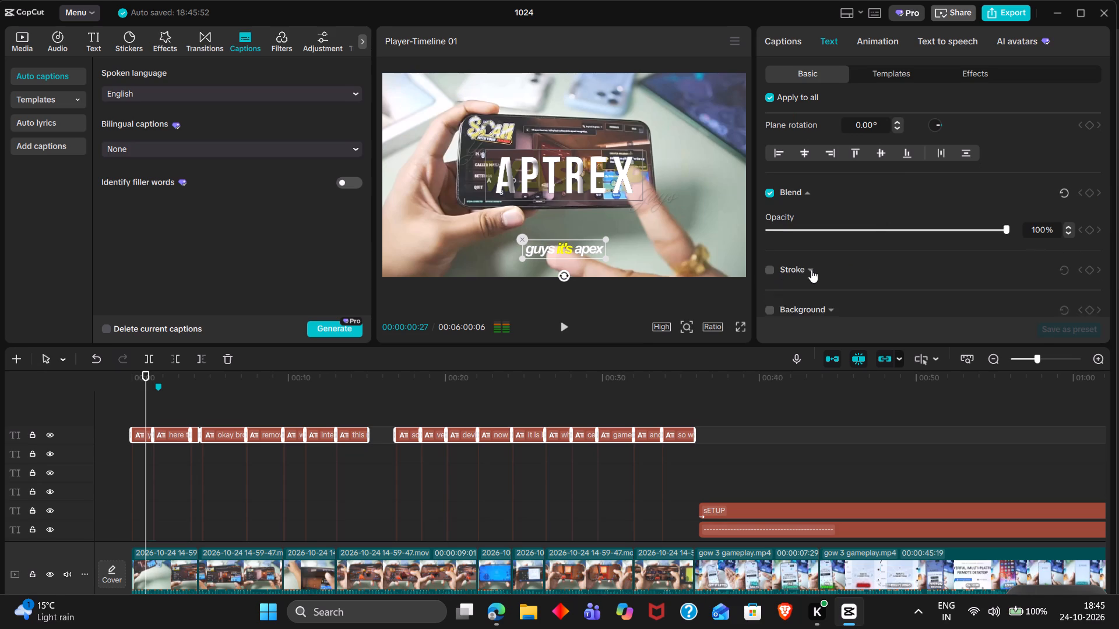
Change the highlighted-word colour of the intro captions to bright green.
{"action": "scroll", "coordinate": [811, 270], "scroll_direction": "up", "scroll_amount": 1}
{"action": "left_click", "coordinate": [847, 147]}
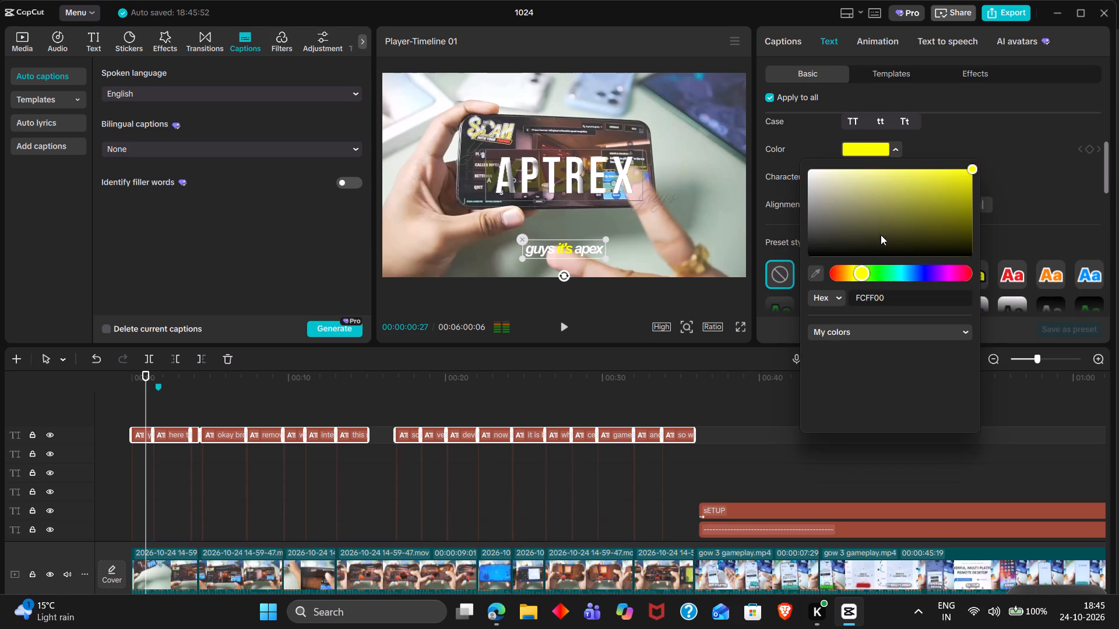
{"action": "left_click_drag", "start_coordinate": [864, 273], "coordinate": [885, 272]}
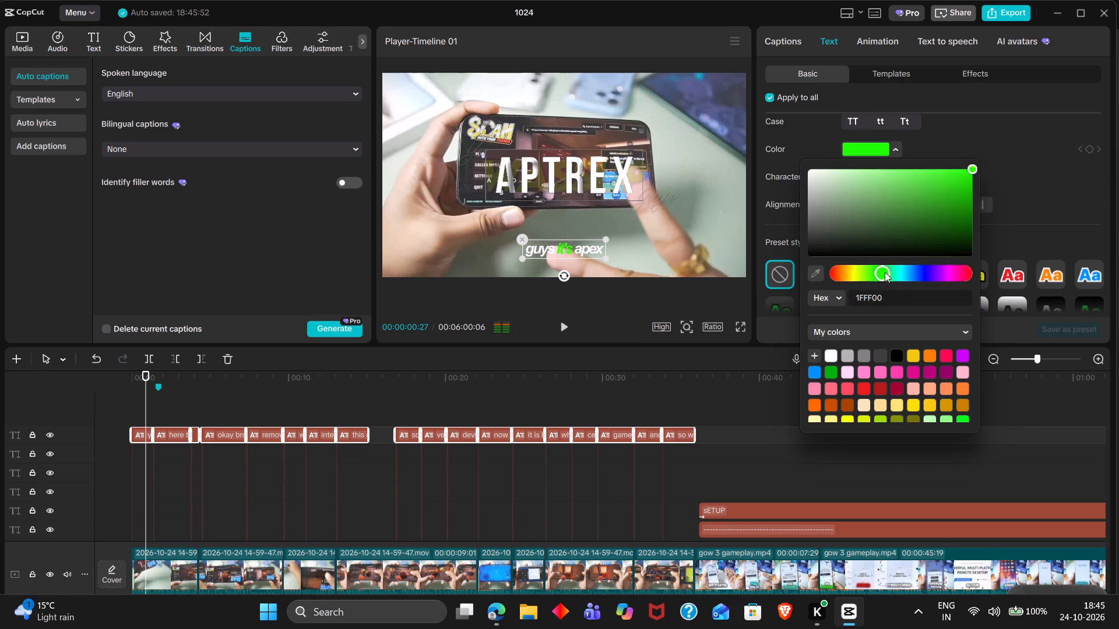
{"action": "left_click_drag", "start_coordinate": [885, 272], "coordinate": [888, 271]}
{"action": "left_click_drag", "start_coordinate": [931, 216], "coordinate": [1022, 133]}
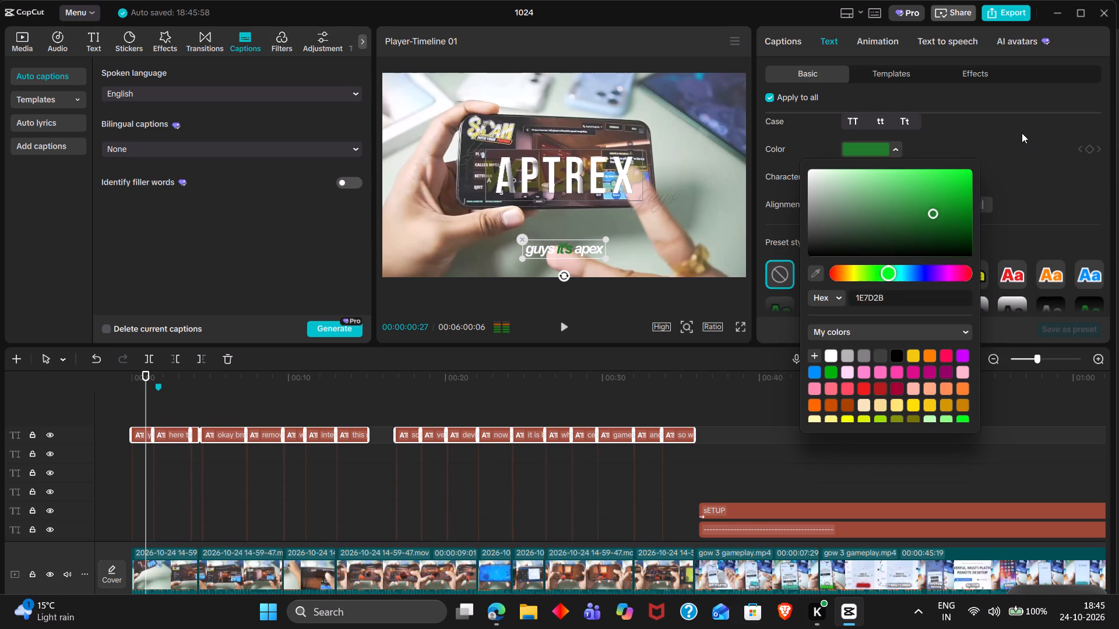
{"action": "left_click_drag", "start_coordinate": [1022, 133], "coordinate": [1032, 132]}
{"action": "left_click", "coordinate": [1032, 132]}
Browse the favourite and trending text templates for another style for the intro captions.
{"action": "left_click", "coordinate": [904, 72]}
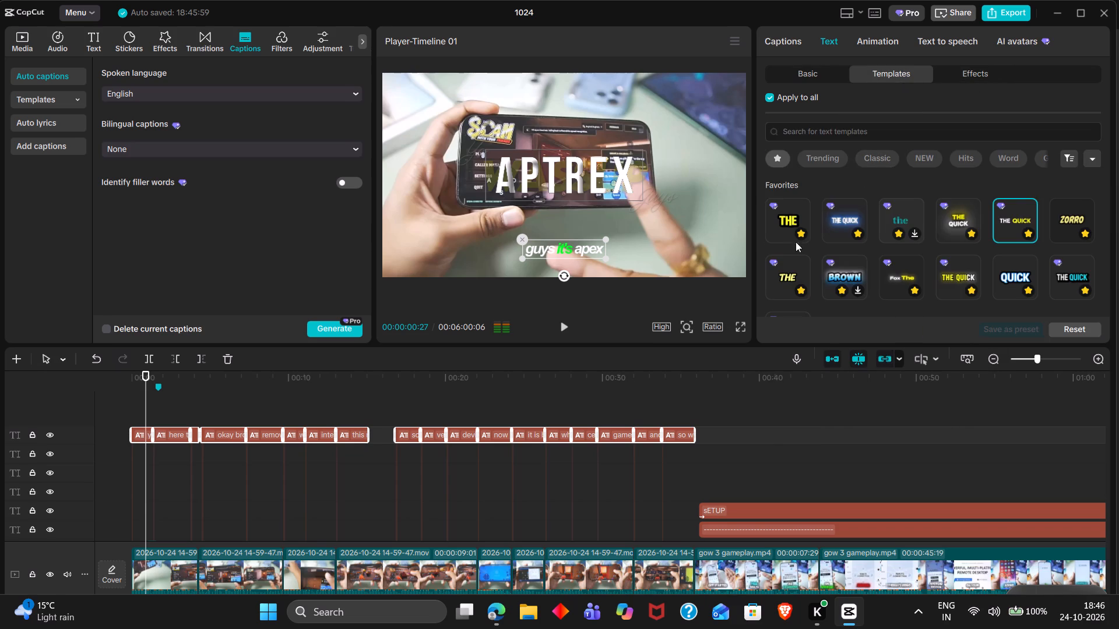
{"action": "scroll", "coordinate": [784, 298], "scroll_direction": "down", "scroll_amount": 1}
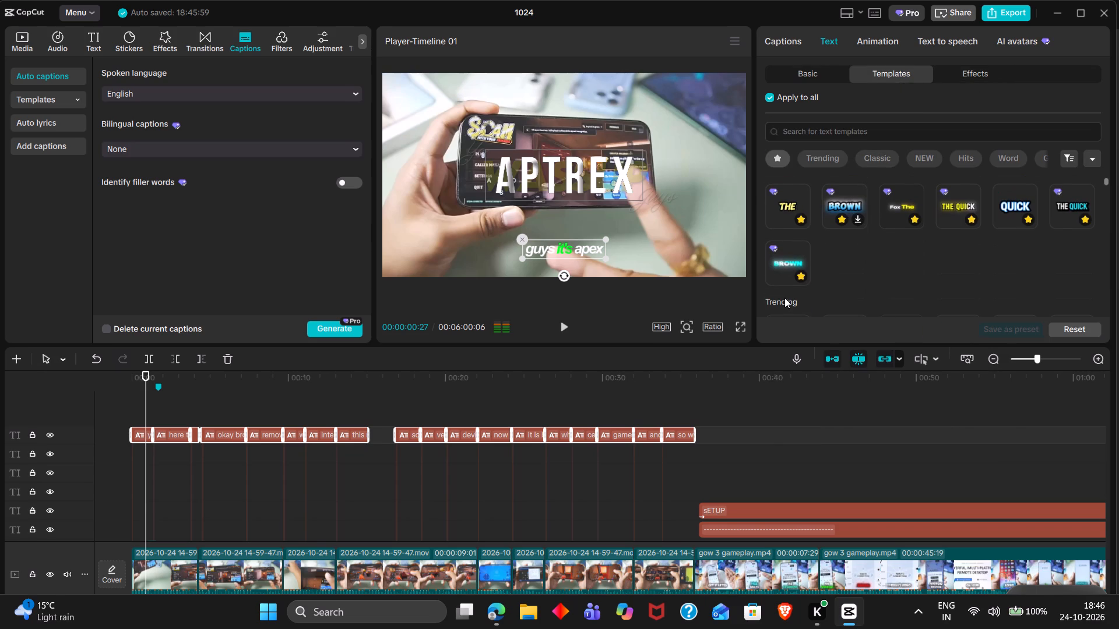
{"action": "scroll", "coordinate": [784, 298], "scroll_direction": "down", "scroll_amount": 2}
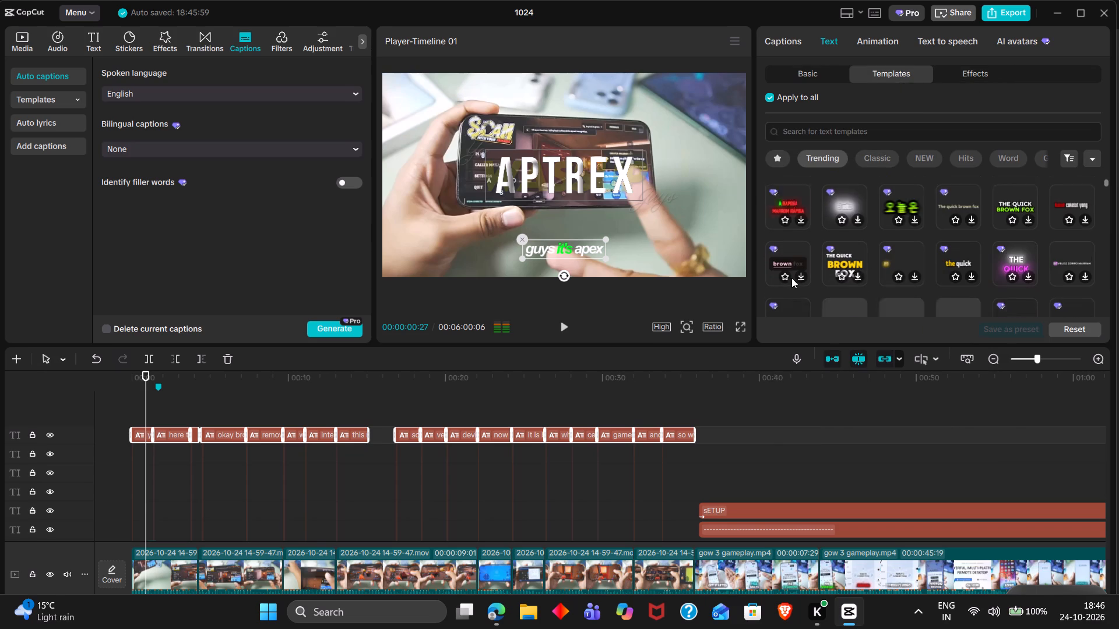
{"action": "scroll", "coordinate": [791, 278], "scroll_direction": "down", "scroll_amount": 1}
{"action": "scroll", "coordinate": [874, 222], "scroll_direction": "down", "scroll_amount": 1}
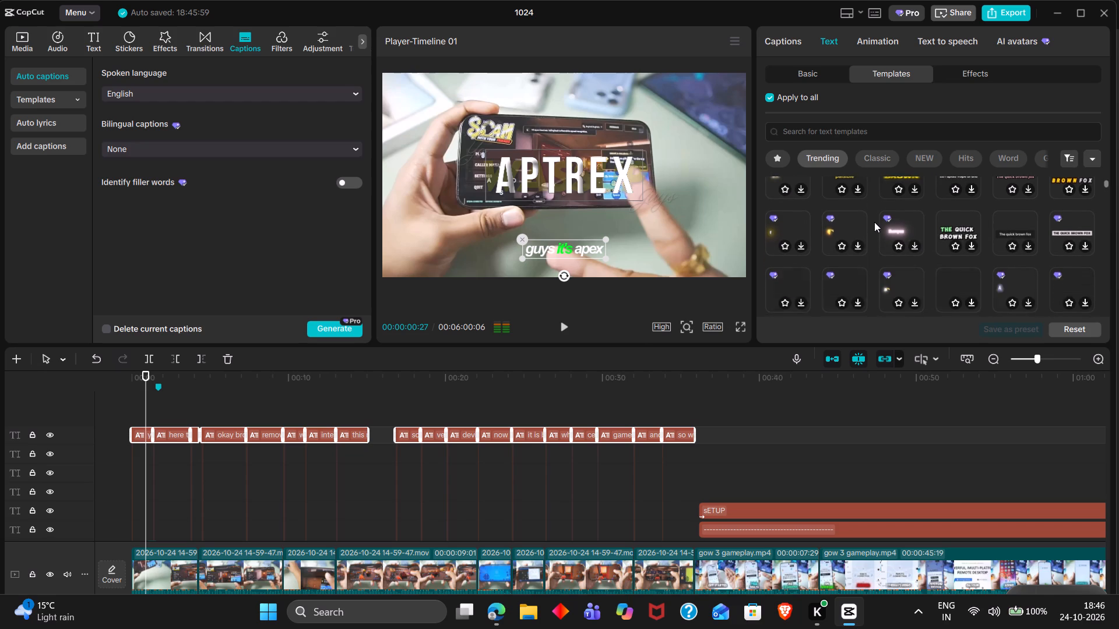
{"action": "scroll", "coordinate": [874, 222], "scroll_direction": "down", "scroll_amount": 2}
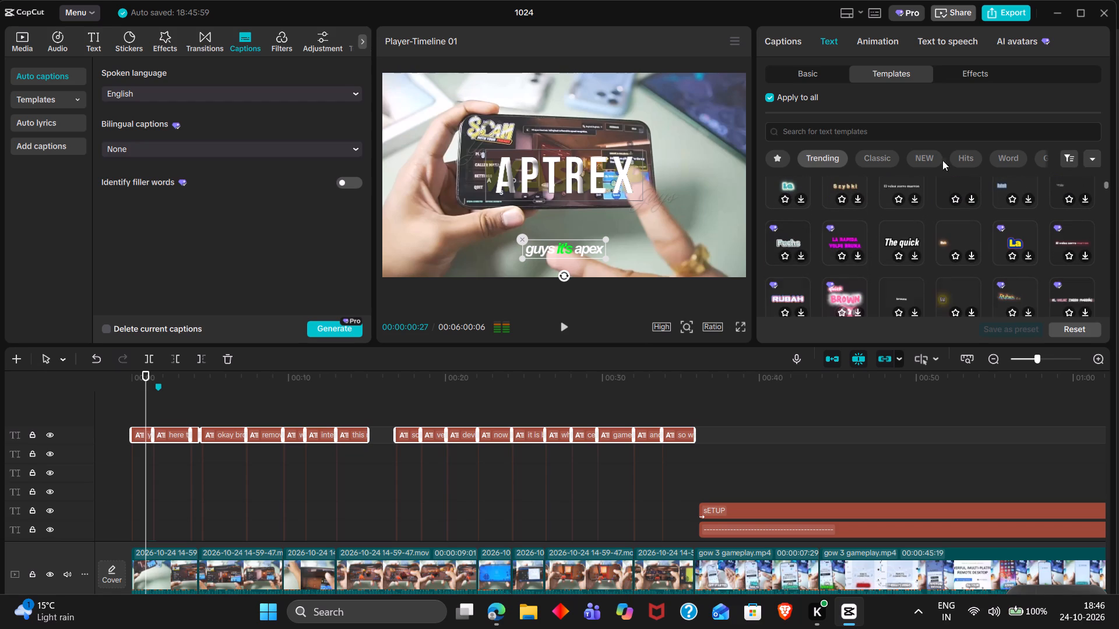
{"action": "scroll", "coordinate": [990, 161], "scroll_direction": "left", "scroll_amount": 2}
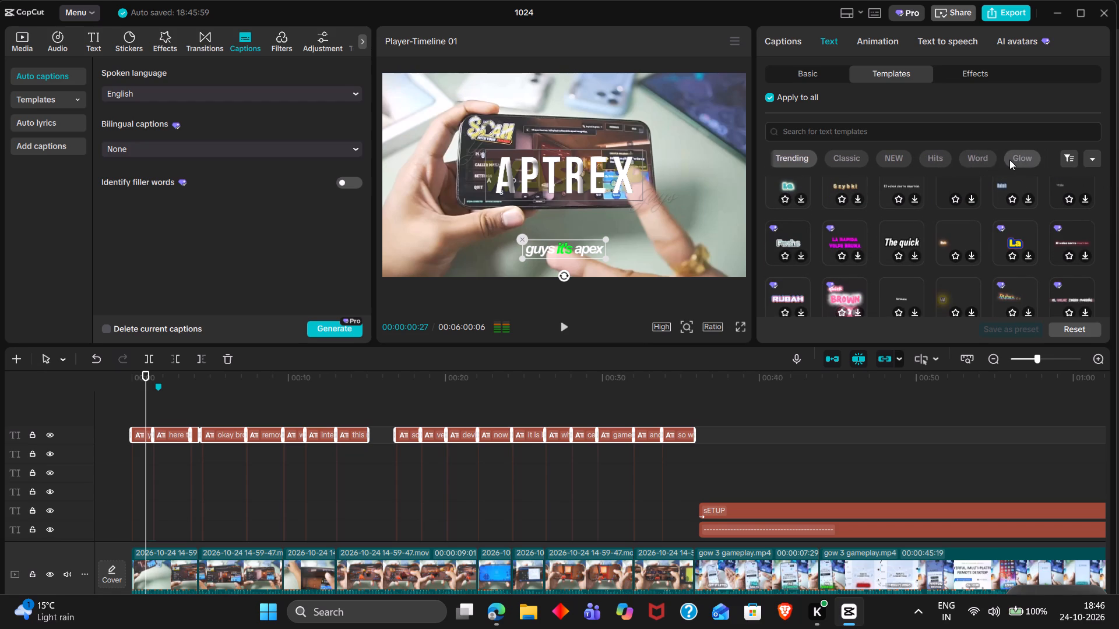
{"action": "scroll", "coordinate": [1009, 160], "scroll_direction": "left", "scroll_amount": 2}
Apply the bold white "The quick" template with a dark outline from the Basic category to all the intro captions.
{"action": "left_click", "coordinate": [910, 154]}
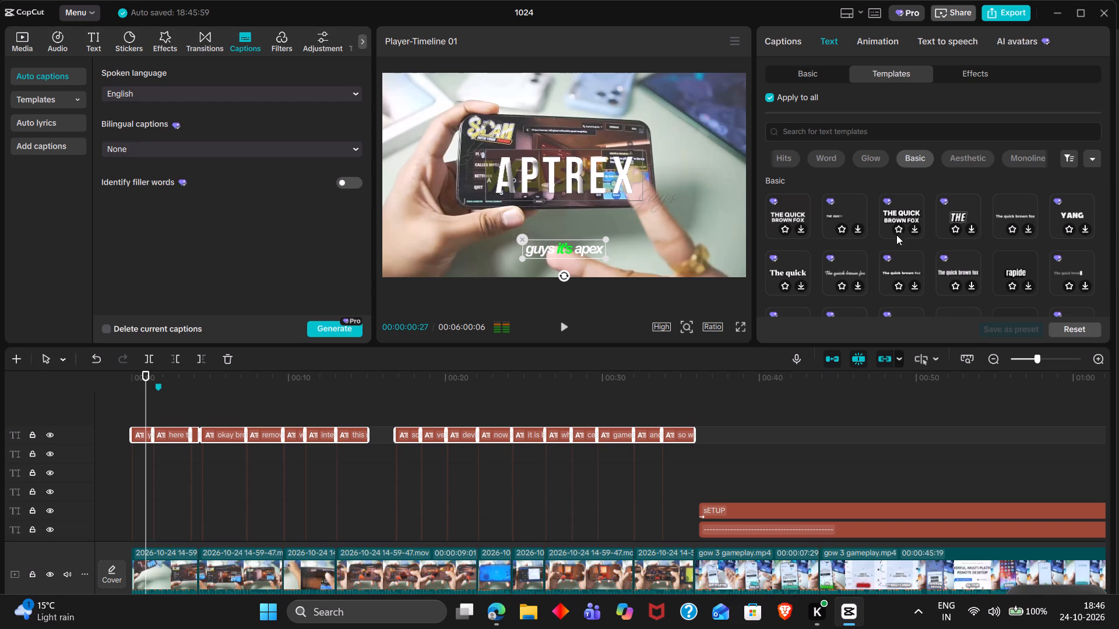
{"action": "scroll", "coordinate": [896, 244], "scroll_direction": "up", "scroll_amount": 1}
{"action": "scroll", "coordinate": [896, 244], "scroll_direction": "down", "scroll_amount": 1}
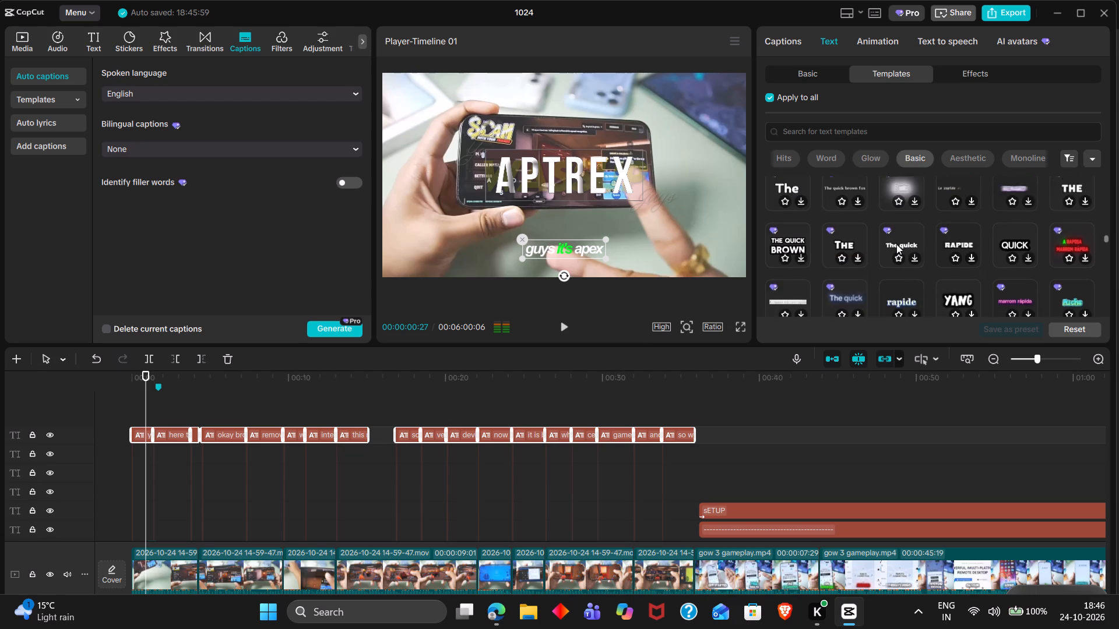
{"action": "double_click", "coordinate": [901, 227]}
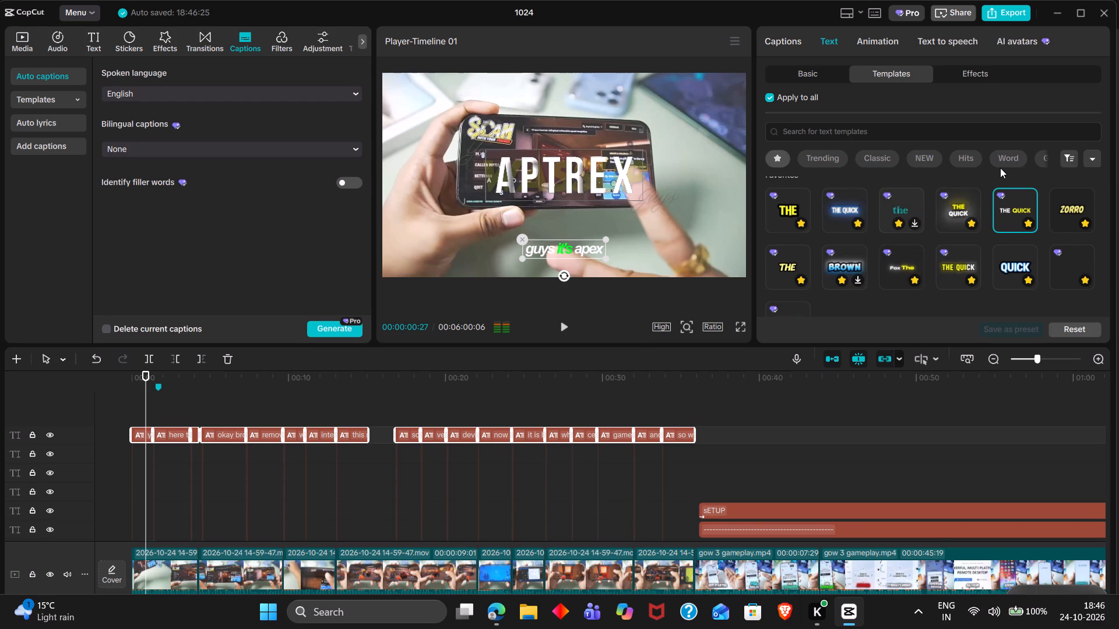
{"action": "scroll", "coordinate": [1000, 168], "scroll_direction": "left", "scroll_amount": 3}
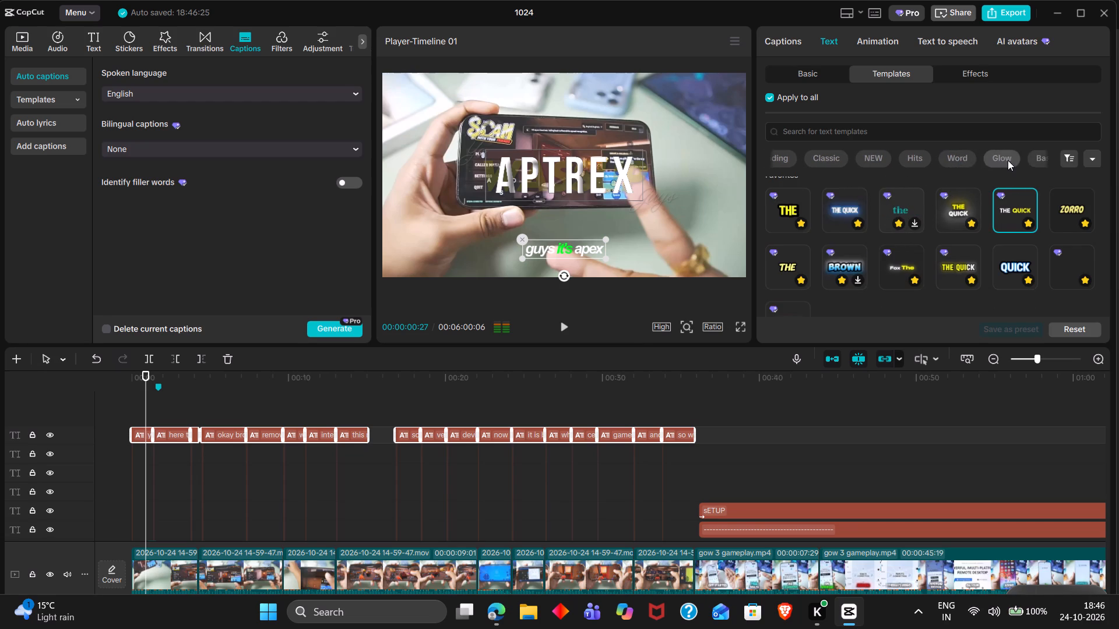
{"action": "scroll", "coordinate": [1008, 160], "scroll_direction": "left", "scroll_amount": 1}
{"action": "left_click", "coordinate": [1011, 159]}
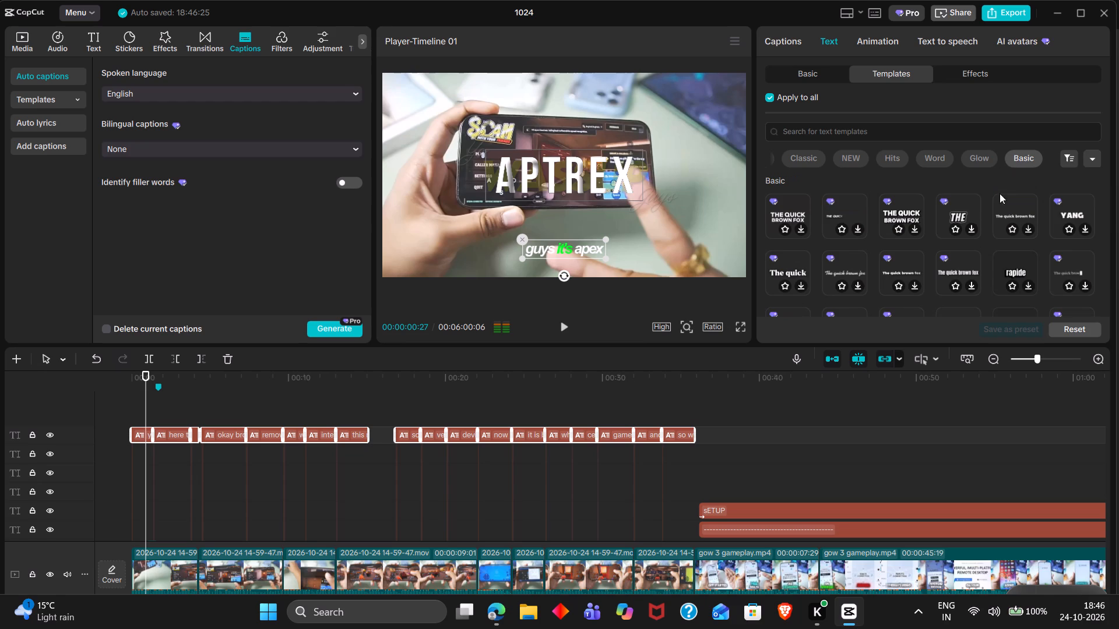
{"action": "scroll", "coordinate": [991, 214], "scroll_direction": "down", "scroll_amount": 1}
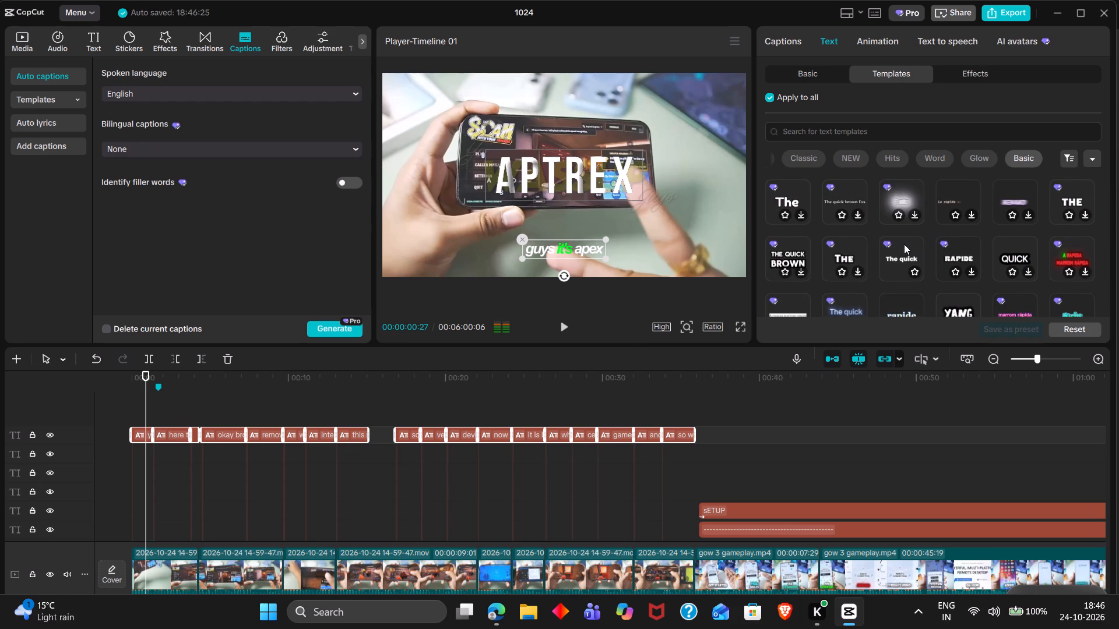
{"action": "double_click", "coordinate": [904, 244]}
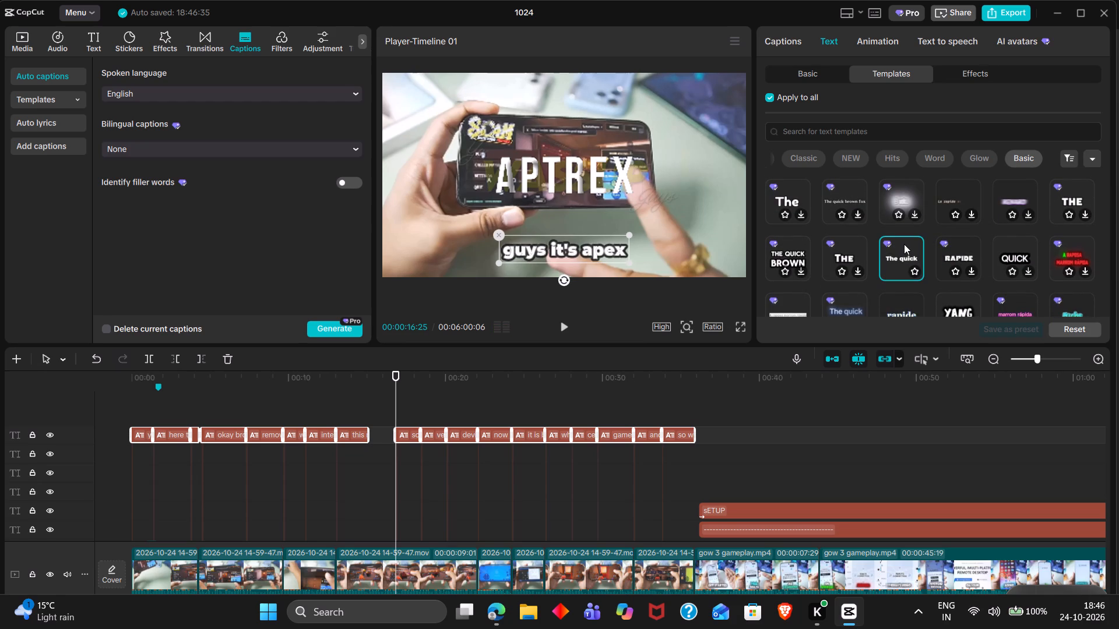
Set the font of all the intro captions to Arial Bold Italic and move the playhead to 00:00:19:08.
{"action": "left_click", "coordinate": [802, 73]}
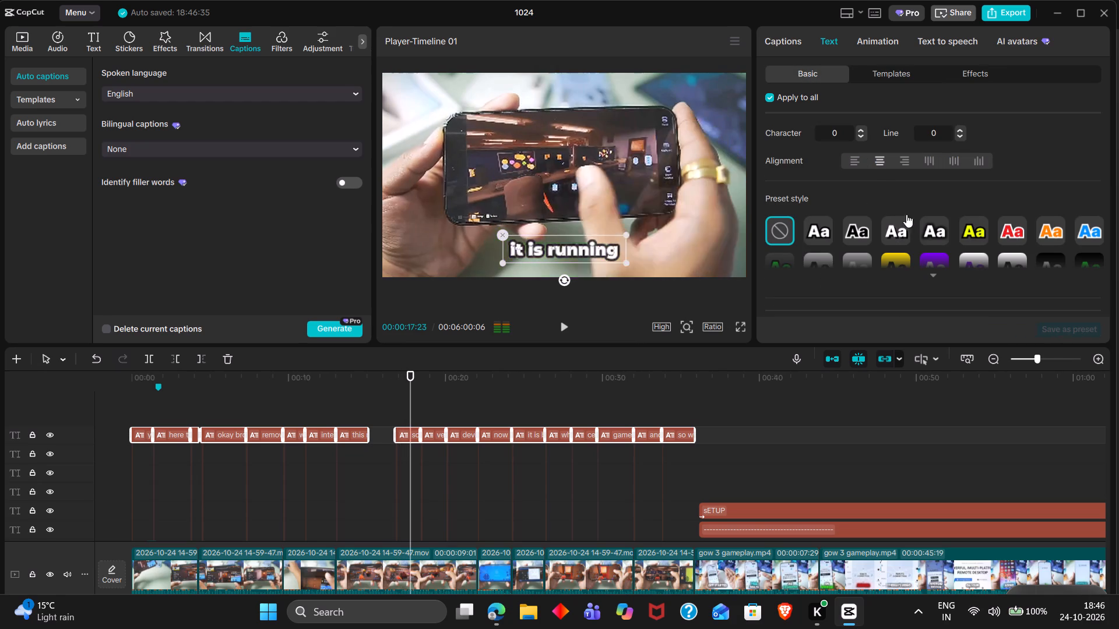
{"action": "scroll", "coordinate": [860, 207], "scroll_direction": "up", "scroll_amount": 1}
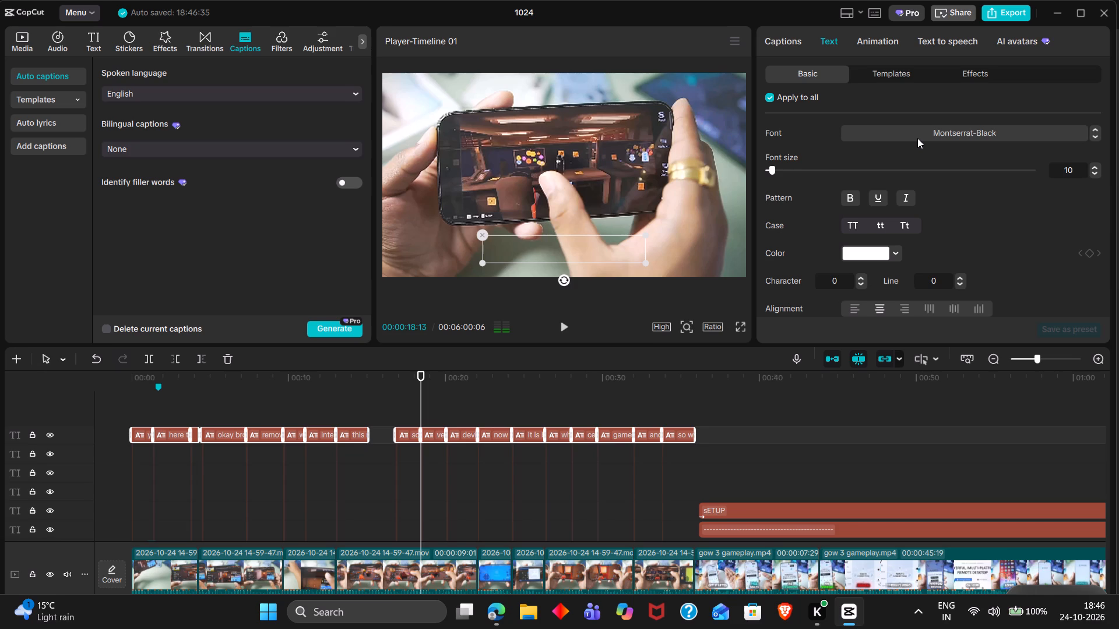
{"action": "left_click", "coordinate": [917, 138]}
{"action": "scroll", "coordinate": [923, 259], "scroll_direction": "up", "scroll_amount": 10}
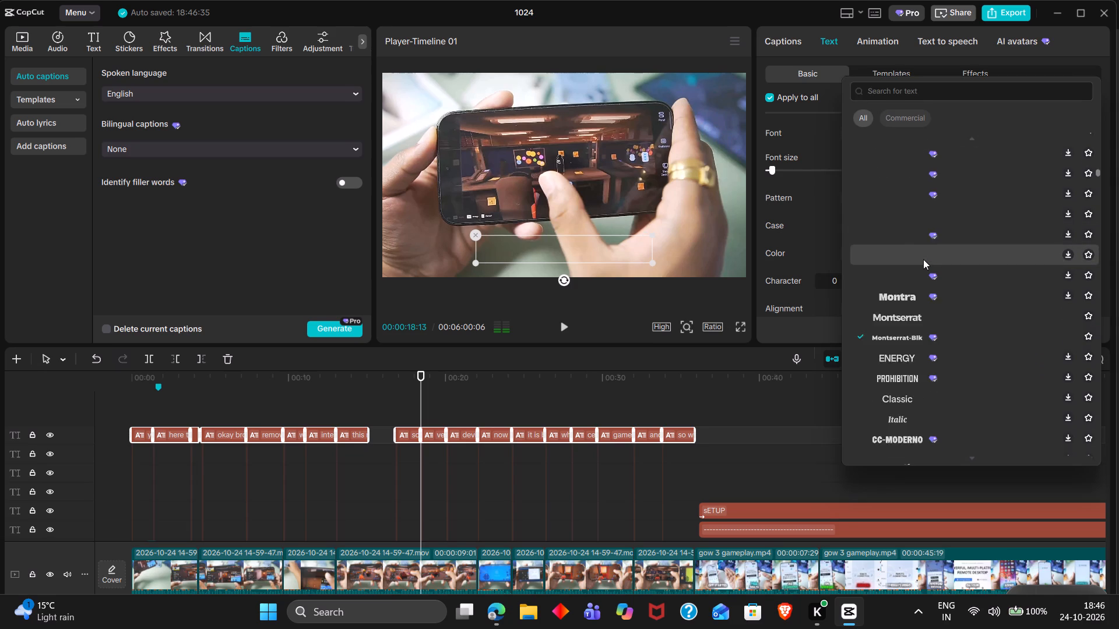
{"action": "scroll", "coordinate": [923, 259], "scroll_direction": "up", "scroll_amount": 20}
{"action": "scroll", "coordinate": [923, 259], "scroll_direction": "up", "scroll_amount": 20}
{"action": "scroll", "coordinate": [923, 259], "scroll_direction": "up", "scroll_amount": 20}
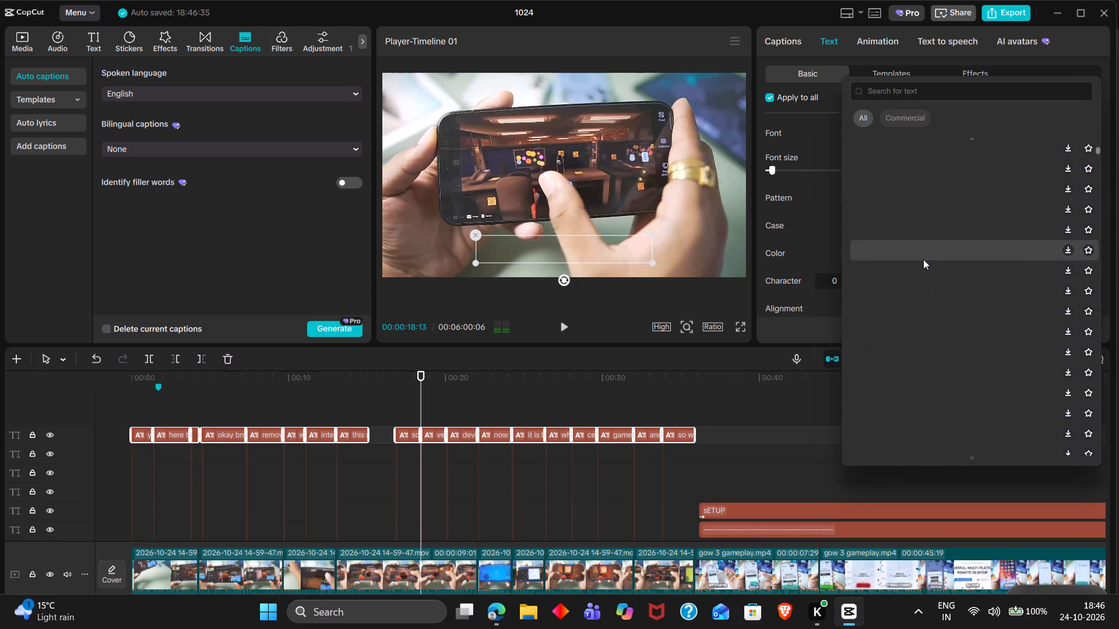
{"action": "scroll", "coordinate": [923, 259], "scroll_direction": "up", "scroll_amount": 6}
{"action": "left_click", "coordinate": [914, 332]}
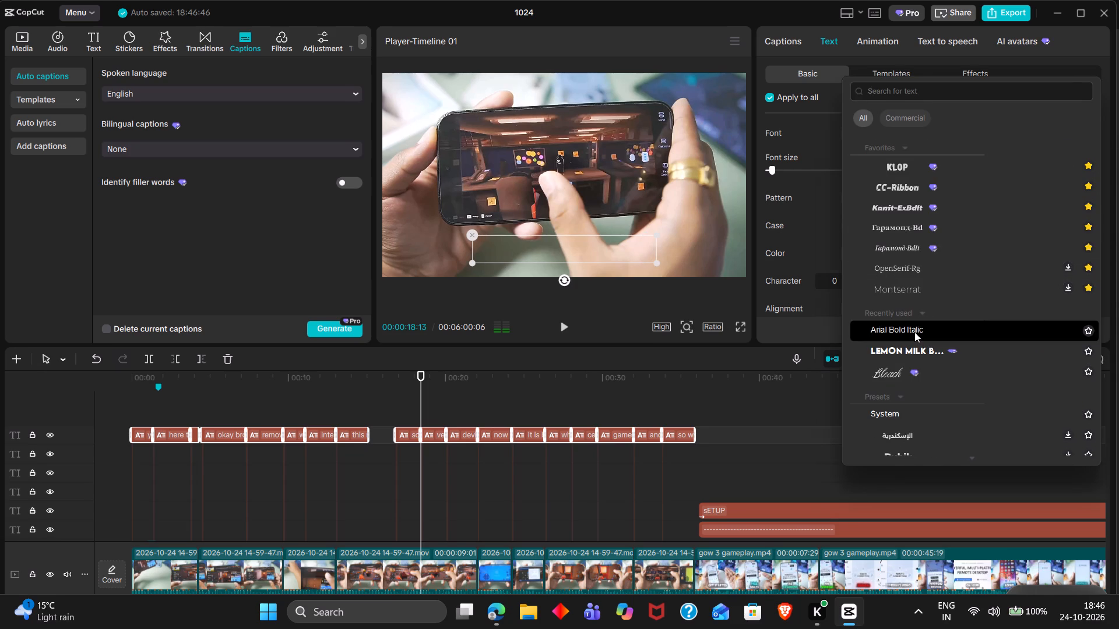
{"action": "double_click", "coordinate": [438, 380]}
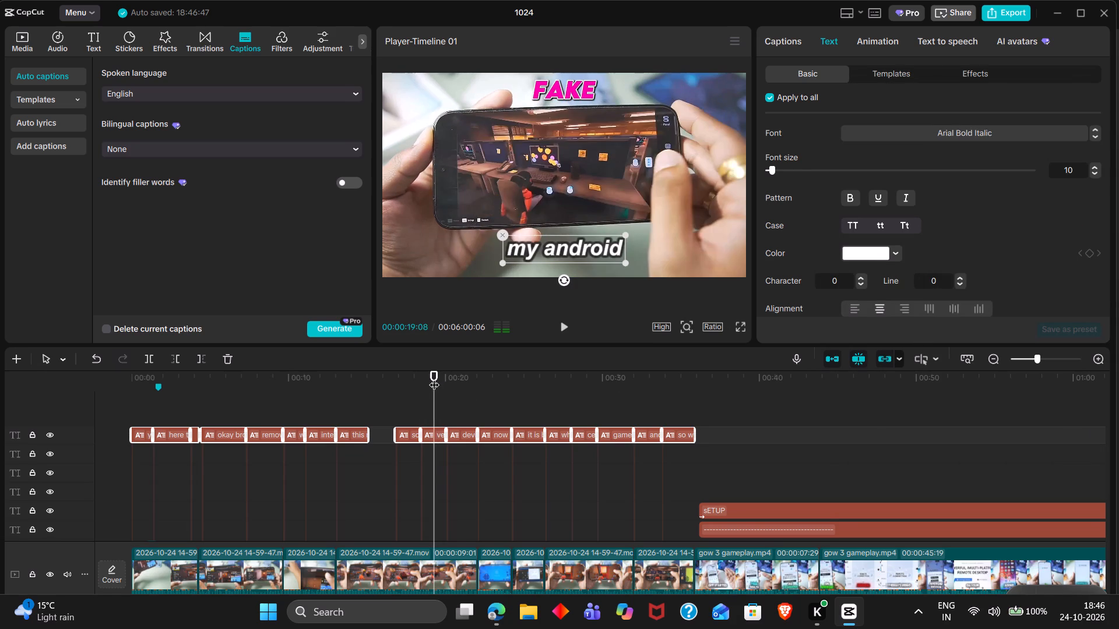
Tighten the character spacing of all the intro captions by two increments.
{"action": "left_click", "coordinate": [861, 284]}
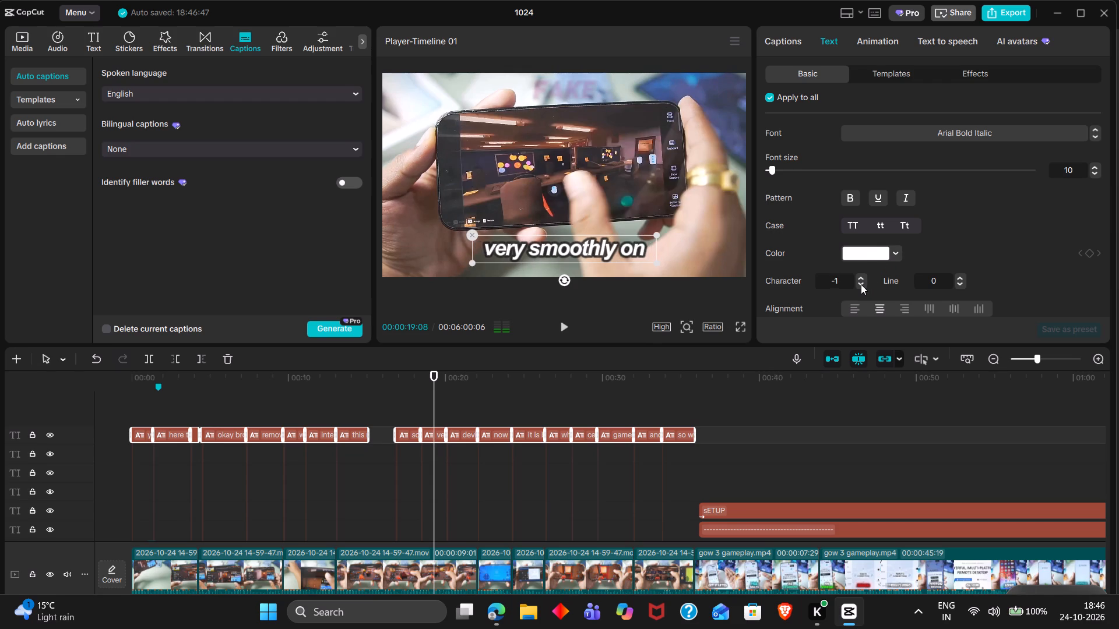
{"action": "left_click", "coordinate": [861, 284]}
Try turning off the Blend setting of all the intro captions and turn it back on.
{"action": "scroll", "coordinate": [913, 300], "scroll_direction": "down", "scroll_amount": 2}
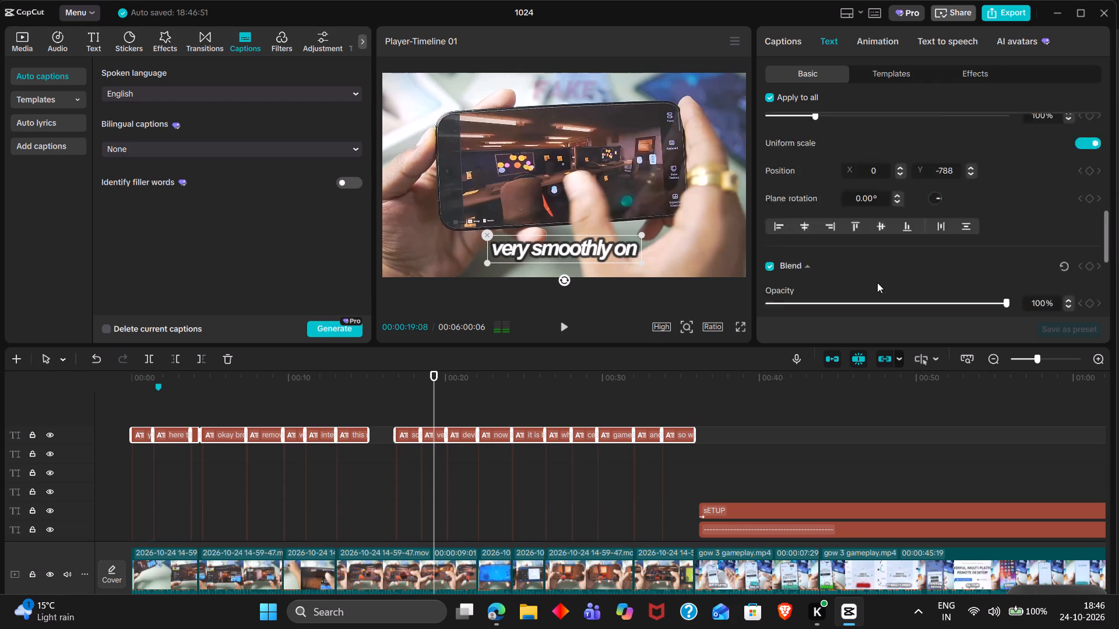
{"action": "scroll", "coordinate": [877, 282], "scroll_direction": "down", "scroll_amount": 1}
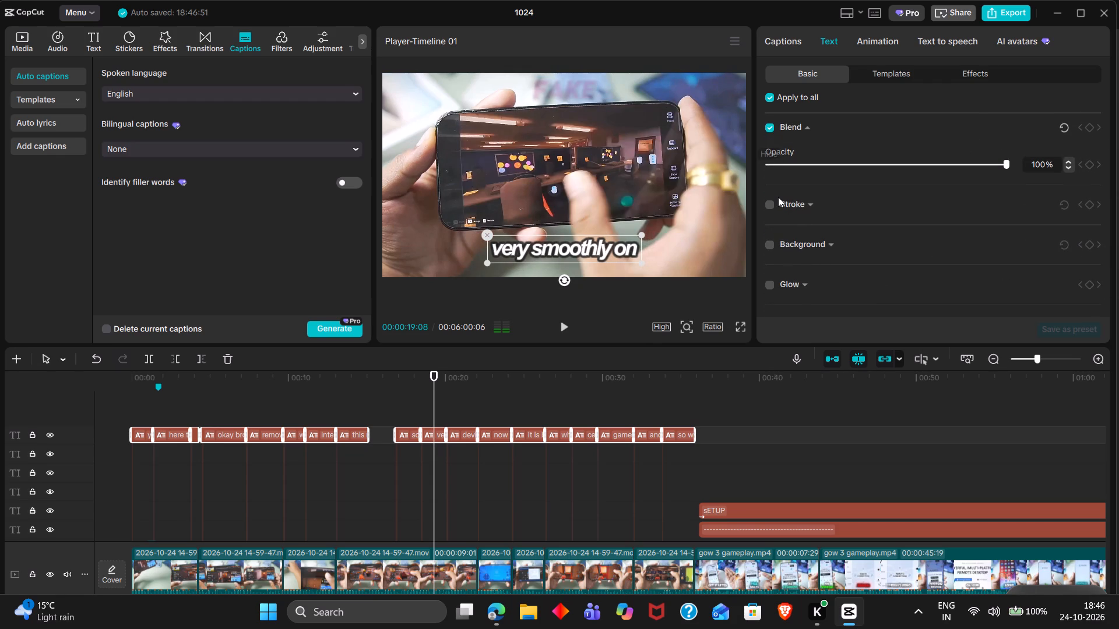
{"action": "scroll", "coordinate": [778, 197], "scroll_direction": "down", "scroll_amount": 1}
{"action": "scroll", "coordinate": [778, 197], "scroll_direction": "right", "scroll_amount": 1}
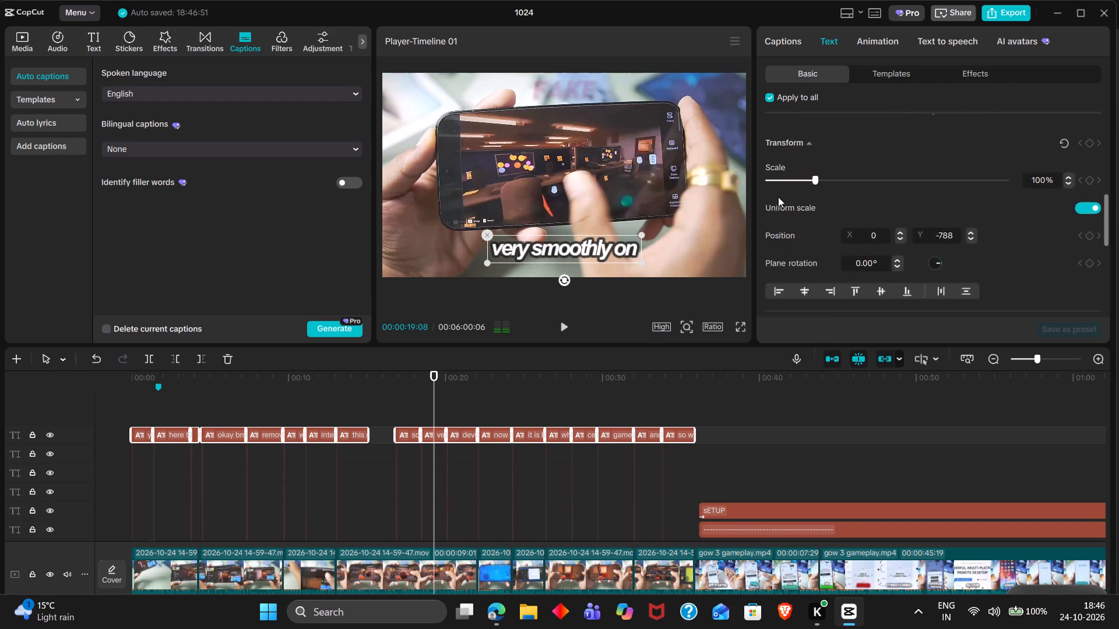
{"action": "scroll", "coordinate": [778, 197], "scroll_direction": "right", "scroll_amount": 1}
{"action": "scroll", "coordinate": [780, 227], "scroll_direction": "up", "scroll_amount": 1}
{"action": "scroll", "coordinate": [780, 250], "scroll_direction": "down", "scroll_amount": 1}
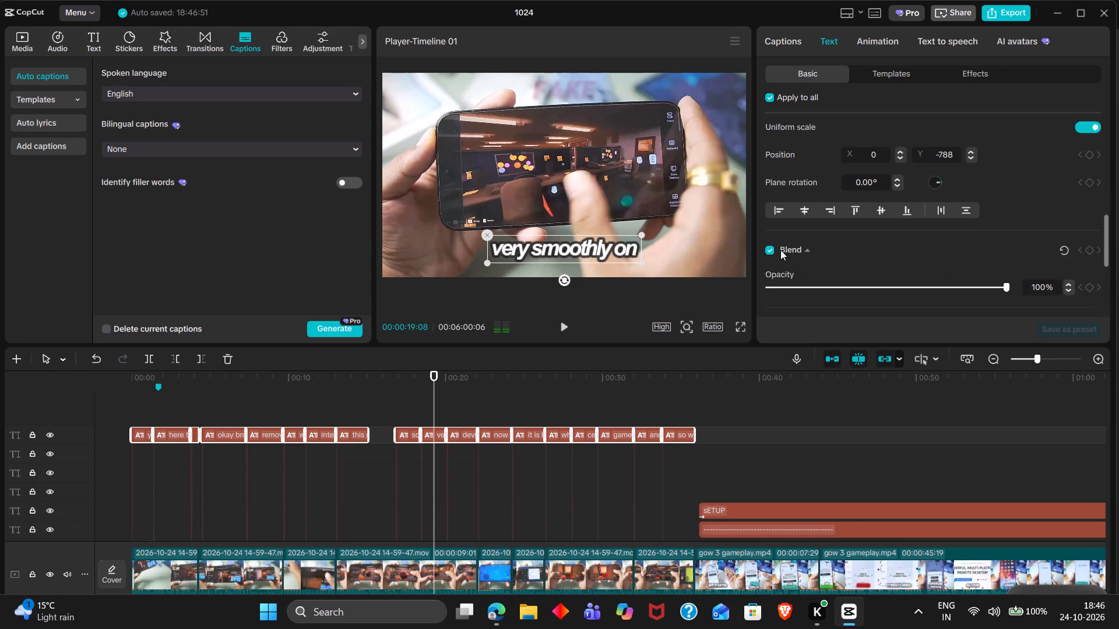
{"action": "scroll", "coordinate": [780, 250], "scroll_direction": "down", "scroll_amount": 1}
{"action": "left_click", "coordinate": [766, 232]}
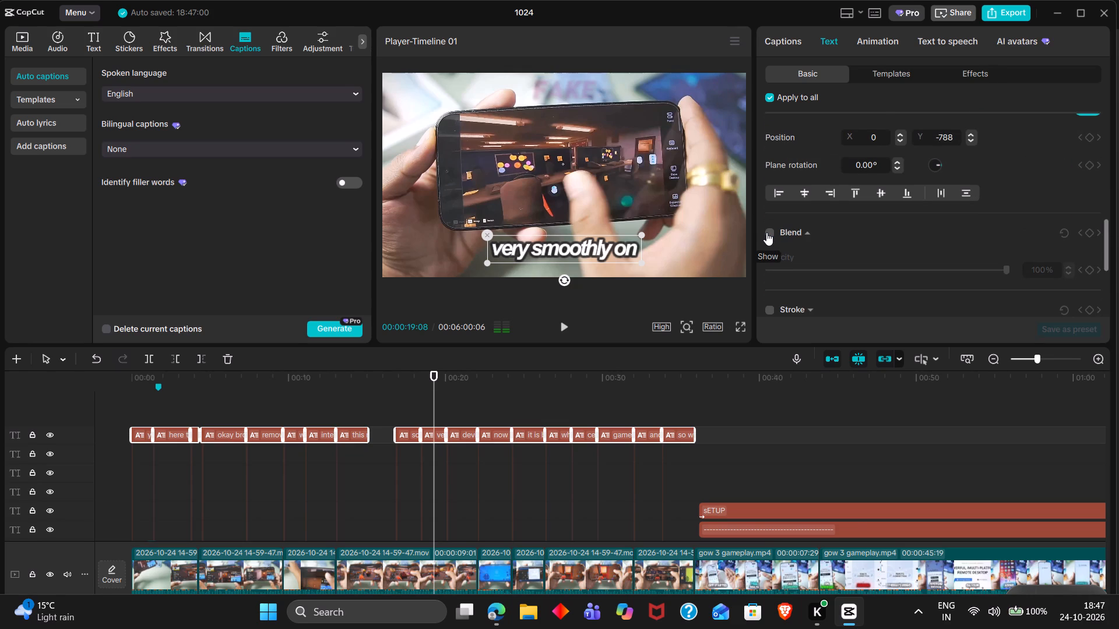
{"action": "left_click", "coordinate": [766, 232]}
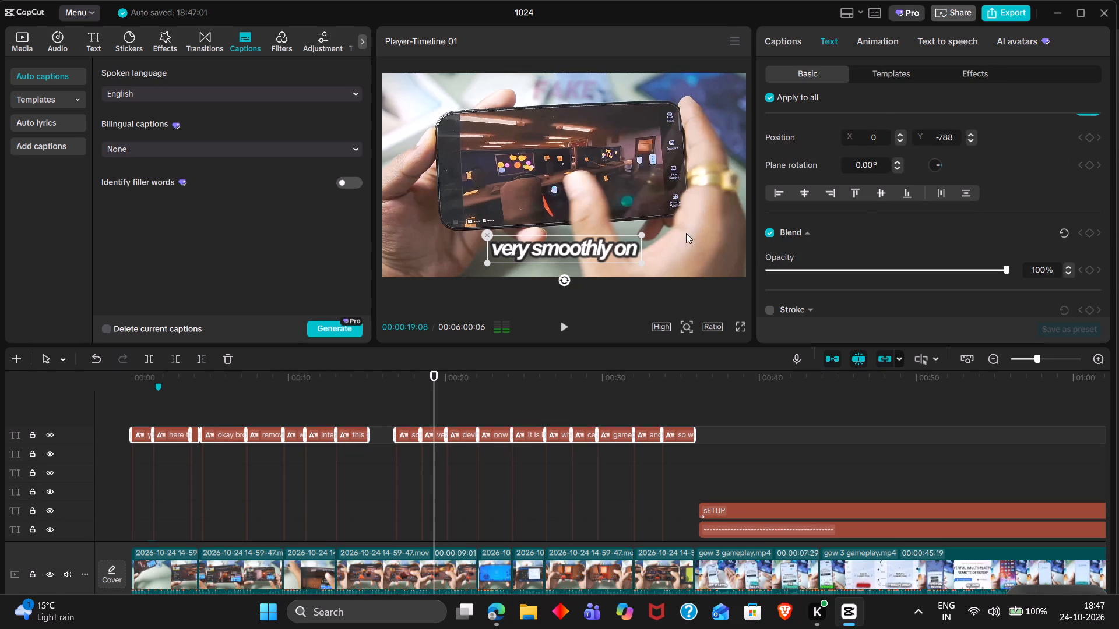
Scale all the intro captions down to about 71% and move them to the bottom centre of the frame, around Y -975.
{"action": "left_click_drag", "start_coordinate": [643, 262], "coordinate": [618, 246]}
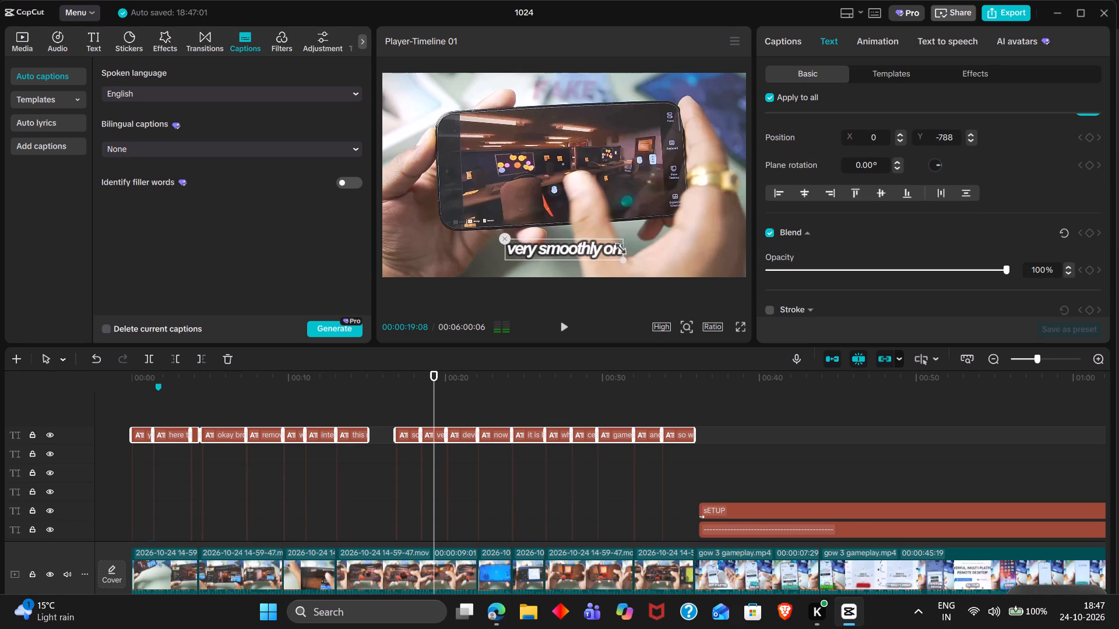
{"action": "left_click_drag", "start_coordinate": [618, 246], "coordinate": [609, 245]}
{"action": "left_click_drag", "start_coordinate": [585, 250], "coordinate": [579, 266]}
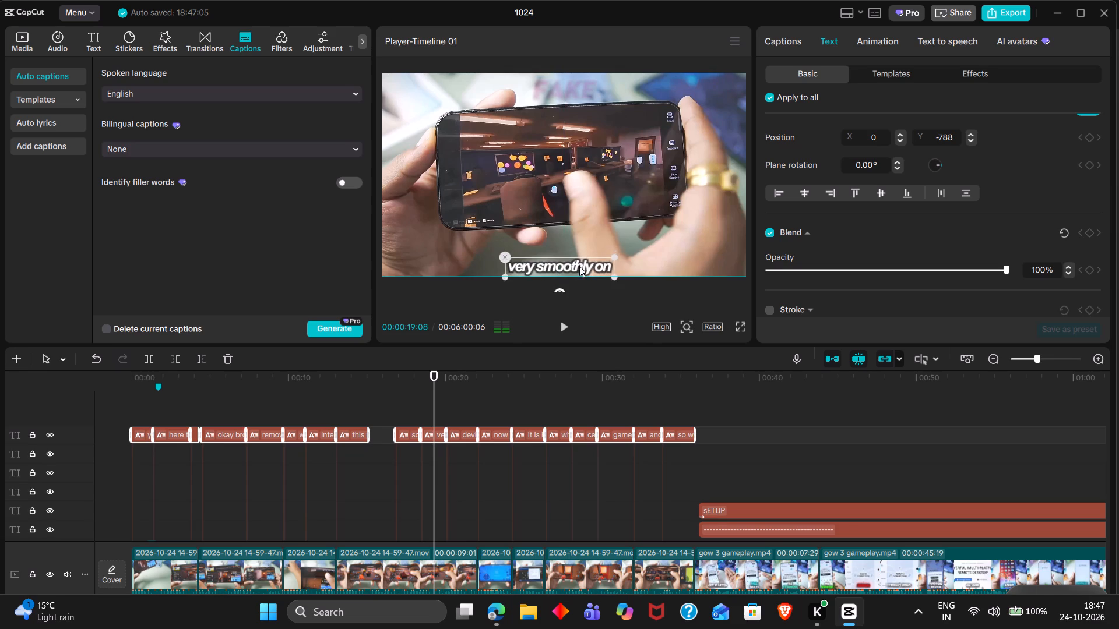
{"action": "left_click_drag", "start_coordinate": [579, 266], "coordinate": [585, 264]}
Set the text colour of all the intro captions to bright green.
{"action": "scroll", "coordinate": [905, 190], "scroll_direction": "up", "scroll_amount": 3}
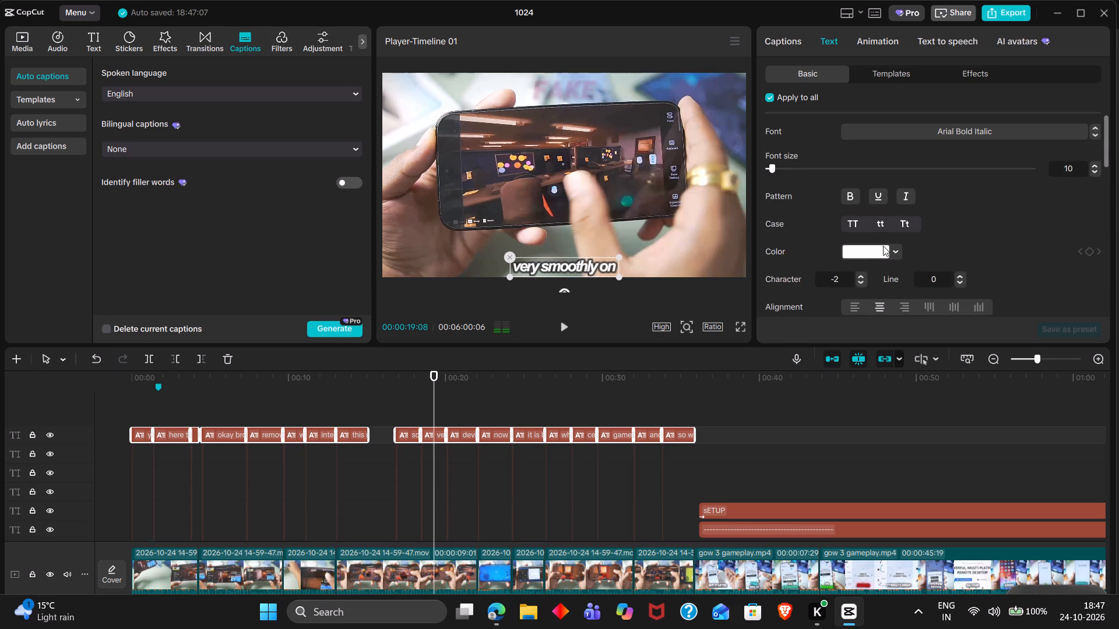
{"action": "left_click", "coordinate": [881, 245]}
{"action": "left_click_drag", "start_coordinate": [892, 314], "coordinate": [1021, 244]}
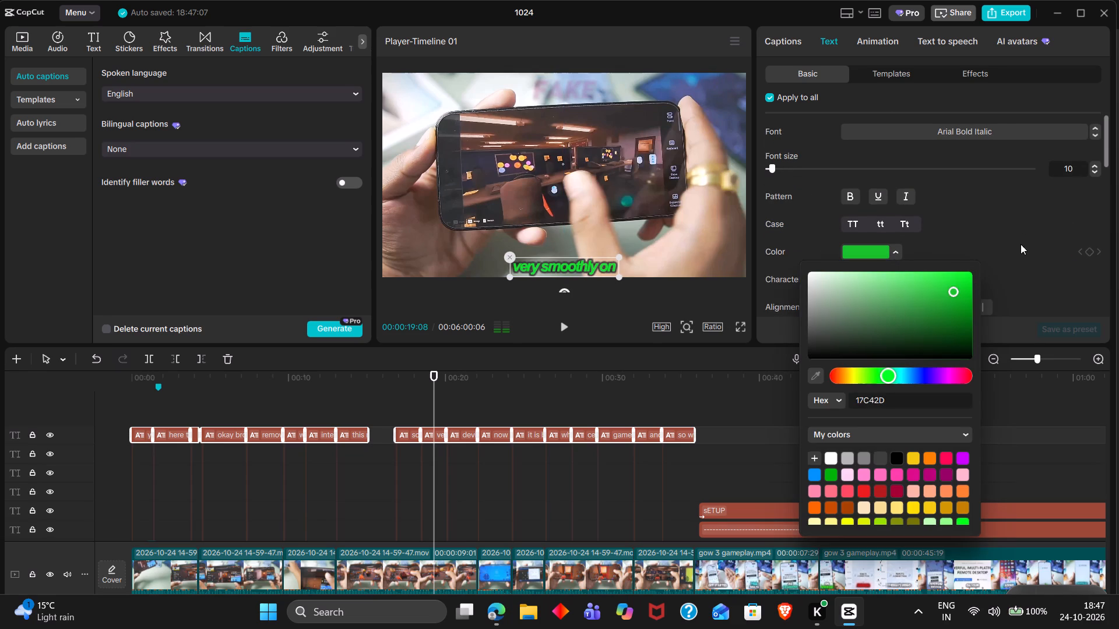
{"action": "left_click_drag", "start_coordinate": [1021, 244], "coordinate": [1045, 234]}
Preview the restyled captions by playing the intro from the start and viewing a frame in full screen.
{"action": "left_click", "coordinate": [244, 391]}
{"action": "left_click_drag", "start_coordinate": [244, 391], "coordinate": [232, 390]}
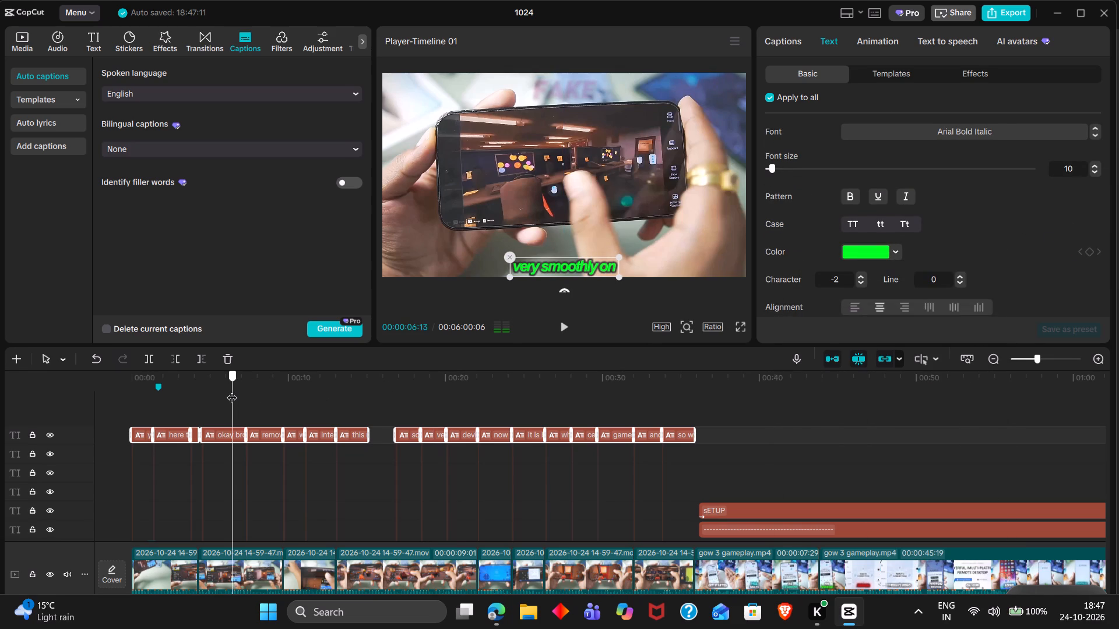
{"action": "left_click_drag", "start_coordinate": [232, 390], "coordinate": [228, 390]}
{"action": "left_click_drag", "start_coordinate": [228, 390], "coordinate": [38, 377]}
{"action": "key", "text": "space"}
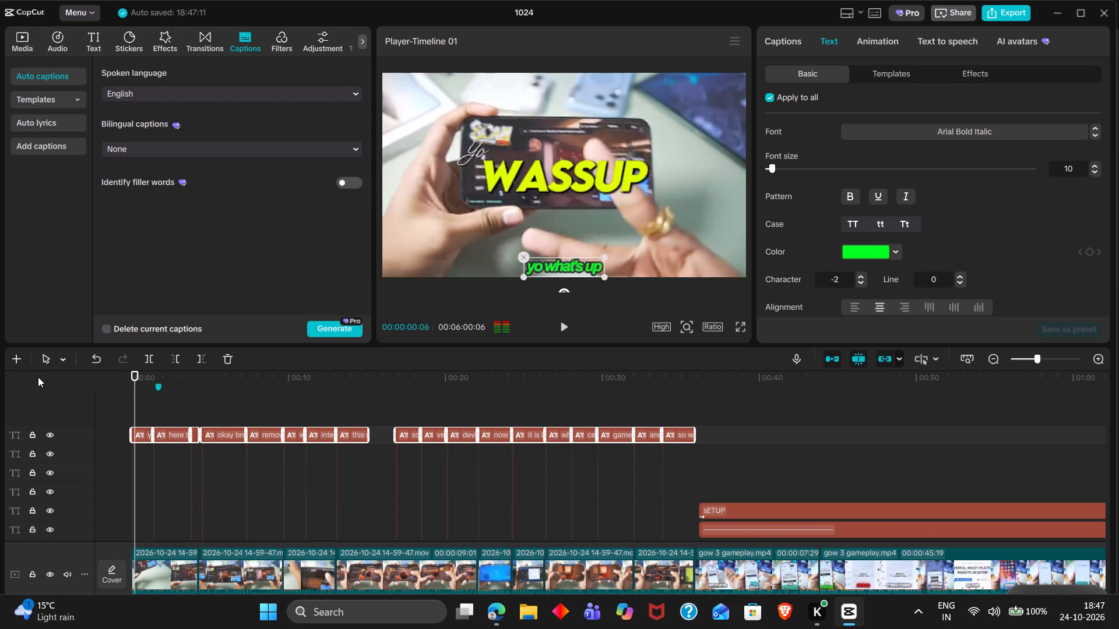
{"action": "key", "text": "space"}
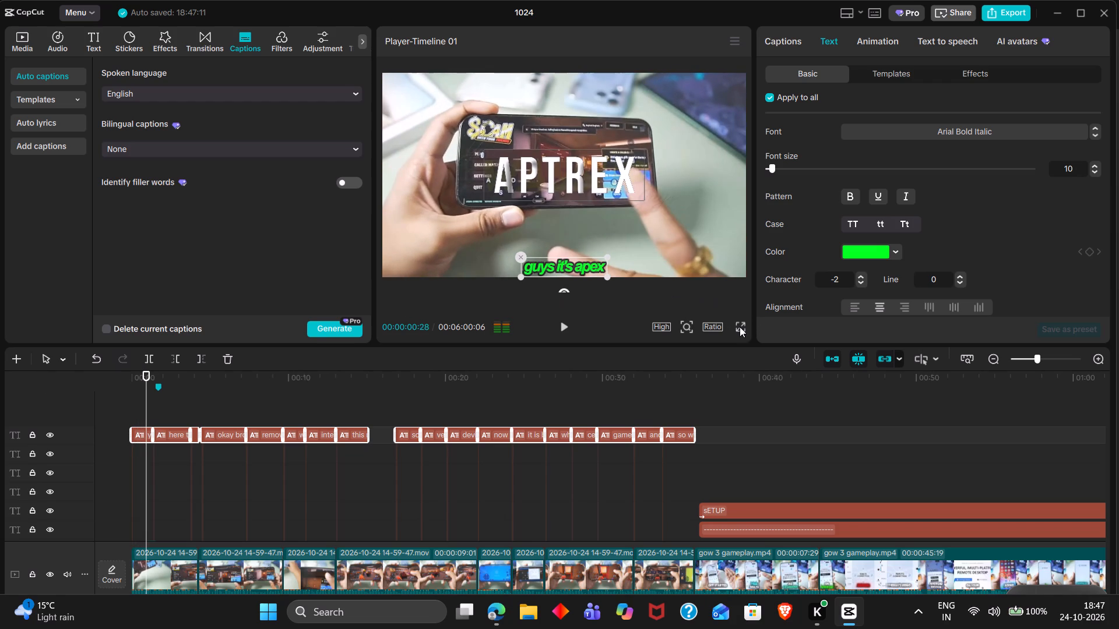
{"action": "left_click", "coordinate": [740, 327]}
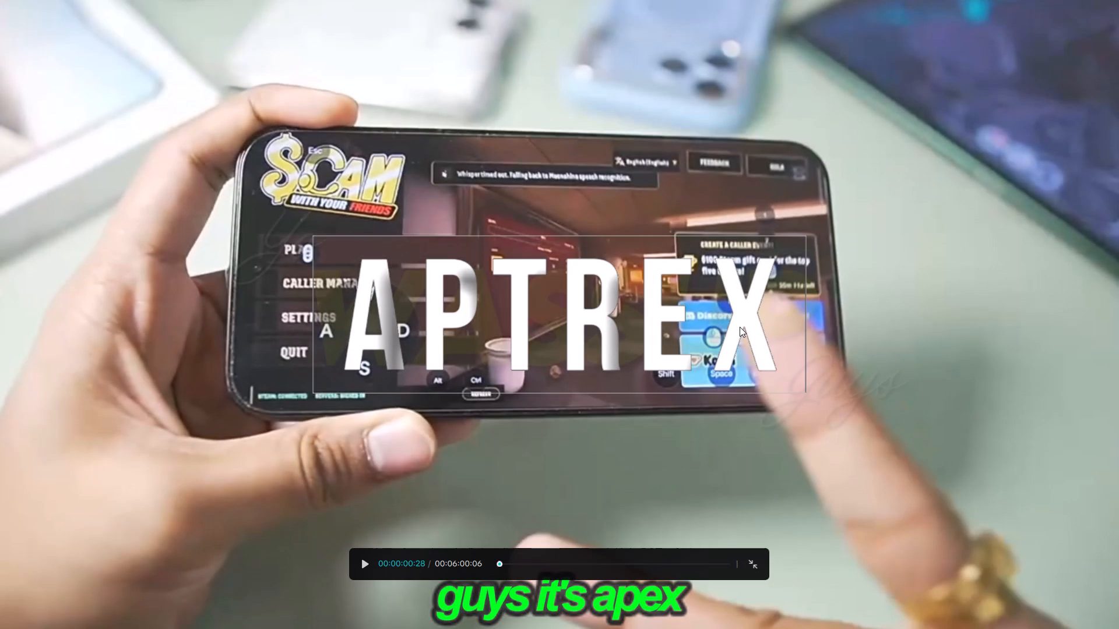
{"action": "key", "text": "Escape"}
Browse the Basic, Glow and favourite text templates for another style for the intro captions.
{"action": "scroll", "coordinate": [881, 241], "scroll_direction": "down", "scroll_amount": 1}
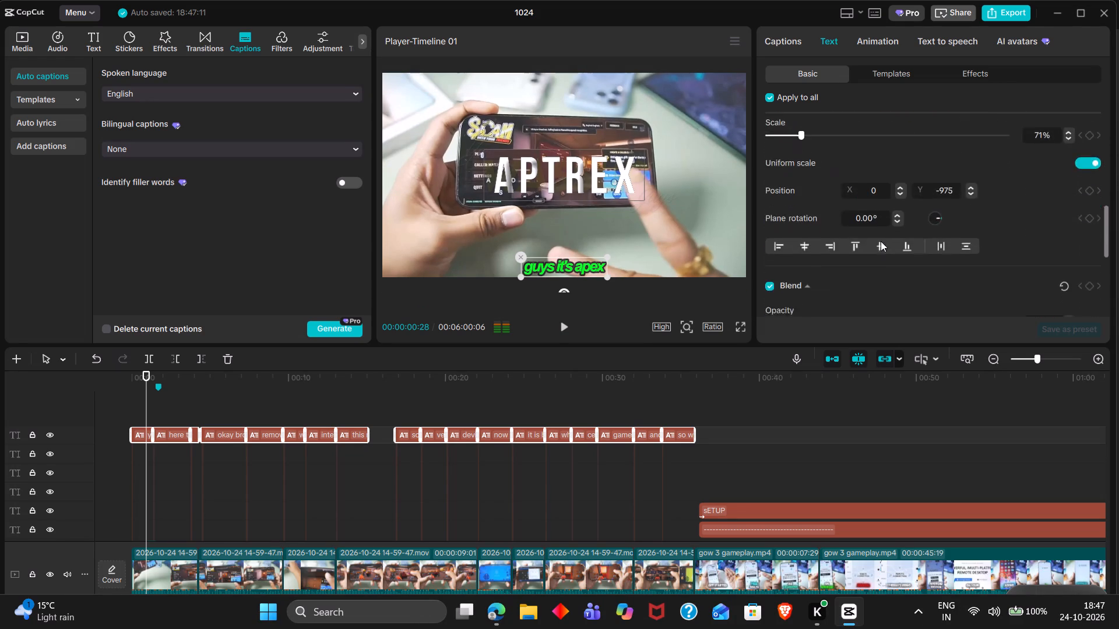
{"action": "scroll", "coordinate": [881, 241], "scroll_direction": "down", "scroll_amount": 1}
{"action": "scroll", "coordinate": [881, 241], "scroll_direction": "up", "scroll_amount": 3}
{"action": "left_click", "coordinate": [872, 80]}
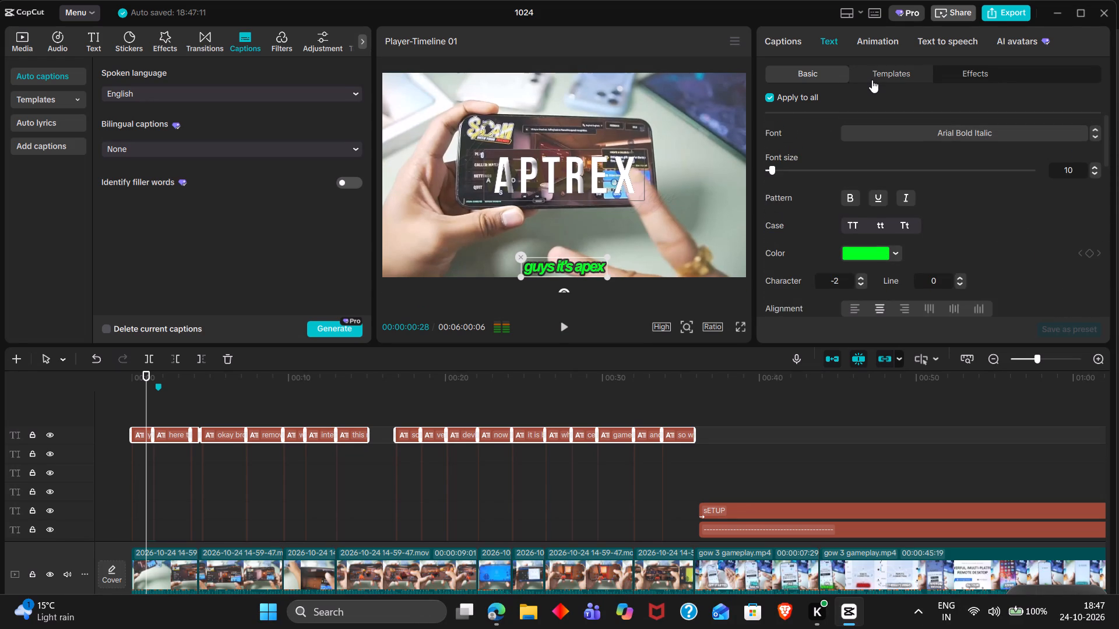
{"action": "scroll", "coordinate": [903, 190], "scroll_direction": "down", "scroll_amount": 1}
{"action": "scroll", "coordinate": [883, 262], "scroll_direction": "down", "scroll_amount": 1}
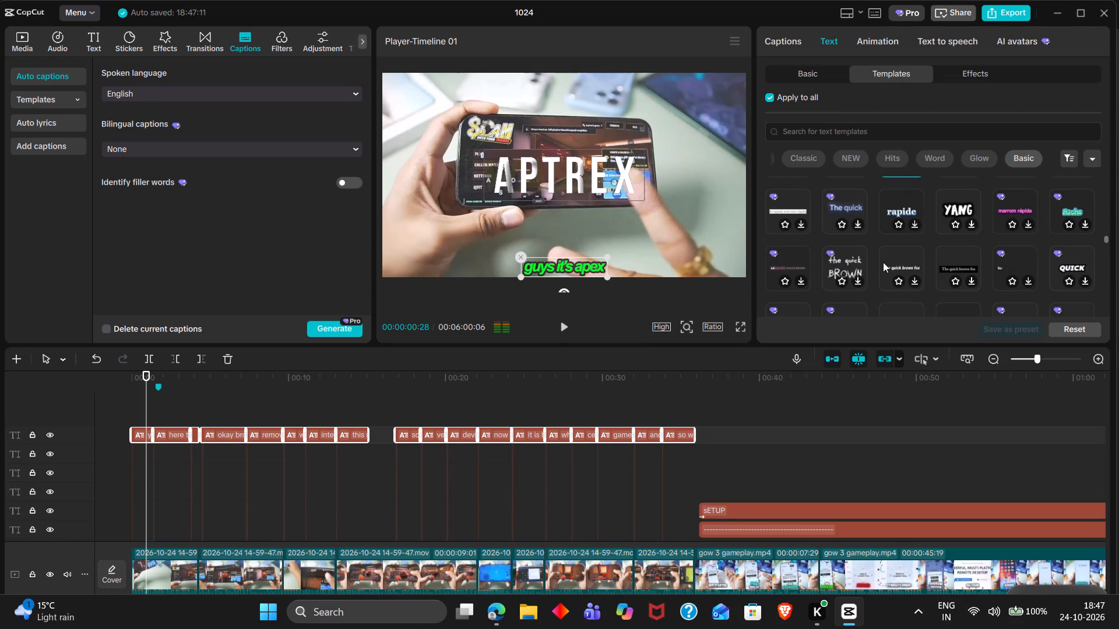
{"action": "scroll", "coordinate": [883, 262], "scroll_direction": "down", "scroll_amount": 1}
{"action": "scroll", "coordinate": [883, 262], "scroll_direction": "up", "scroll_amount": 1}
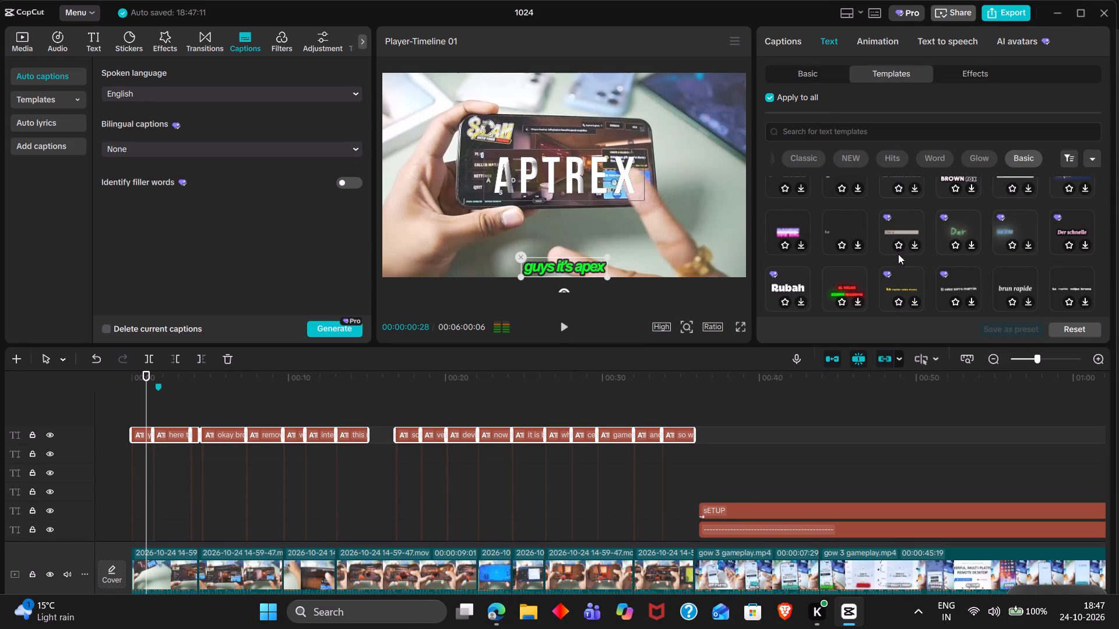
{"action": "scroll", "coordinate": [917, 244], "scroll_direction": "up", "scroll_amount": 1}
{"action": "scroll", "coordinate": [860, 243], "scroll_direction": "up", "scroll_amount": 1}
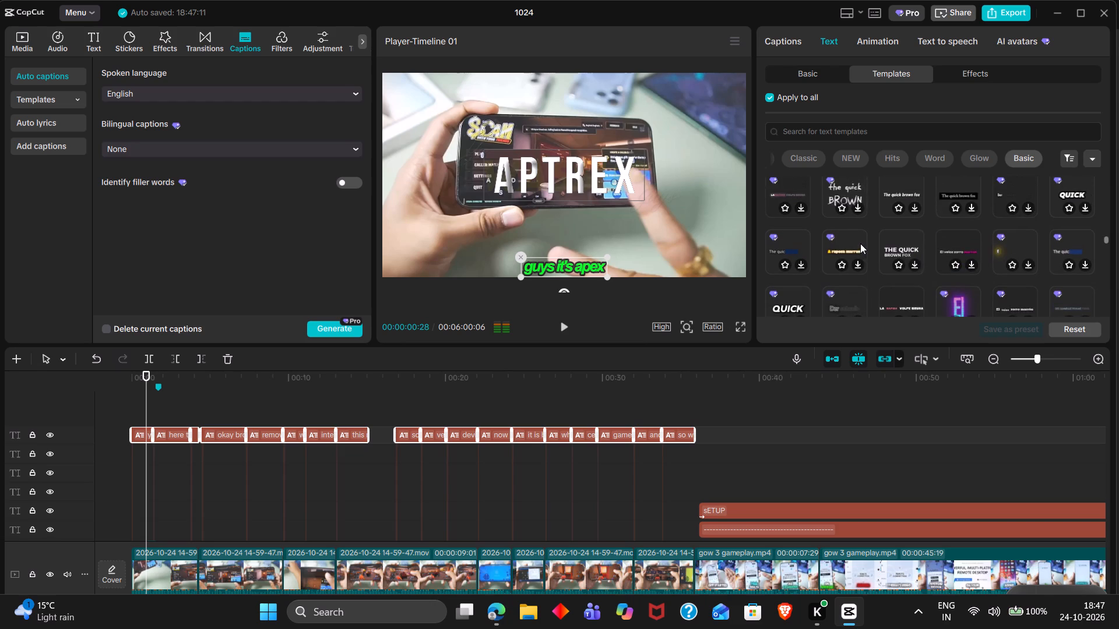
{"action": "scroll", "coordinate": [860, 243], "scroll_direction": "up", "scroll_amount": 1}
{"action": "scroll", "coordinate": [860, 243], "scroll_direction": "right", "scroll_amount": 1}
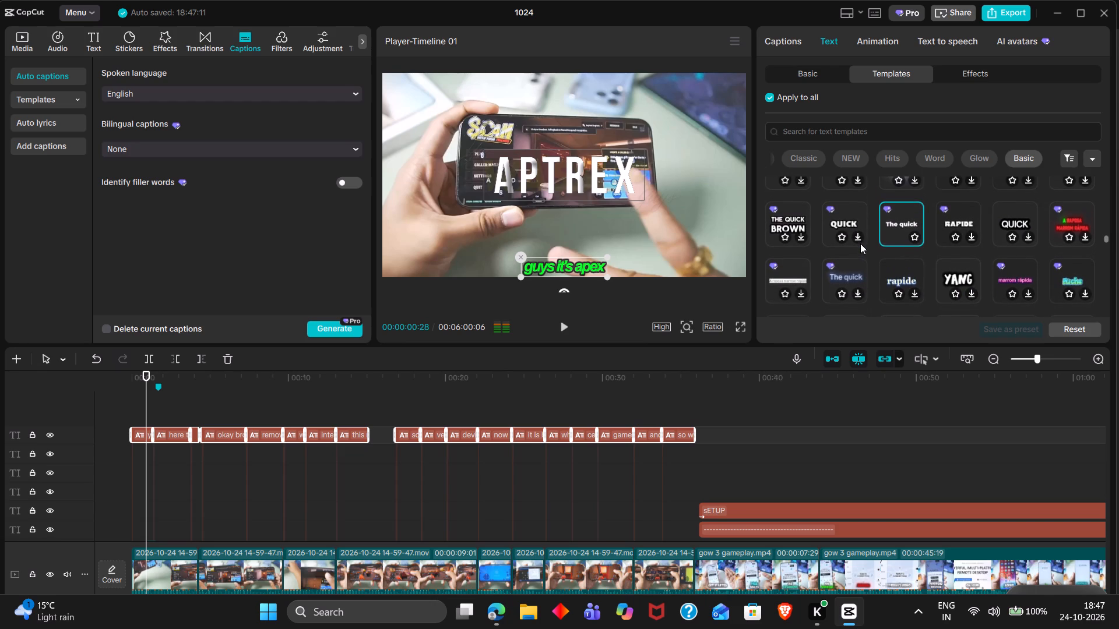
{"action": "scroll", "coordinate": [860, 243], "scroll_direction": "right", "scroll_amount": 1}
{"action": "scroll", "coordinate": [839, 270], "scroll_direction": "down", "scroll_amount": 1}
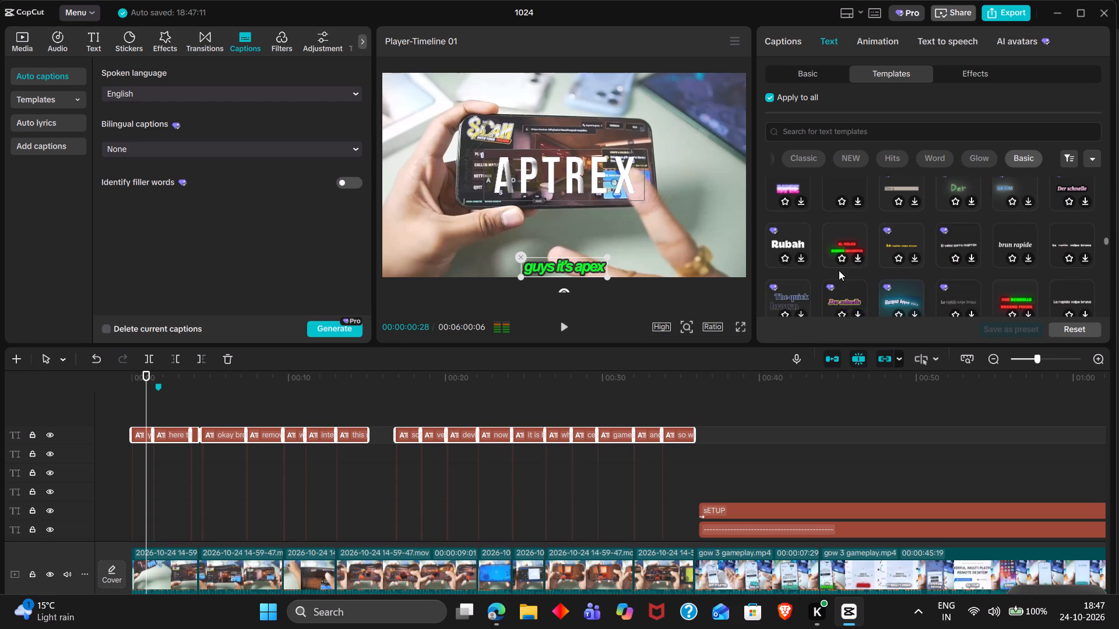
{"action": "scroll", "coordinate": [839, 270], "scroll_direction": "down", "scroll_amount": 1}
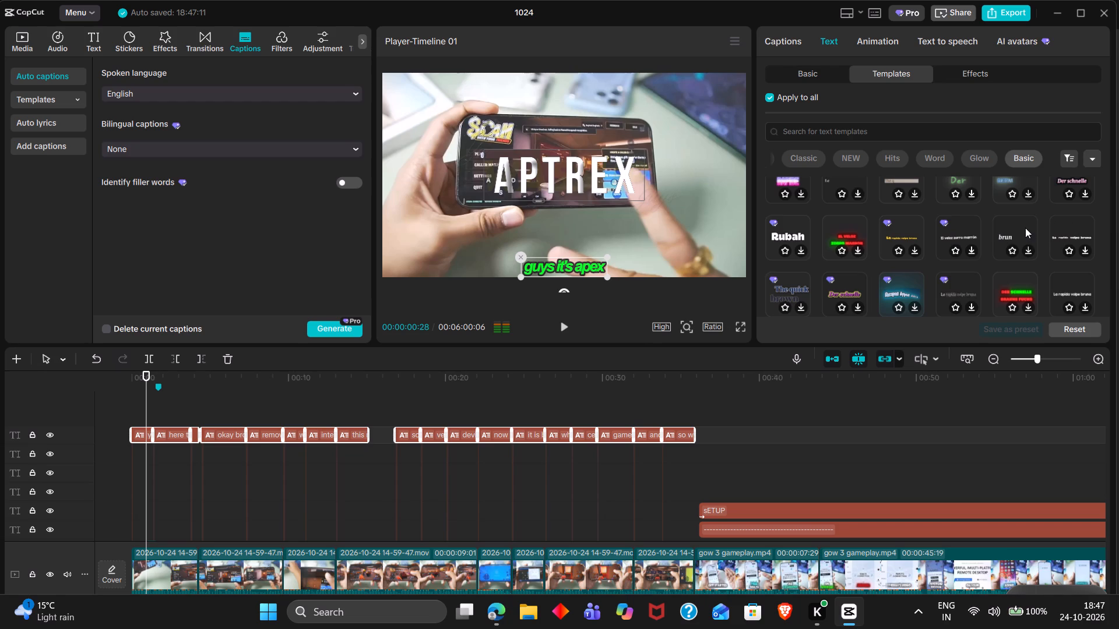
{"action": "scroll", "coordinate": [994, 239], "scroll_direction": "down", "scroll_amount": 2}
{"action": "scroll", "coordinate": [1072, 249], "scroll_direction": "down", "scroll_amount": 1}
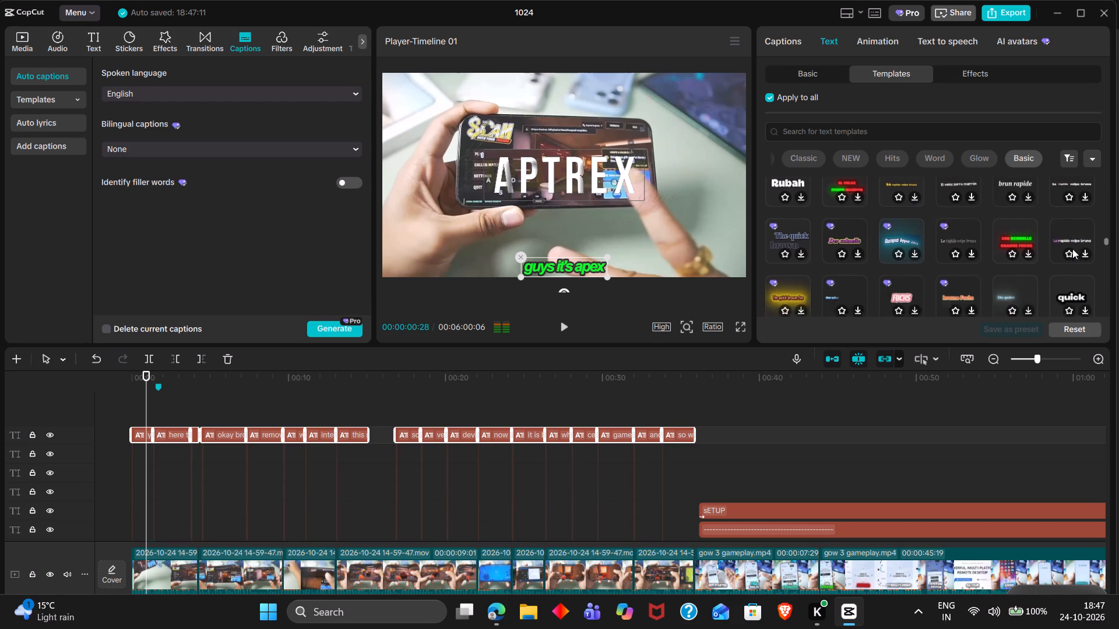
{"action": "scroll", "coordinate": [1072, 249], "scroll_direction": "down", "scroll_amount": 1}
{"action": "scroll", "coordinate": [988, 240], "scroll_direction": "up", "scroll_amount": 20}
{"action": "scroll", "coordinate": [988, 240], "scroll_direction": "up", "scroll_amount": 18}
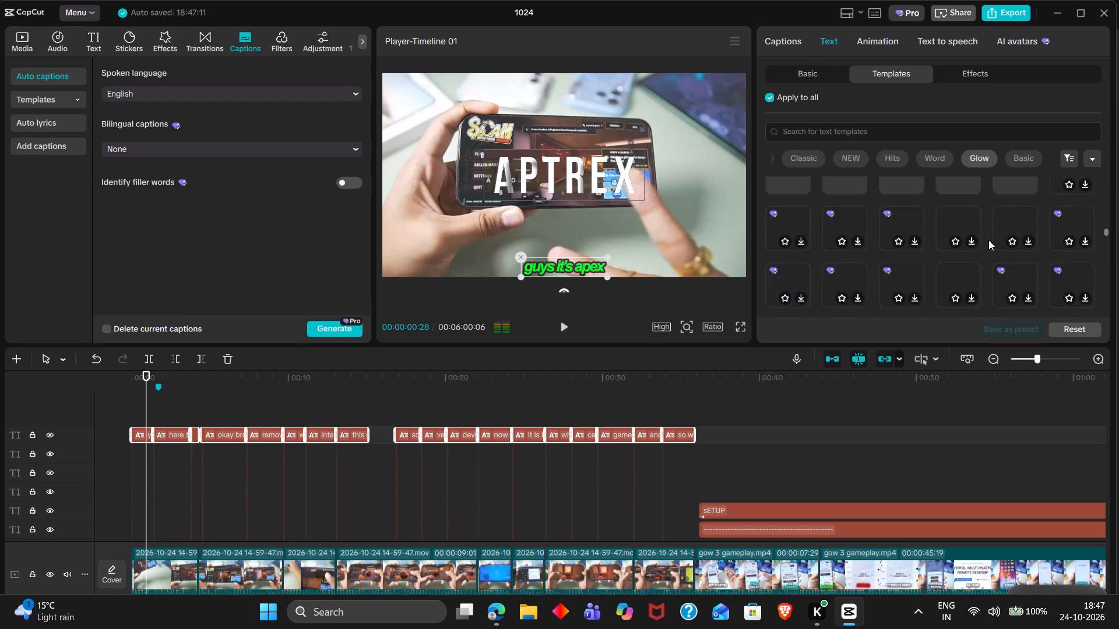
{"action": "scroll", "coordinate": [988, 240], "scroll_direction": "up", "scroll_amount": 20}
{"action": "scroll", "coordinate": [988, 240], "scroll_direction": "up", "scroll_amount": 20}
{"action": "scroll", "coordinate": [988, 240], "scroll_direction": "up", "scroll_amount": 20}
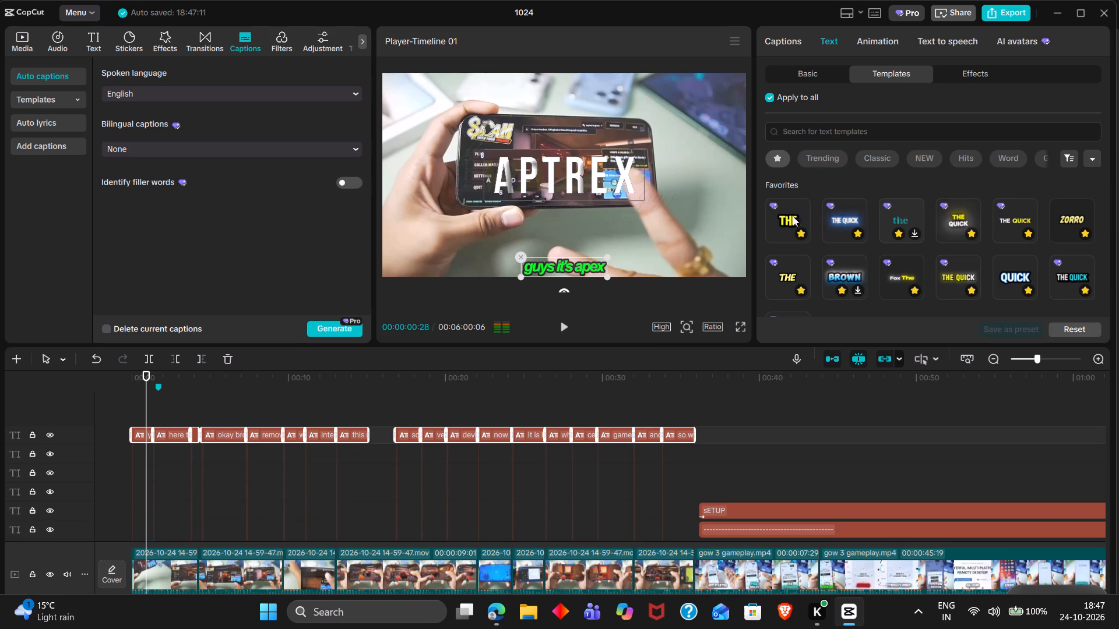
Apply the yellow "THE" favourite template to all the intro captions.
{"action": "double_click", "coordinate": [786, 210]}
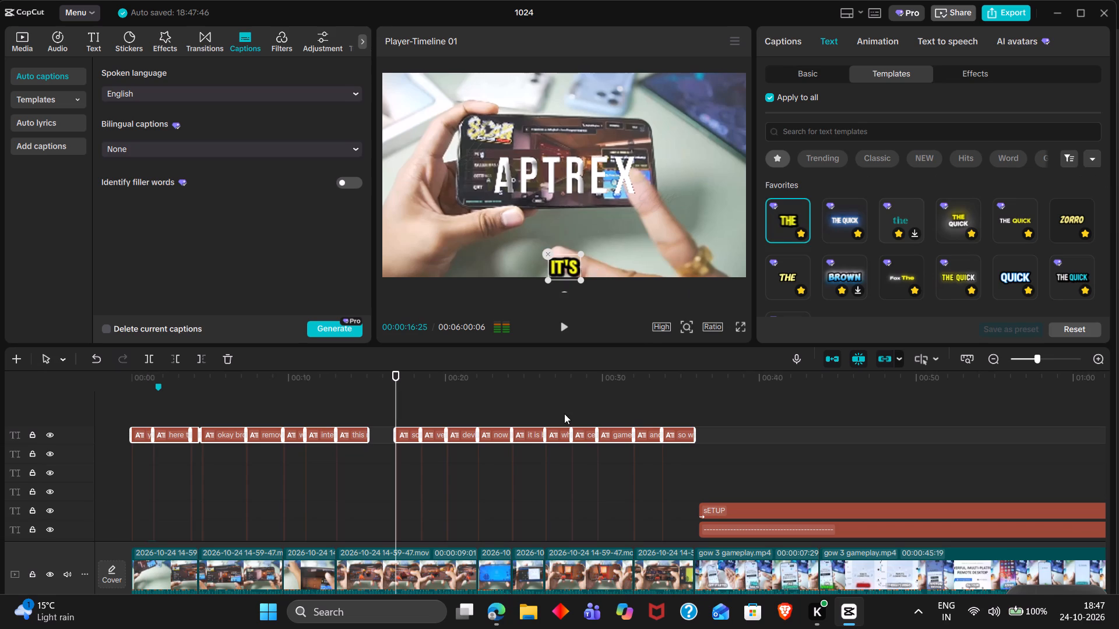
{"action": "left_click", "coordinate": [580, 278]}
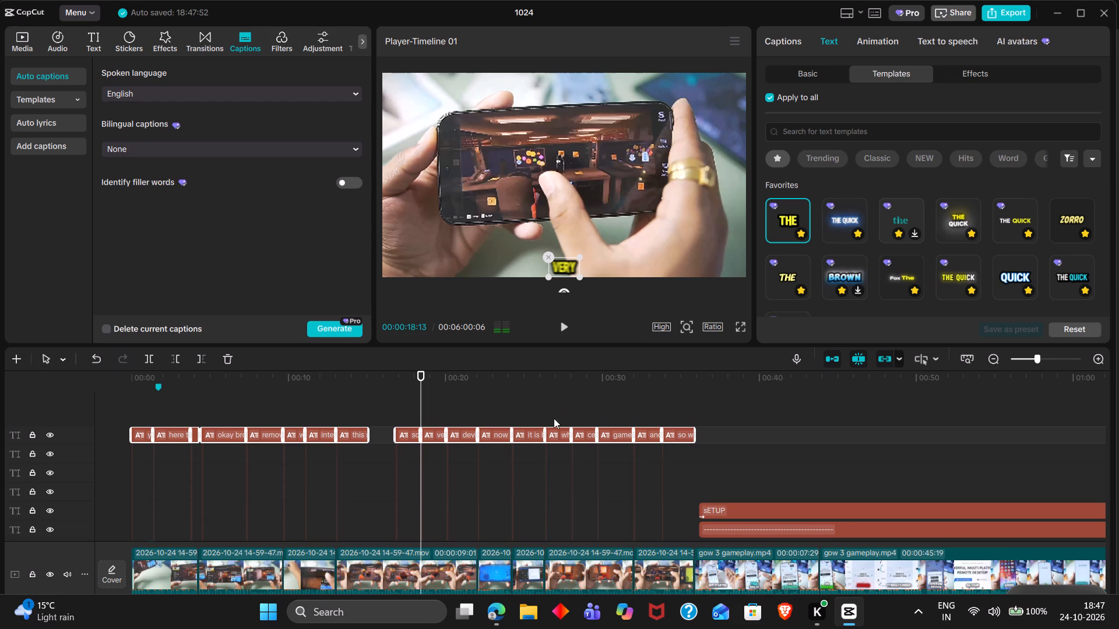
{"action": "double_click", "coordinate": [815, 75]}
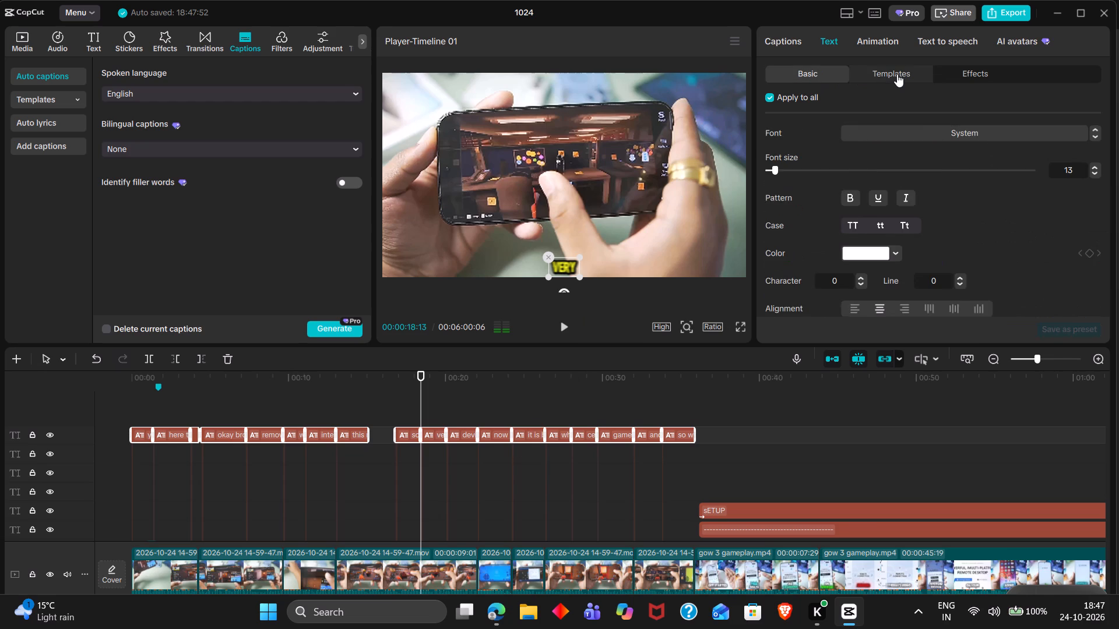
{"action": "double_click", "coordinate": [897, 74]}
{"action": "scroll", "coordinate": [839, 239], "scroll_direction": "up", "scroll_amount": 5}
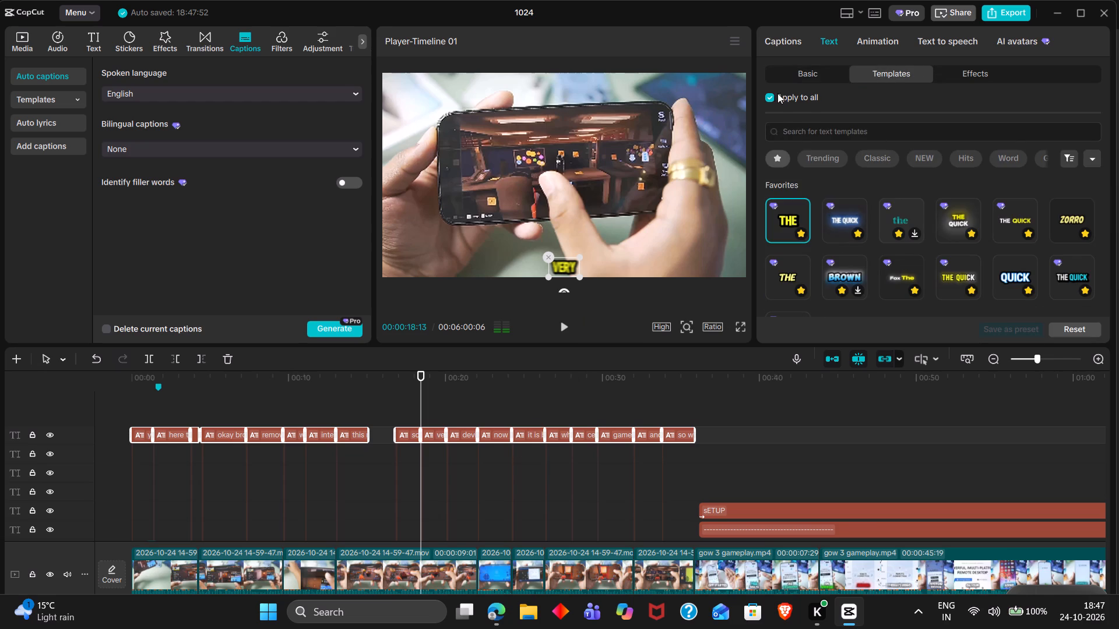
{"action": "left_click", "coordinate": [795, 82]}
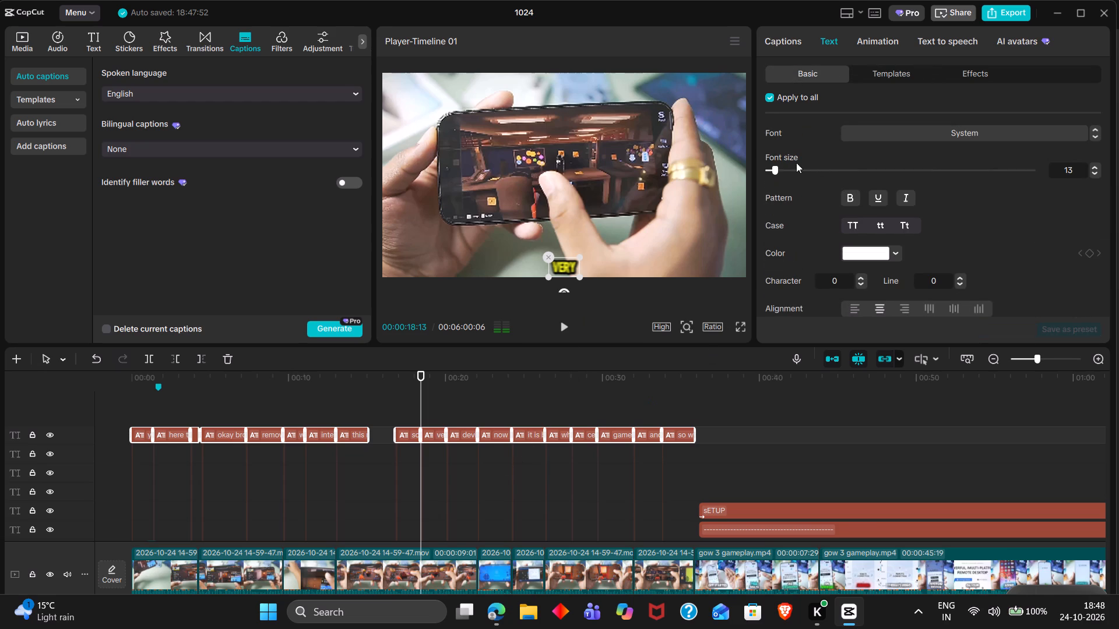
Remove the text template from all the intro captions by choosing the empty option in the Trending category.
{"action": "left_click", "coordinate": [879, 75]}
{"action": "scroll", "coordinate": [866, 223], "scroll_direction": "up", "scroll_amount": 2}
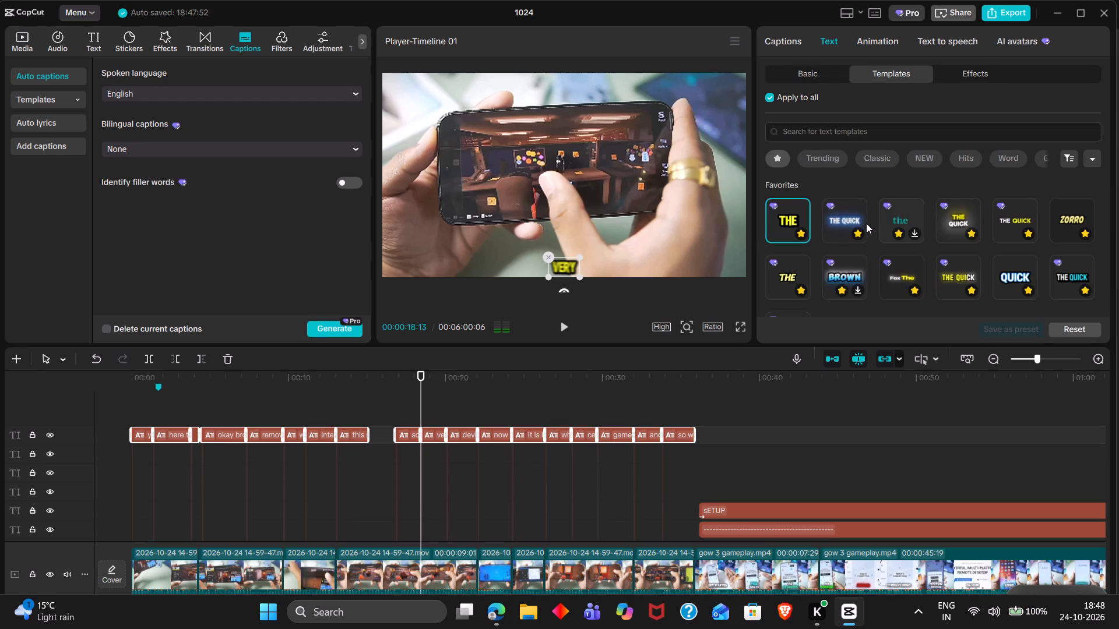
{"action": "scroll", "coordinate": [866, 223], "scroll_direction": "down", "scroll_amount": 1}
{"action": "double_click", "coordinate": [777, 236]}
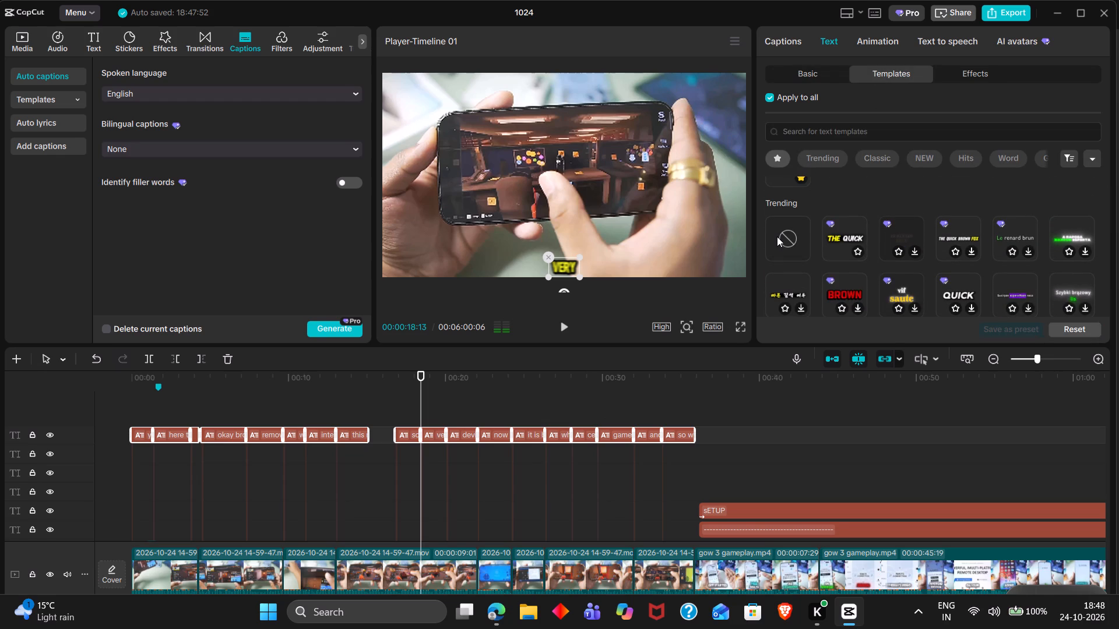
Apply the favourite Bounce In entrance animation to all the intro captions.
{"action": "double_click", "coordinate": [815, 72]}
{"action": "left_click", "coordinate": [898, 33]}
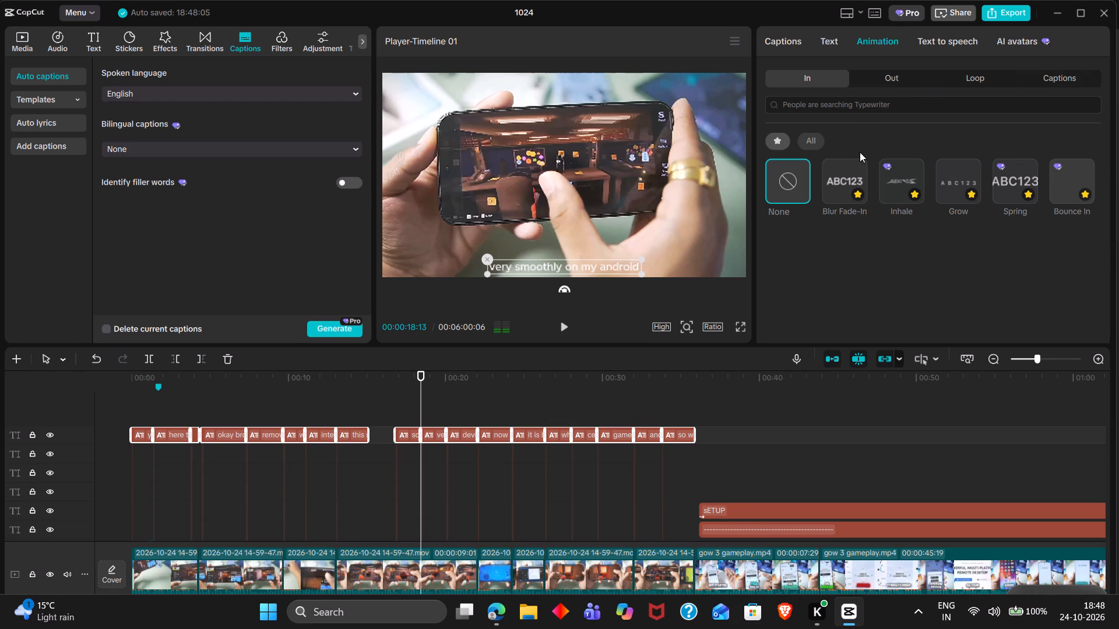
{"action": "double_click", "coordinate": [1067, 171]}
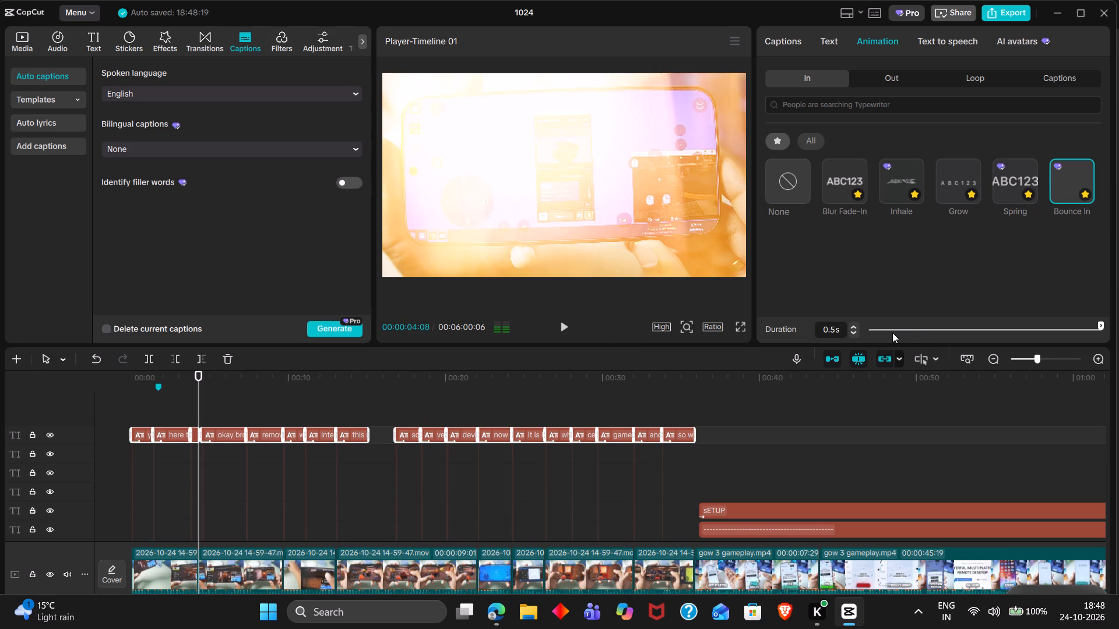
Set the Bounce In animation duration to 0.1 s for all the intro captions.
{"action": "left_click", "coordinate": [892, 333]}
Change the font of all the intro captions to Arial Bold Italic.
{"action": "scroll", "coordinate": [668, 482], "scroll_direction": "up", "scroll_amount": 5, "text": "ctrl"}
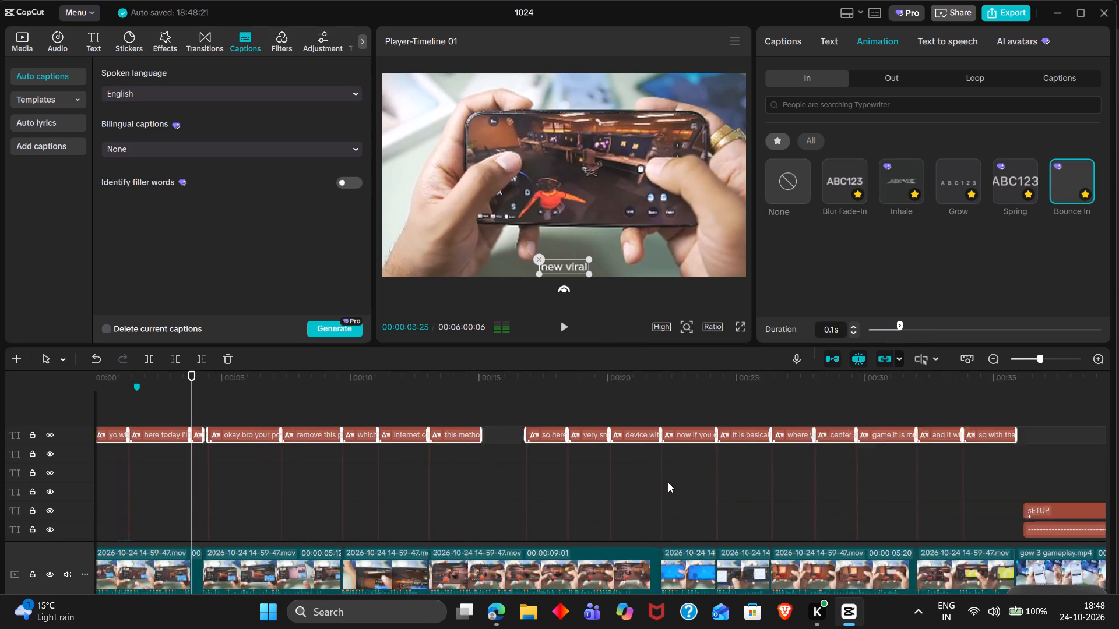
{"action": "scroll", "coordinate": [668, 482], "scroll_direction": "up", "scroll_amount": 6, "text": "ctrl"}
{"action": "scroll", "coordinate": [668, 482], "scroll_direction": "up", "scroll_amount": 2}
{"action": "scroll", "coordinate": [668, 482], "scroll_direction": "right", "scroll_amount": 6}
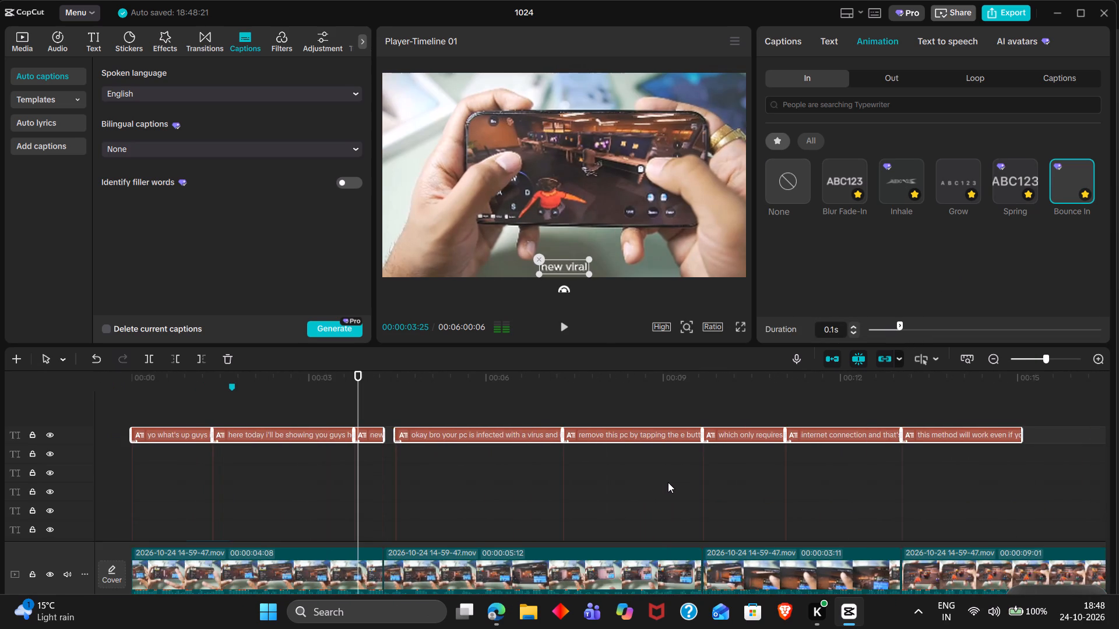
{"action": "left_click", "coordinate": [841, 47]}
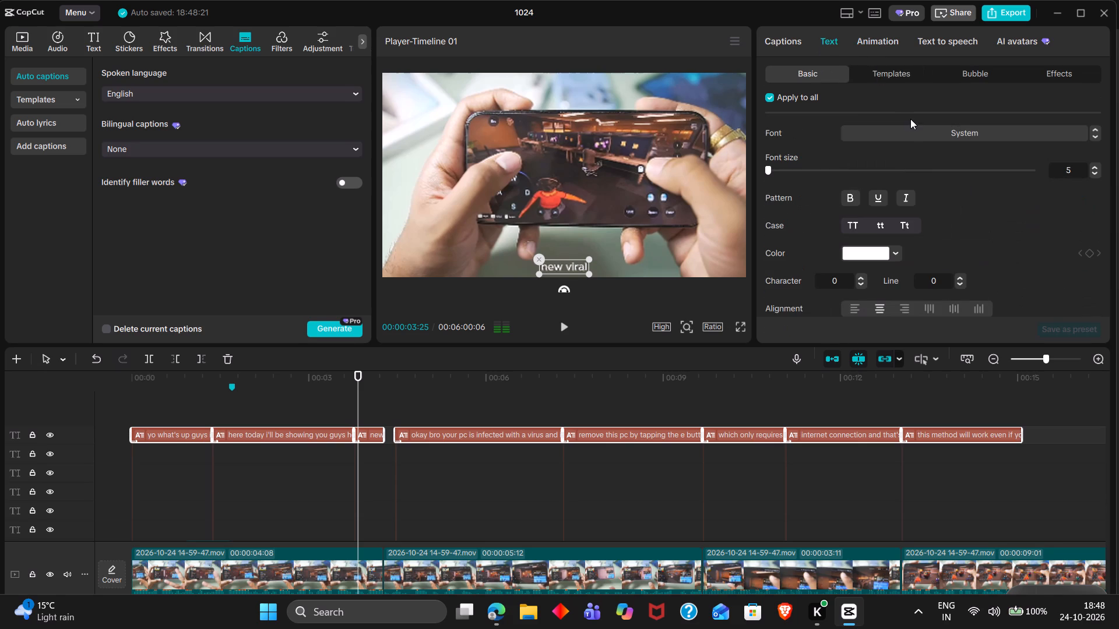
{"action": "left_click", "coordinate": [914, 136]}
{"action": "scroll", "coordinate": [916, 262], "scroll_direction": "up", "scroll_amount": 20}
{"action": "scroll", "coordinate": [916, 262], "scroll_direction": "up", "scroll_amount": 20}
{"action": "scroll", "coordinate": [916, 262], "scroll_direction": "up", "scroll_amount": 20}
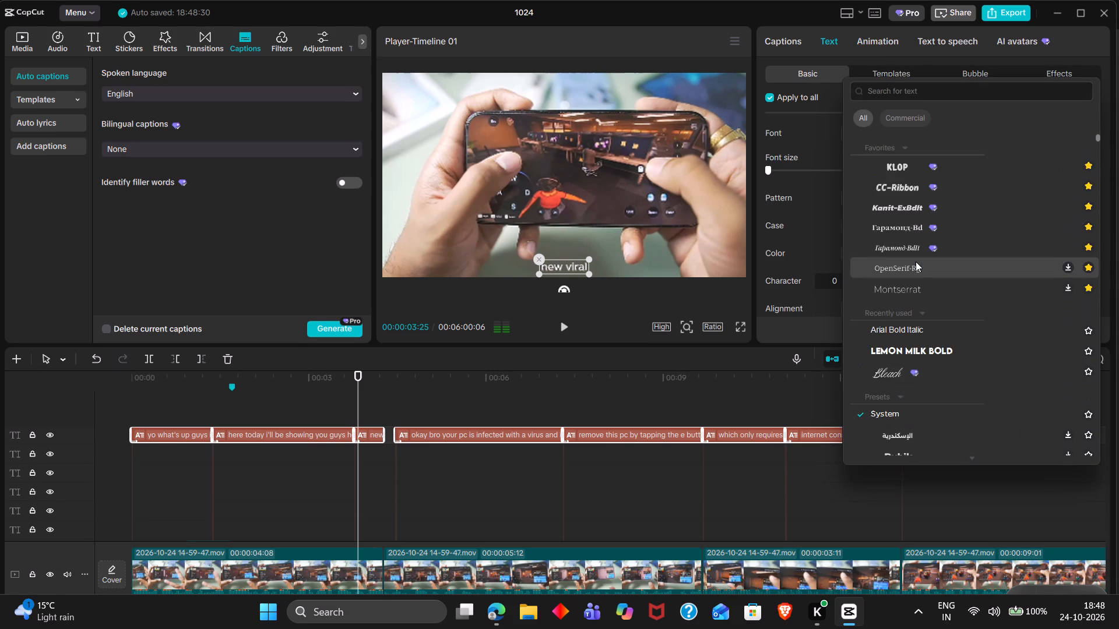
{"action": "scroll", "coordinate": [916, 262], "scroll_direction": "up", "scroll_amount": 20}
{"action": "scroll", "coordinate": [916, 262], "scroll_direction": "up", "scroll_amount": 12}
{"action": "left_click", "coordinate": [905, 328]}
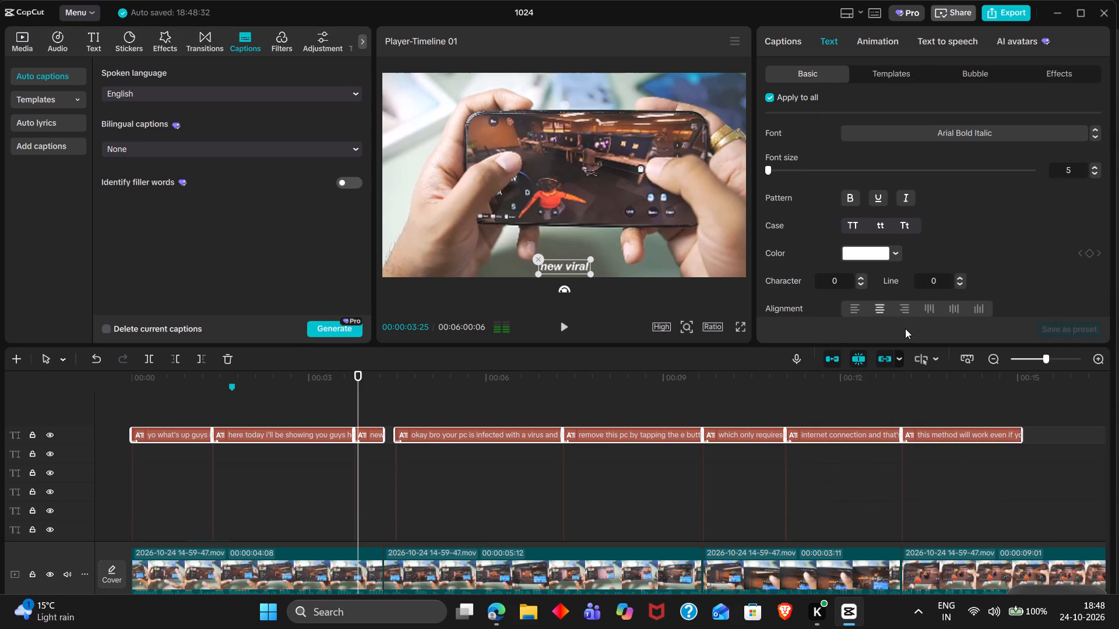
Set the intro captions' character spacing to -2 and enlarge the caption text slightly in the preview.
{"action": "left_click", "coordinate": [862, 287]}
{"action": "left_click", "coordinate": [862, 287]}
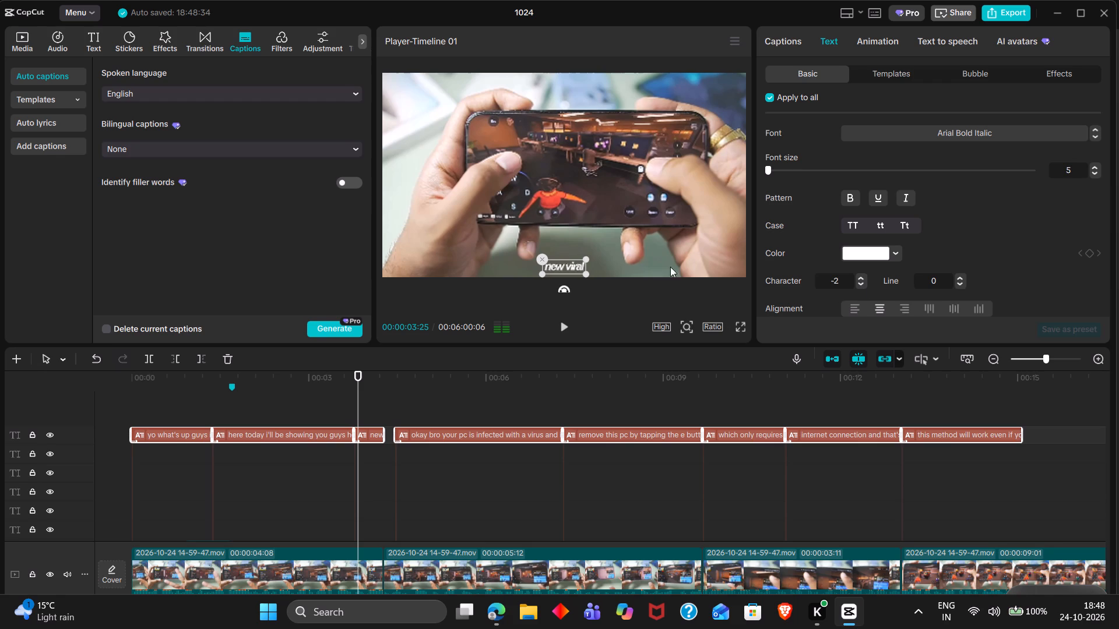
{"action": "left_click", "coordinate": [585, 257]}
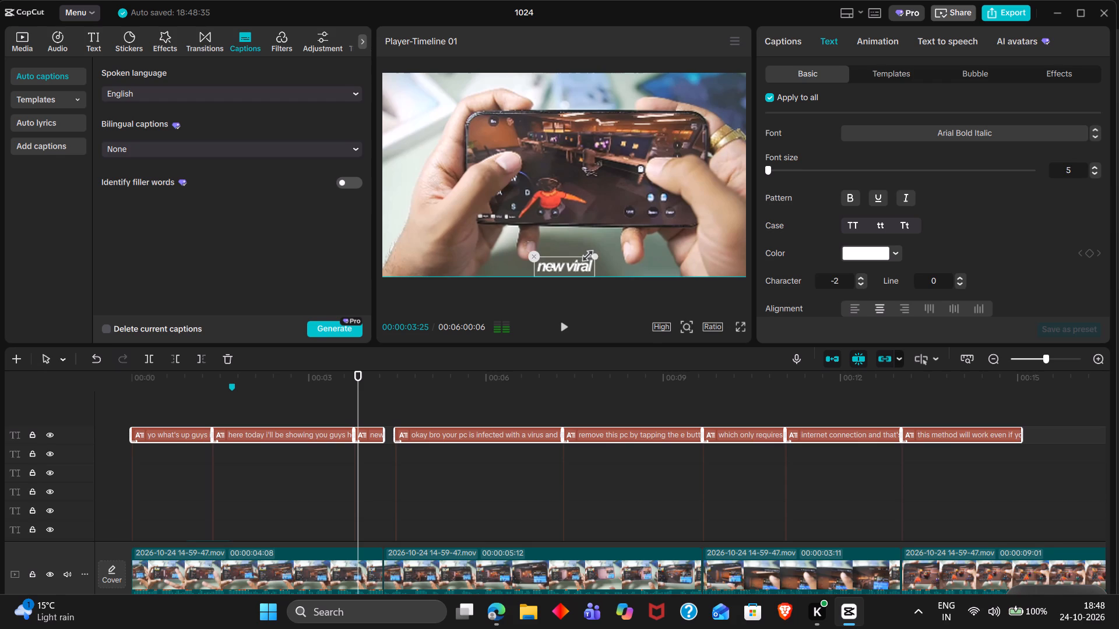
Recolour all the intro captions bright green and briefly play the result.
{"action": "left_click", "coordinate": [867, 218]}
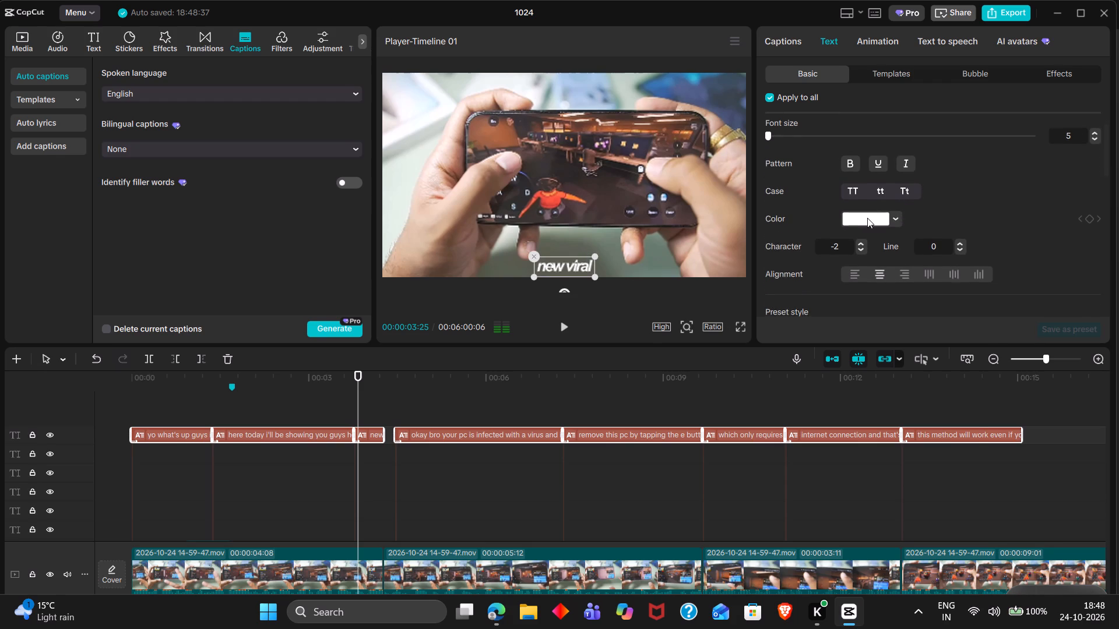
{"action": "left_click_drag", "start_coordinate": [841, 342], "coordinate": [873, 345]}
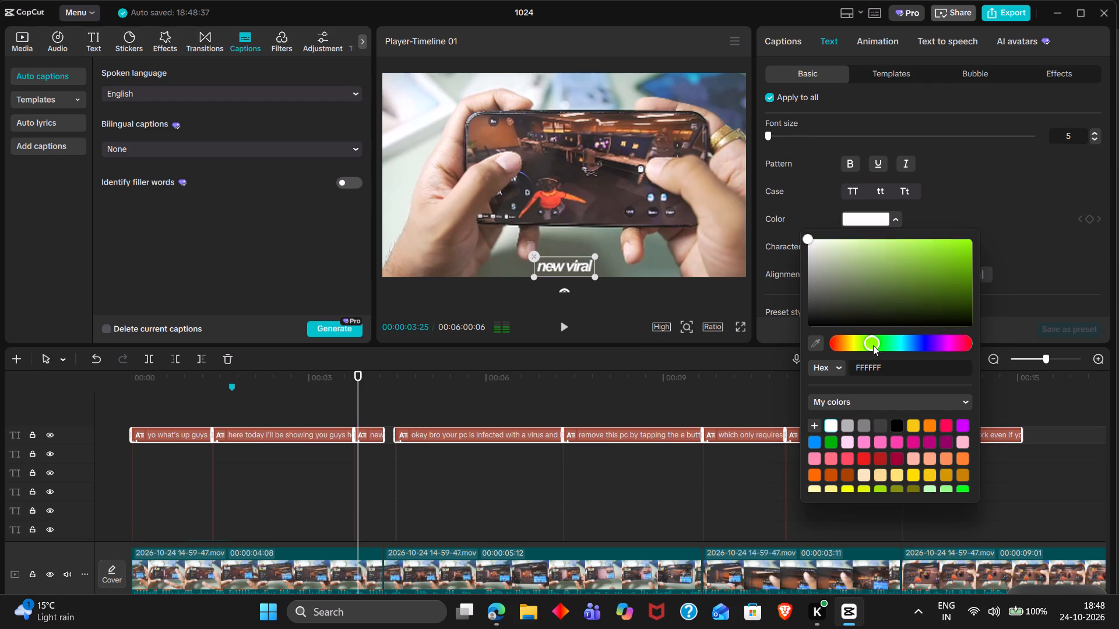
{"action": "left_click_drag", "start_coordinate": [873, 345], "coordinate": [881, 345]}
{"action": "left_click_drag", "start_coordinate": [938, 265], "coordinate": [1018, 170]}
{"action": "left_click", "coordinate": [1018, 170]}
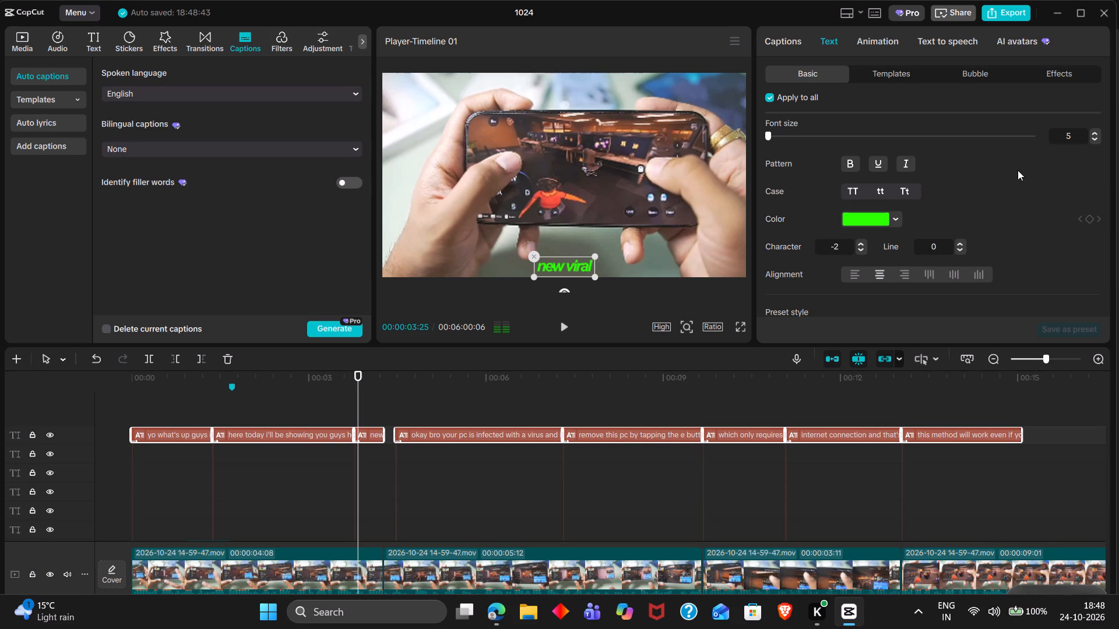
{"action": "key", "text": "space"}
{"action": "key", "text": "space"}
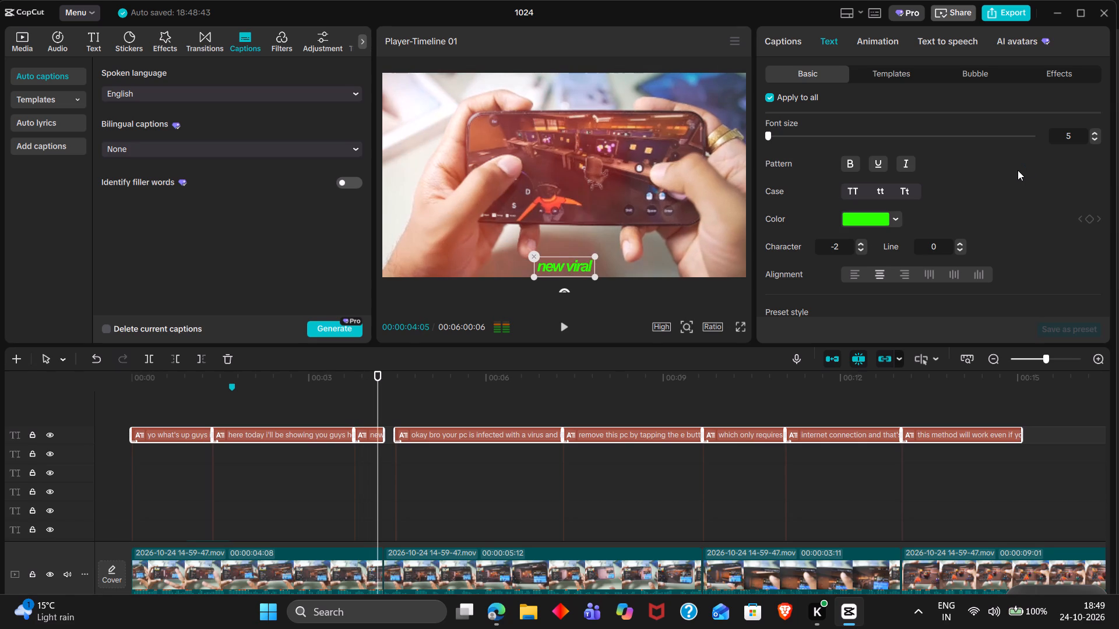
Add a black shadow to all the intro captions with 100% opacity, 2% blurriness and a distance of 2.
{"action": "scroll", "coordinate": [878, 156], "scroll_direction": "down", "scroll_amount": 15}
{"action": "scroll", "coordinate": [858, 314], "scroll_direction": "down", "scroll_amount": 2}
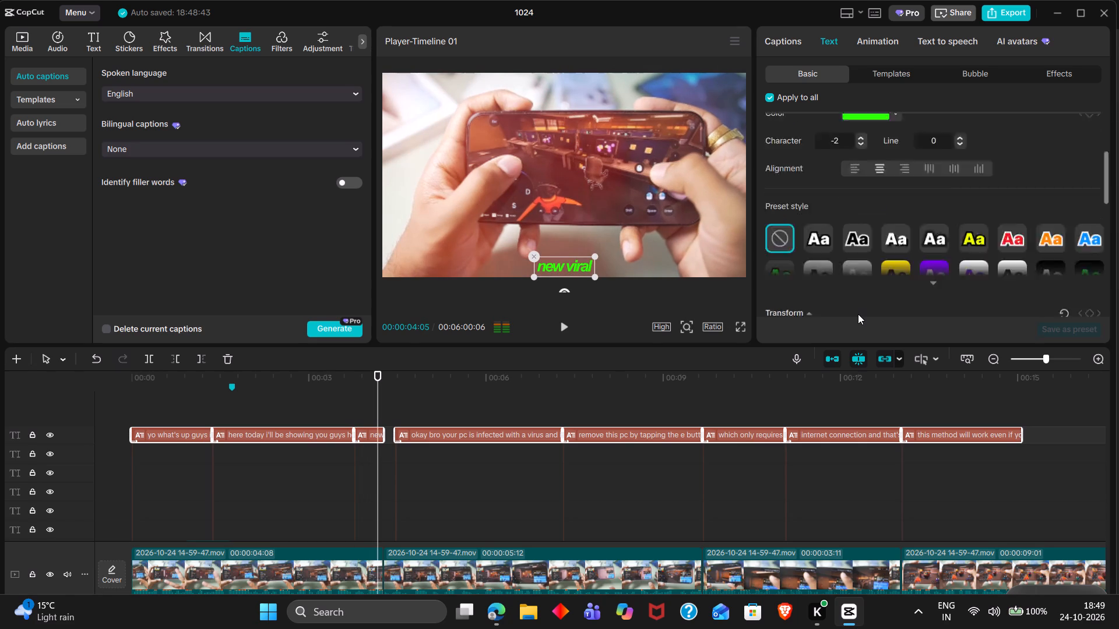
{"action": "scroll", "coordinate": [858, 314], "scroll_direction": "down", "scroll_amount": 6}
{"action": "left_click", "coordinate": [773, 260]}
{"action": "scroll", "coordinate": [805, 257], "scroll_direction": "down", "scroll_amount": 1}
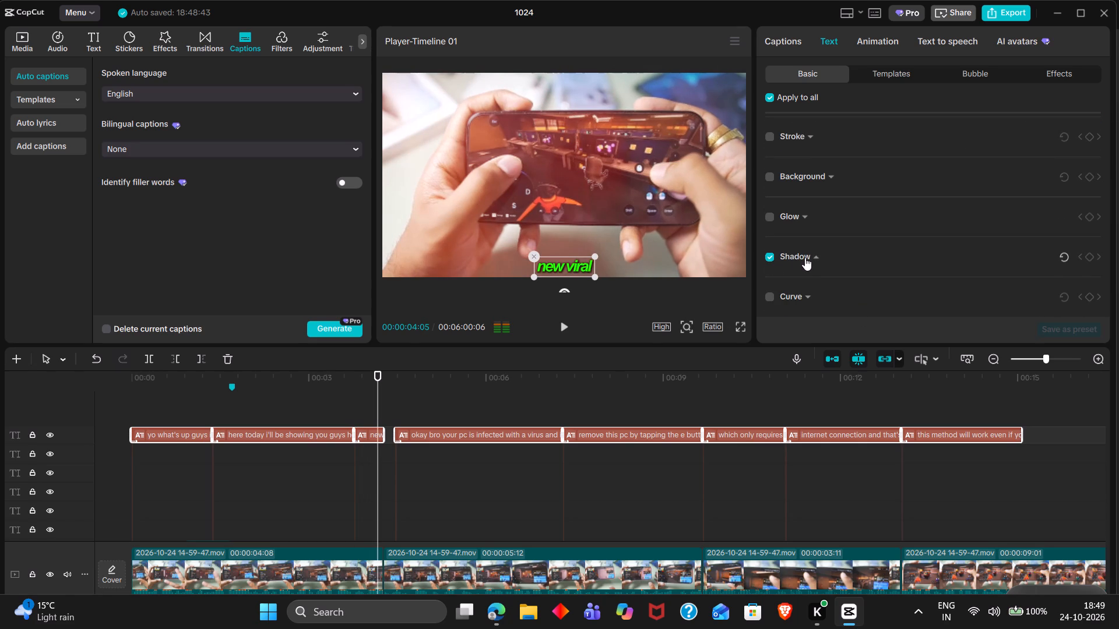
{"action": "scroll", "coordinate": [805, 257], "scroll_direction": "down", "scroll_amount": 1}
{"action": "scroll", "coordinate": [939, 268], "scroll_direction": "down", "scroll_amount": 1}
{"action": "left_click", "coordinate": [1001, 162]}
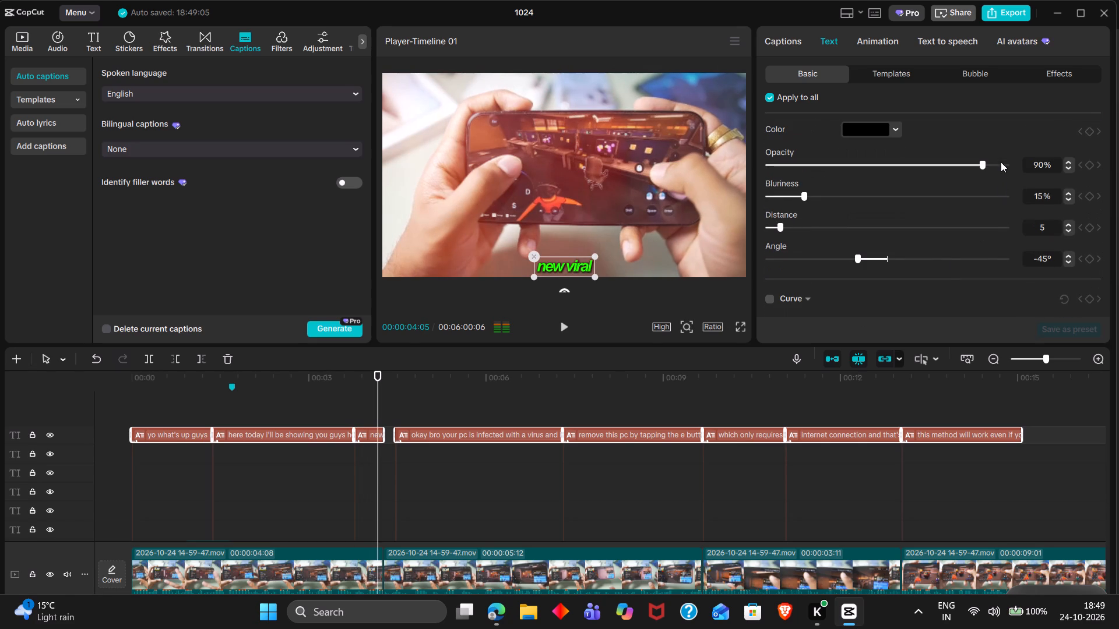
{"action": "left_click_drag", "start_coordinate": [1001, 162], "coordinate": [1022, 163]}
{"action": "left_click", "coordinate": [779, 198]}
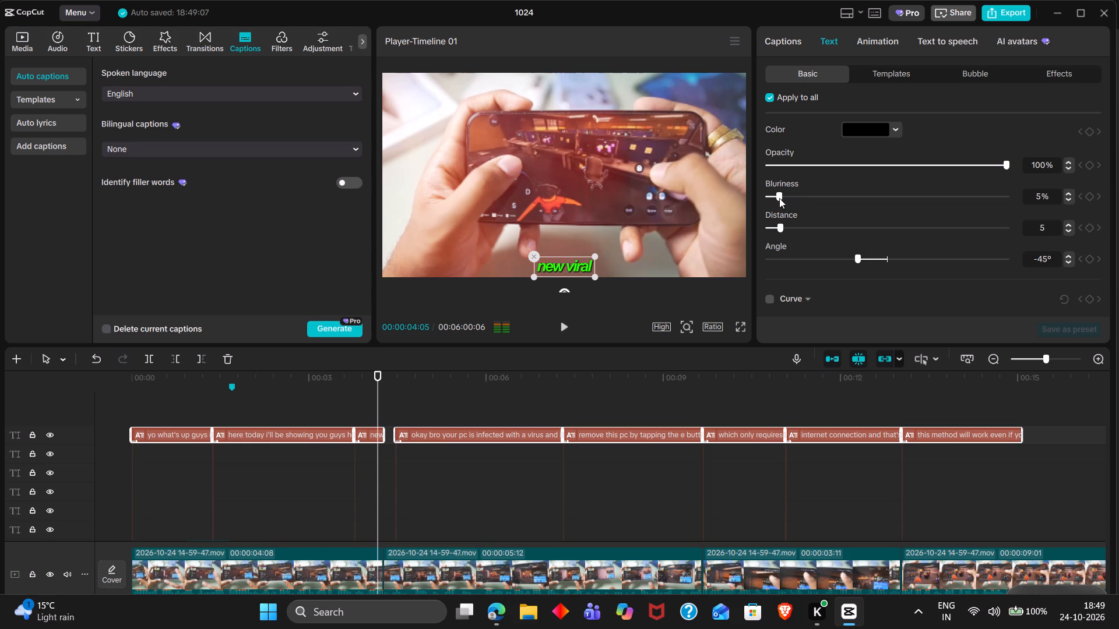
{"action": "left_click_drag", "start_coordinate": [779, 198], "coordinate": [772, 196]}
{"action": "triple_click", "coordinate": [1067, 229]}
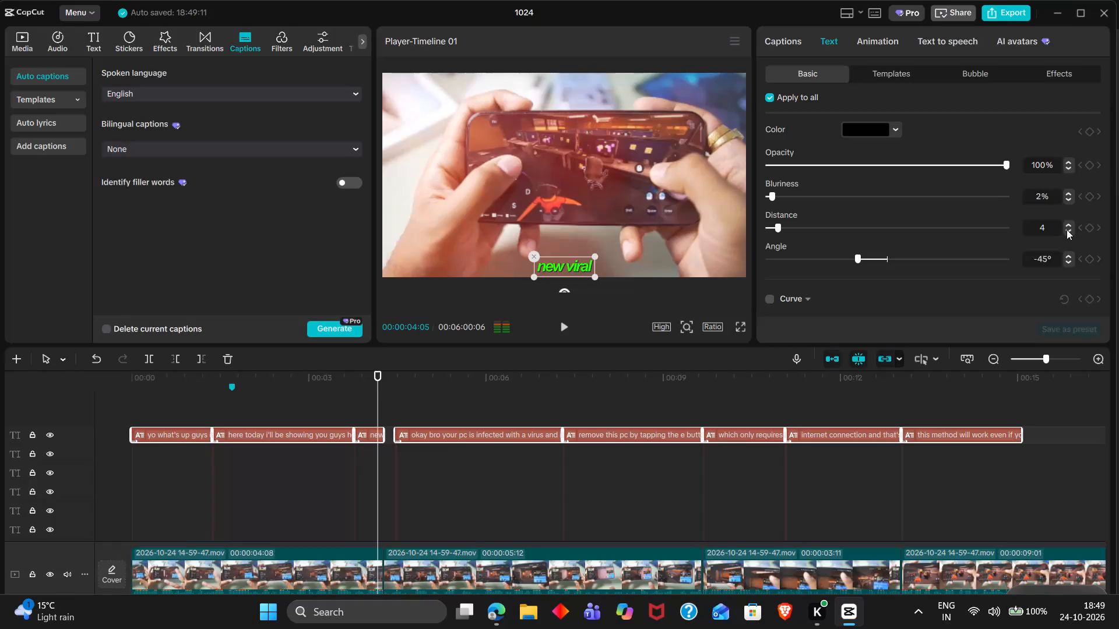
Play the opening second repeatedly to check the first caption's timing against the speech and the "Wassup" title.
{"action": "scroll", "coordinate": [629, 483], "scroll_direction": "right", "scroll_amount": 3}
{"action": "left_click", "coordinate": [171, 383]}
{"action": "left_click_drag", "start_coordinate": [171, 383], "coordinate": [117, 379]}
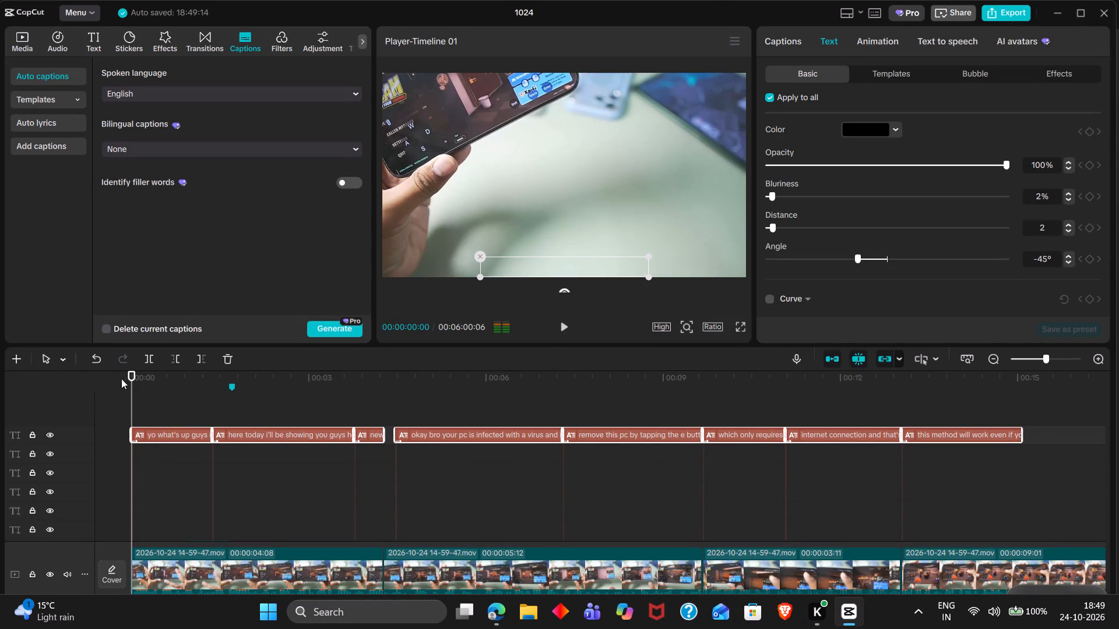
{"action": "scroll", "coordinate": [178, 400], "scroll_direction": "up", "scroll_amount": 3, "text": "ctrl"}
{"action": "key", "text": "space"}
{"action": "key", "text": "space"}
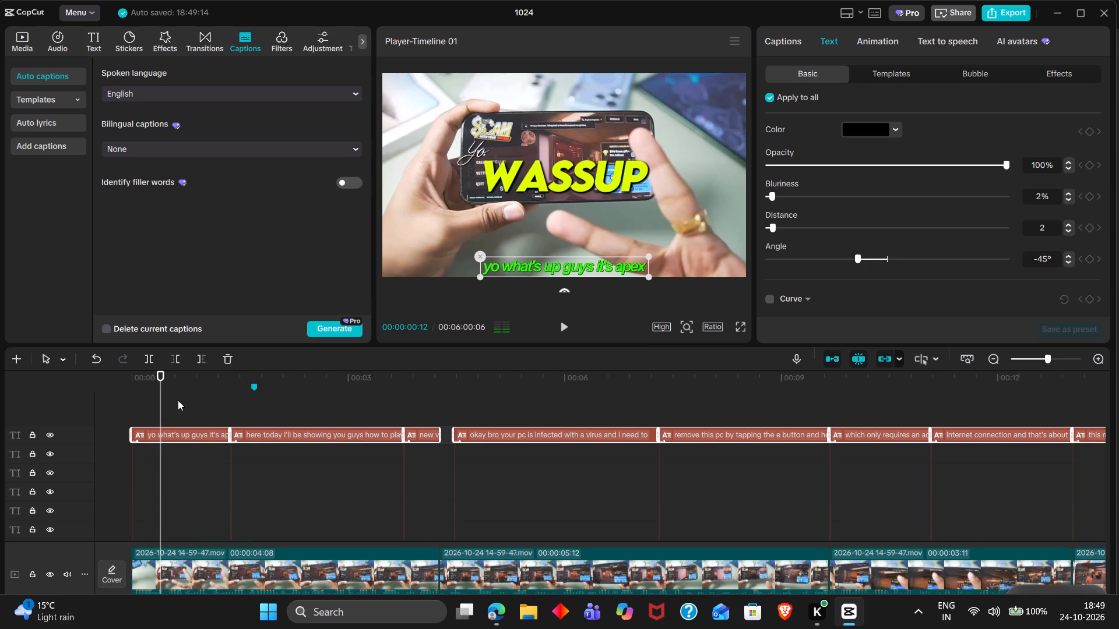
{"action": "key", "text": "space"}
{"action": "key", "text": "space"}
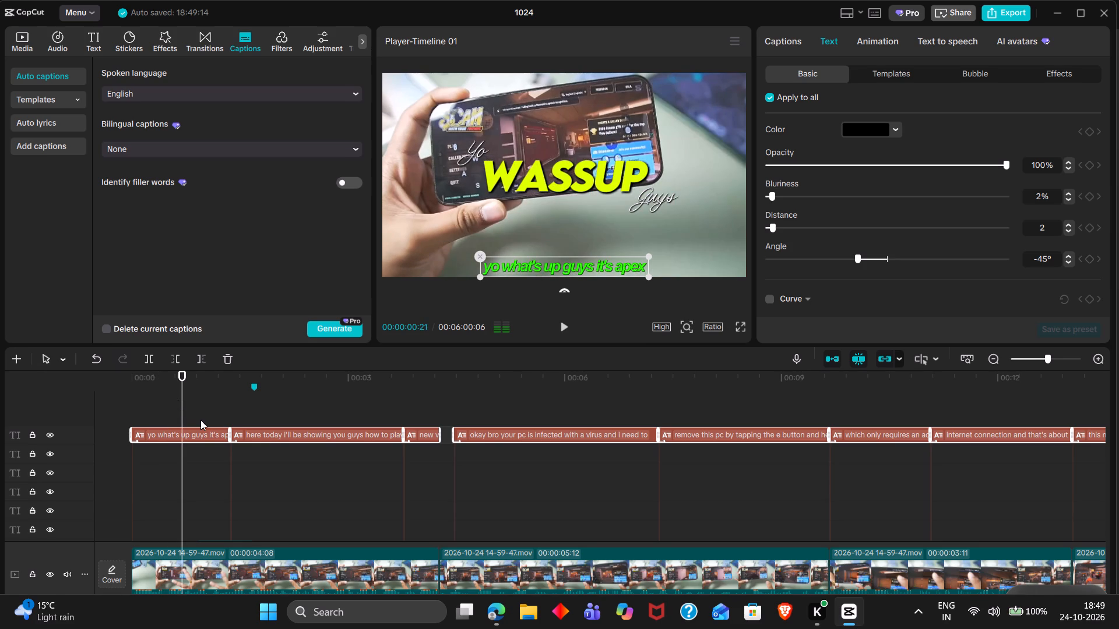
{"action": "scroll", "coordinate": [200, 420], "scroll_direction": "up", "scroll_amount": 4, "text": "ctrl"}
{"action": "scroll", "coordinate": [227, 469], "scroll_direction": "down", "scroll_amount": 4}
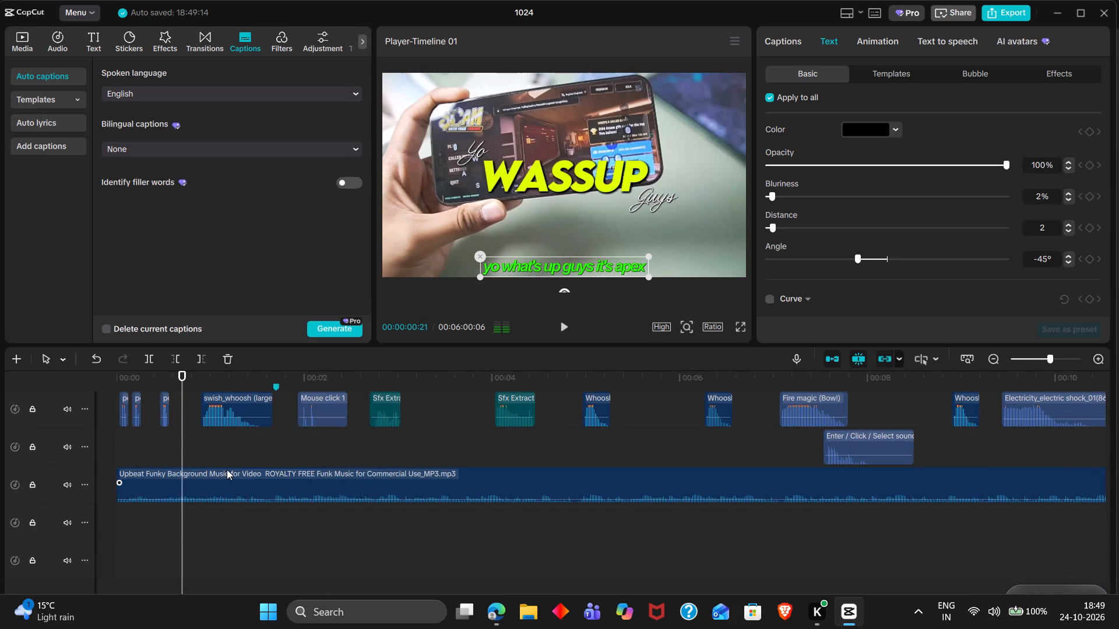
{"action": "scroll", "coordinate": [227, 469], "scroll_direction": "up", "scroll_amount": 1}
{"action": "scroll", "coordinate": [227, 469], "scroll_direction": "up", "scroll_amount": 6, "text": "ctrl"}
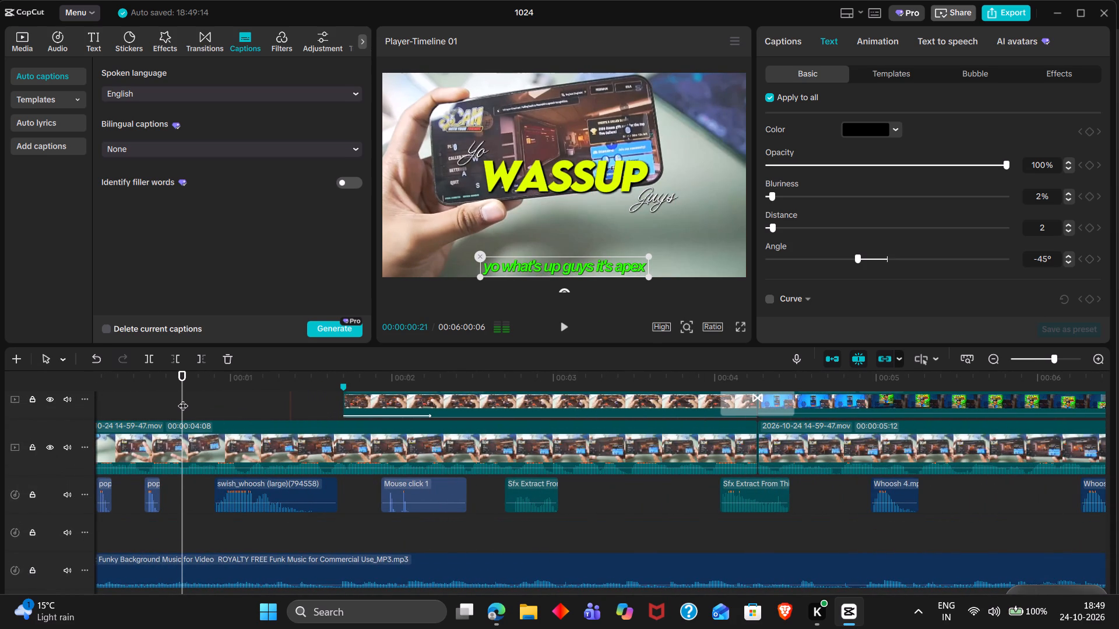
{"action": "key", "text": "space"}
{"action": "key", "text": "space"}
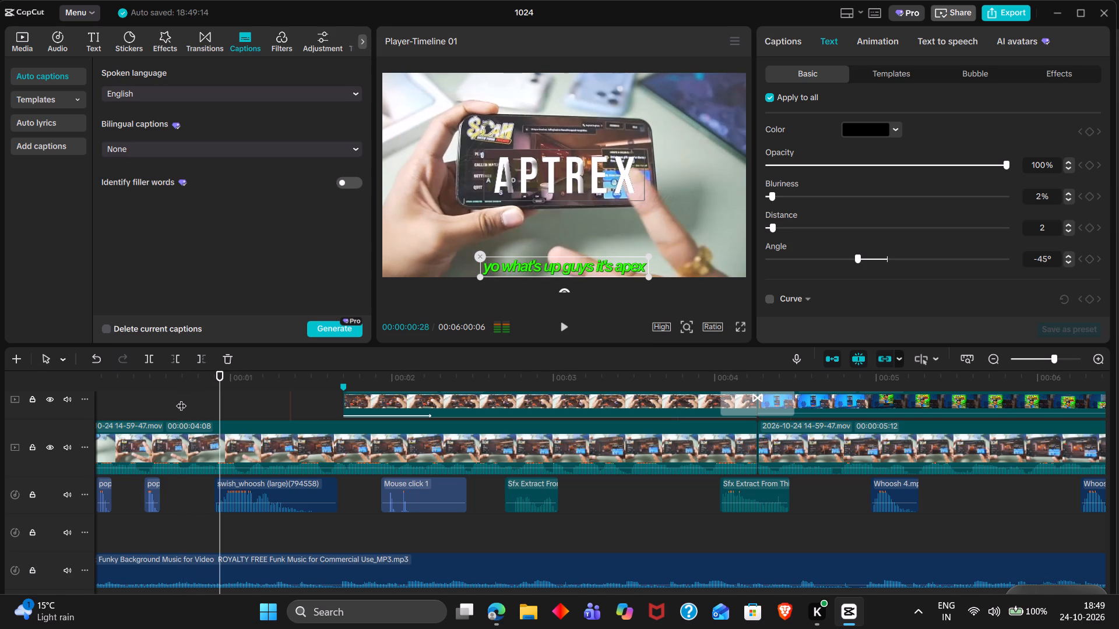
{"action": "triple_click", "coordinate": [181, 398]}
{"action": "left_click", "coordinate": [181, 398]}
{"action": "key", "text": "space"}
{"action": "key", "text": "space"}
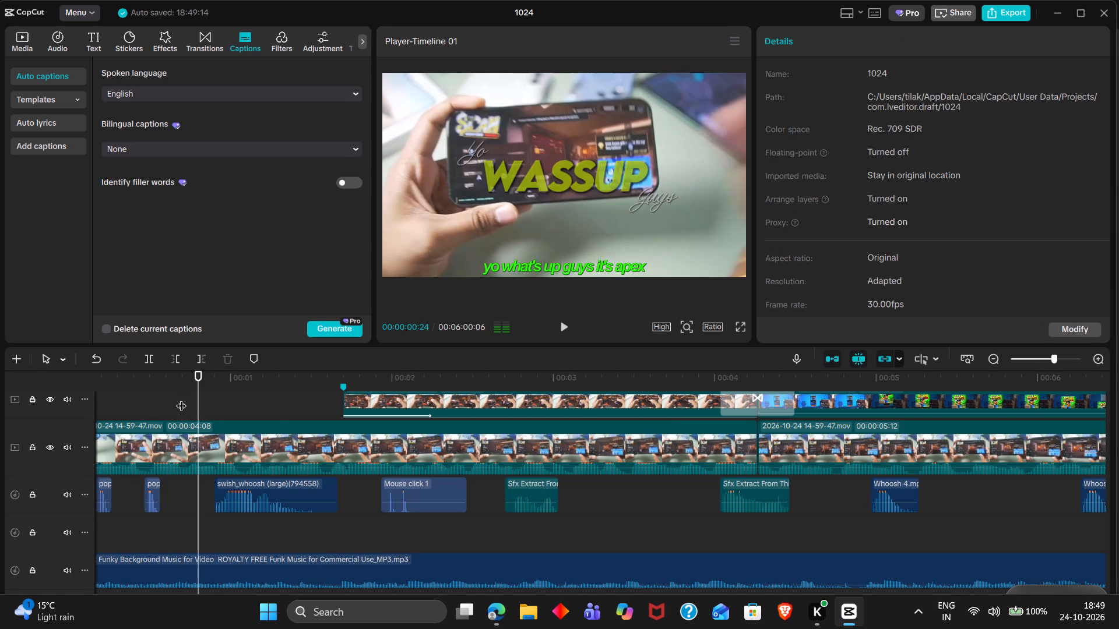
{"action": "key", "text": "space"}
{"action": "key", "text": "space"}
{"action": "triple_click", "coordinate": [181, 398]}
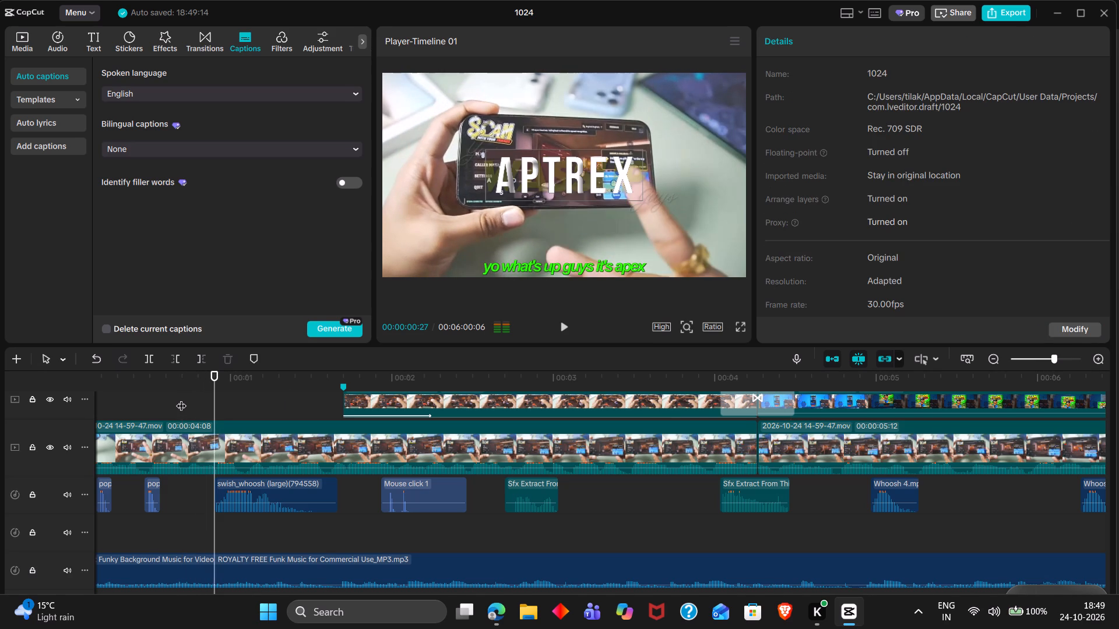
{"action": "left_click", "coordinate": [181, 398]}
{"action": "scroll", "coordinate": [188, 412], "scroll_direction": "up", "scroll_amount": 2}
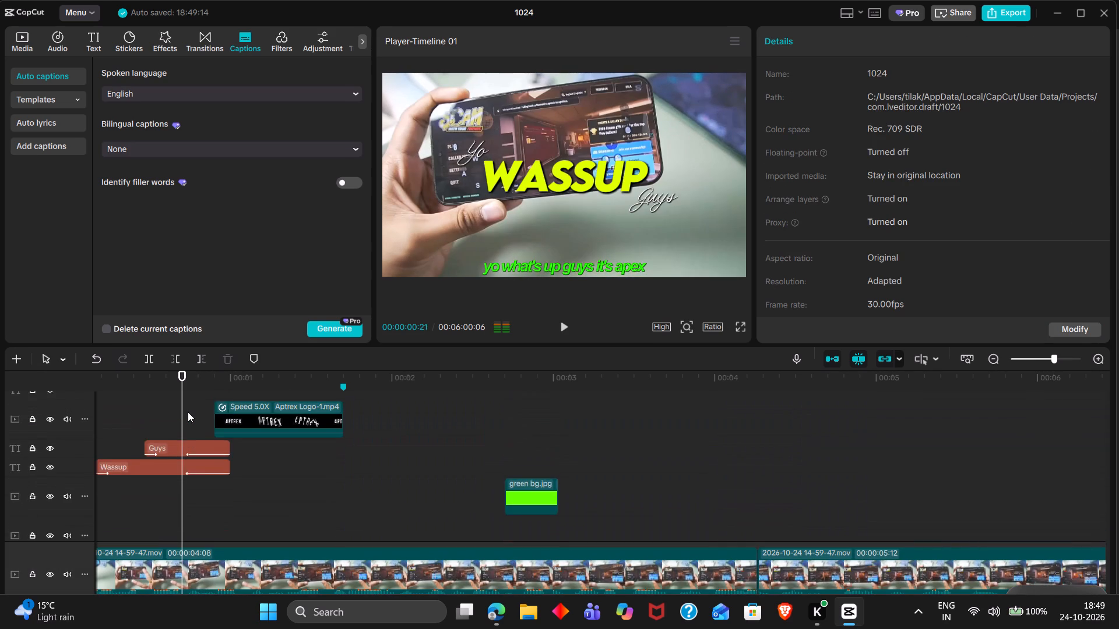
{"action": "scroll", "coordinate": [188, 412], "scroll_direction": "up", "scroll_amount": 2}
{"action": "scroll", "coordinate": [166, 404], "scroll_direction": "right", "scroll_amount": 1}
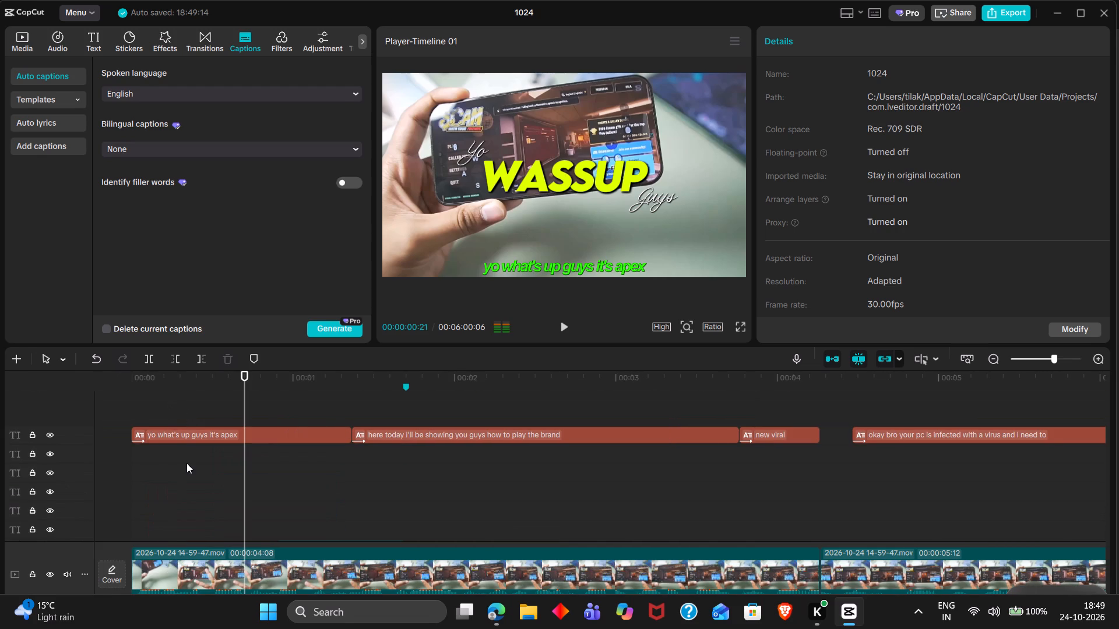
Split the first intro caption, "yo what's up guys it's apex", at 00:00:00:14.
{"action": "scroll", "coordinate": [188, 467], "scroll_direction": "down", "scroll_amount": 6}
{"action": "scroll", "coordinate": [188, 467], "scroll_direction": "right", "scroll_amount": 1}
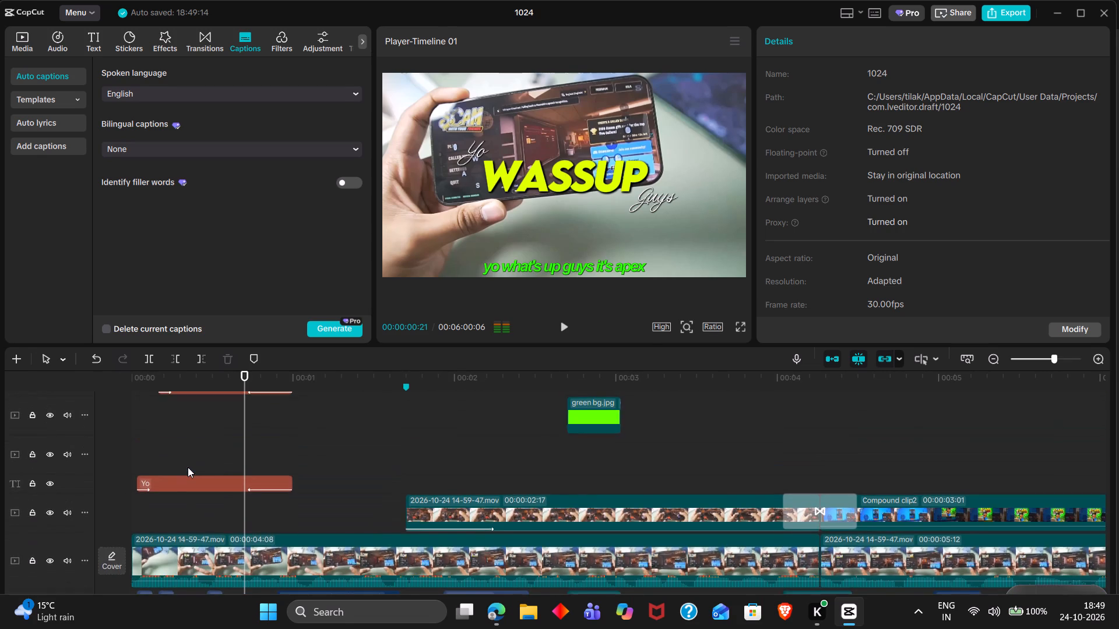
{"action": "scroll", "coordinate": [188, 467], "scroll_direction": "right", "scroll_amount": 1}
{"action": "left_click", "coordinate": [209, 436]}
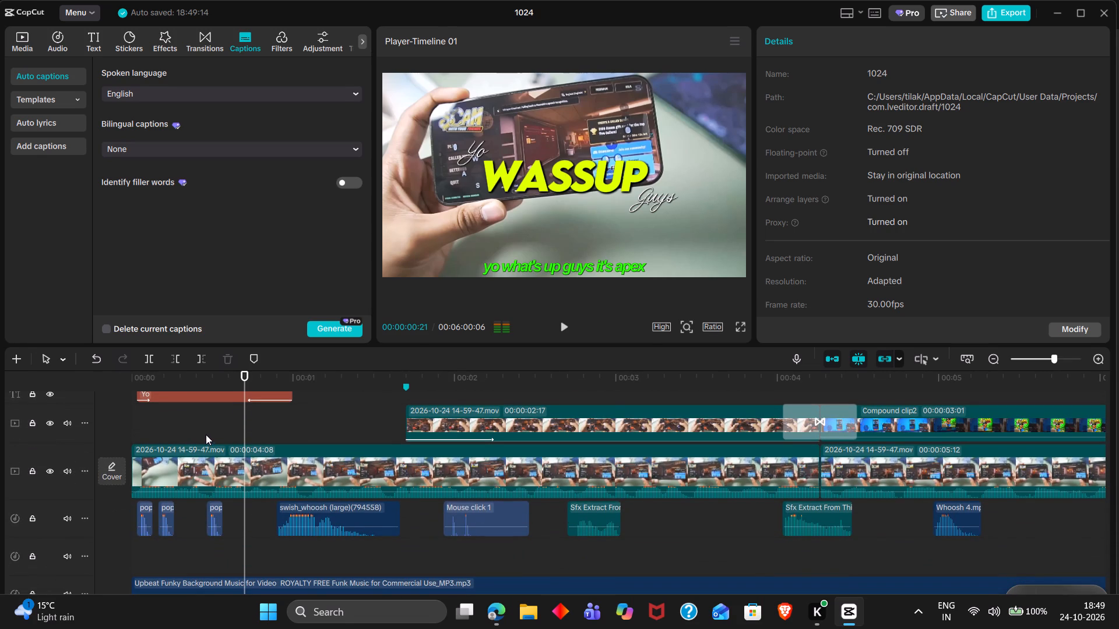
{"action": "left_click", "coordinate": [206, 434]}
{"action": "double_click", "coordinate": [178, 429]}
{"action": "key", "text": "space"}
{"action": "key", "text": "space"}
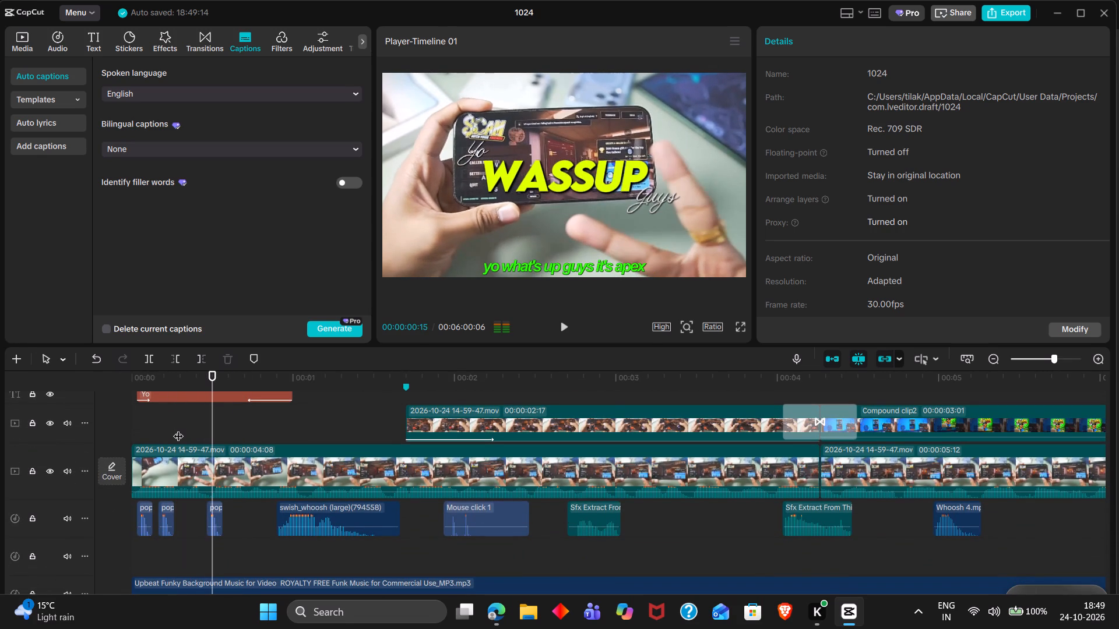
{"action": "double_click", "coordinate": [205, 428]}
{"action": "scroll", "coordinate": [205, 428], "scroll_direction": "up", "scroll_amount": 3}
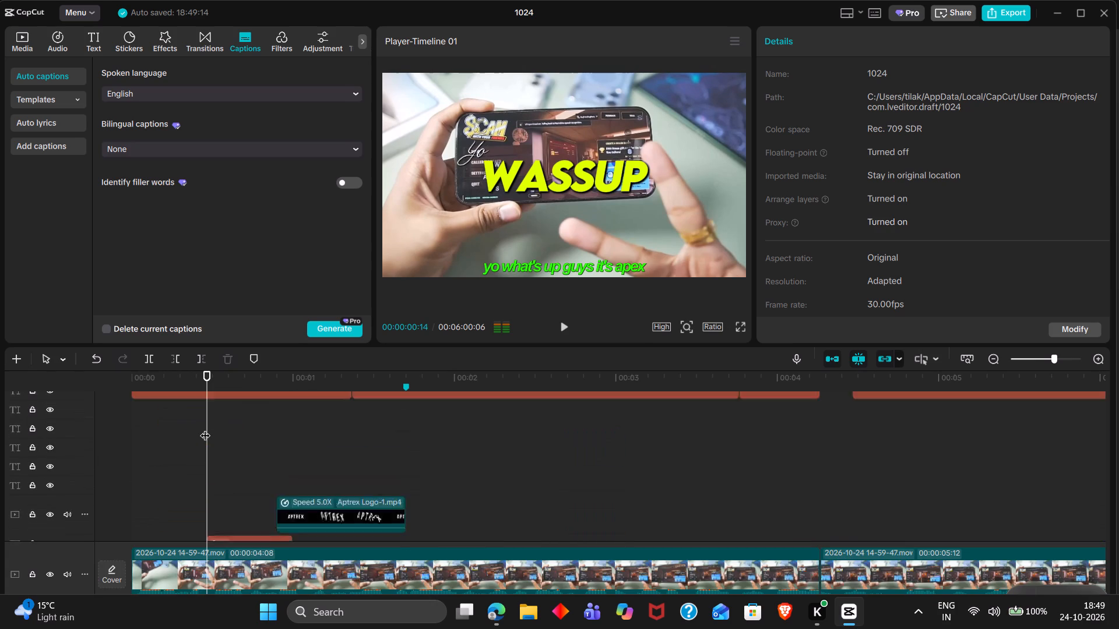
{"action": "scroll", "coordinate": [205, 428], "scroll_direction": "up", "scroll_amount": 1}
{"action": "left_click", "coordinate": [219, 433]}
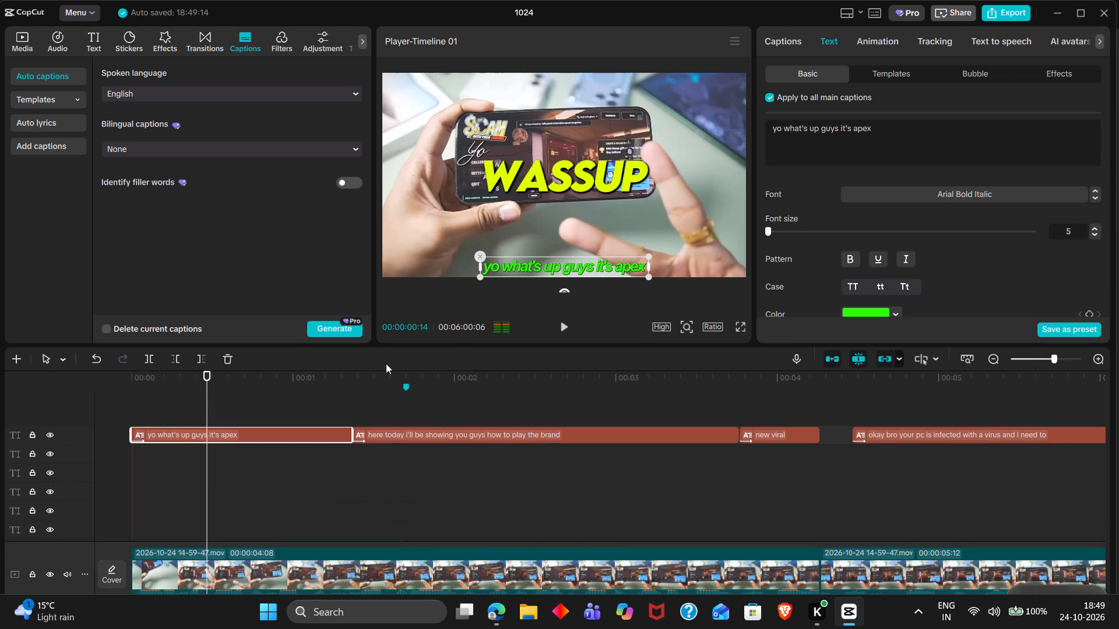
{"action": "key", "text": "ctrl+b"}
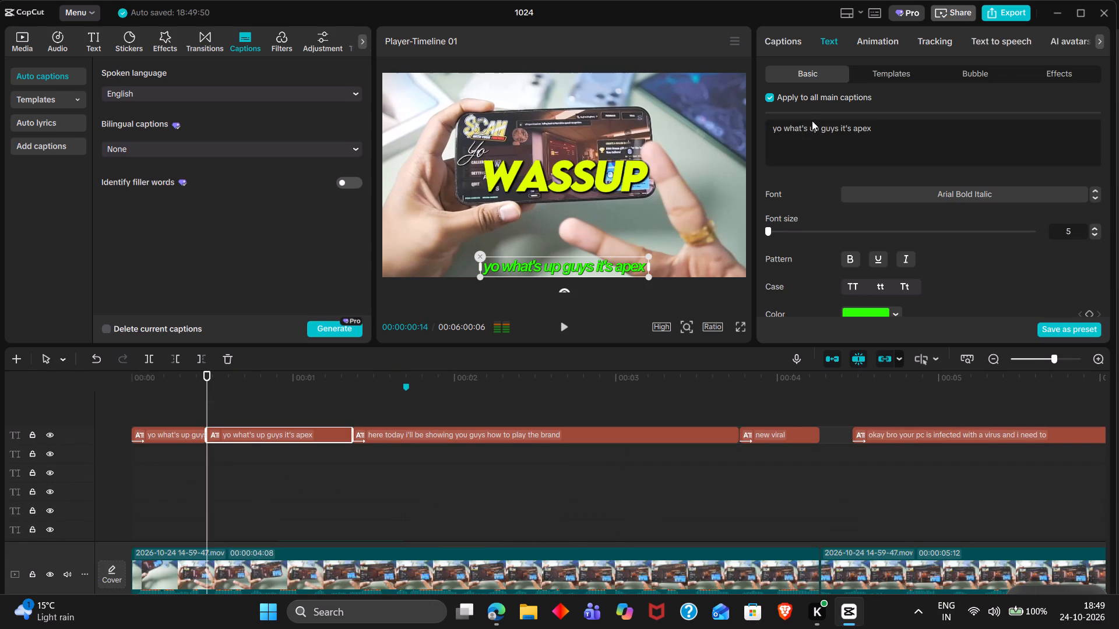
Change the text of the second piece of the split intro caption to "guys it's aptrex".
{"action": "left_click", "coordinate": [823, 130]}
{"action": "left_click_drag", "start_coordinate": [820, 130], "coordinate": [743, 125]}
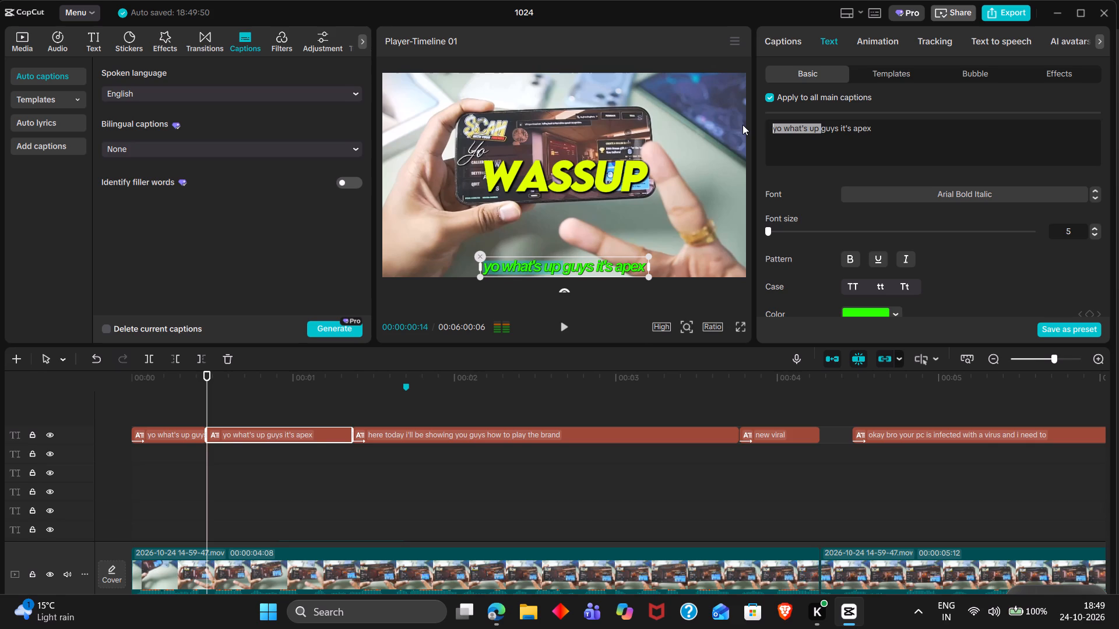
{"action": "key", "text": "BackSpace"}
{"action": "left_click", "coordinate": [815, 128]}
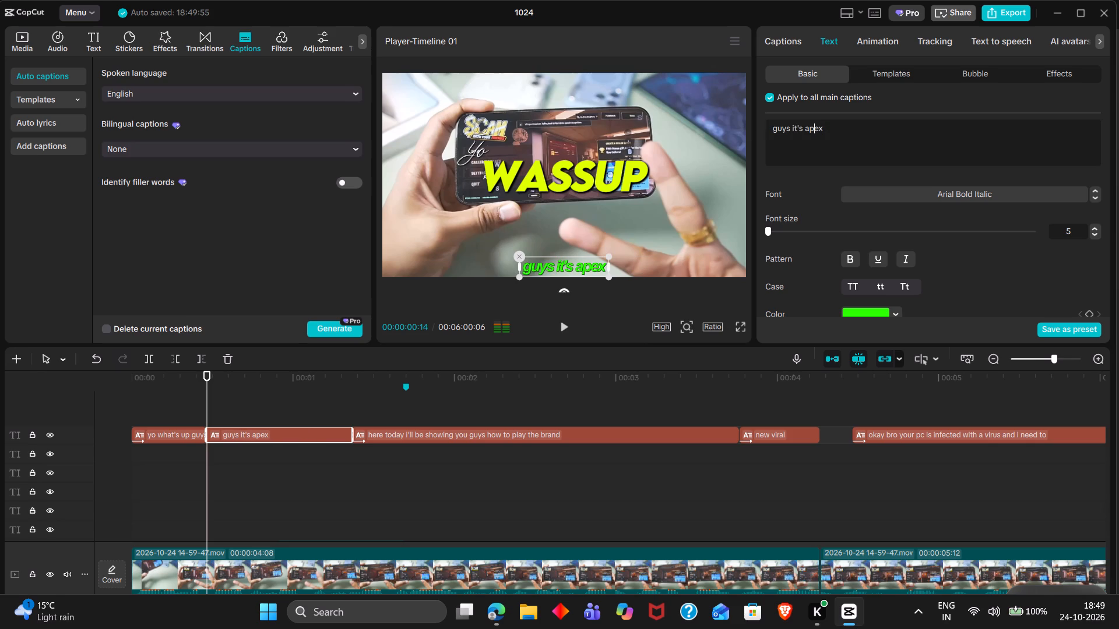
{"action": "type", "text": "tr"}
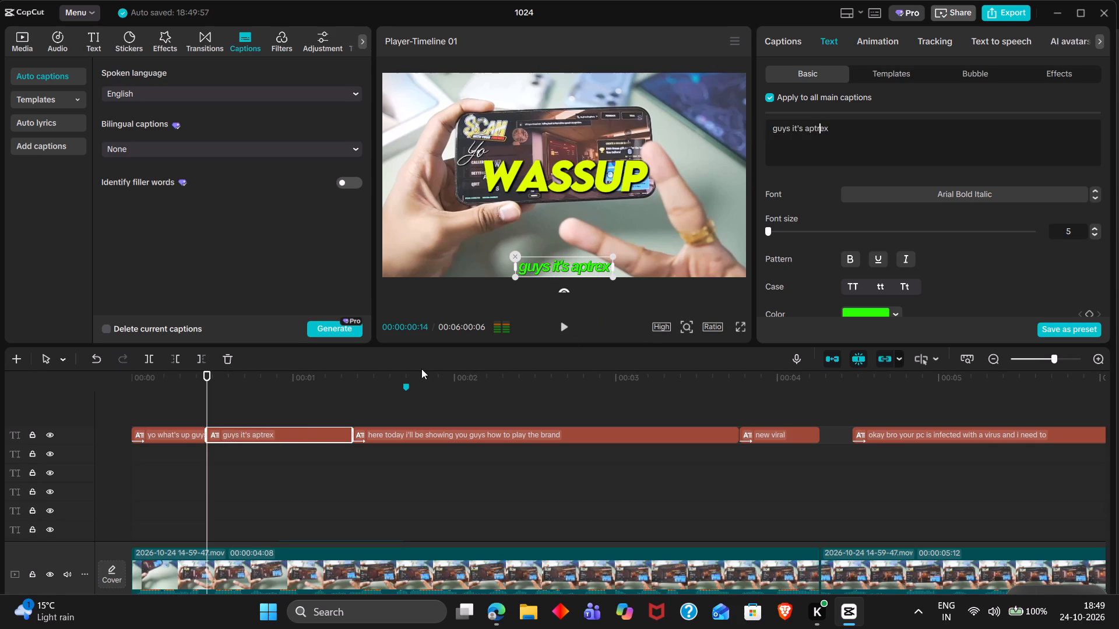
Shorten the text of the first piece of the split intro caption to "yo what's up".
{"action": "left_click", "coordinate": [180, 437]}
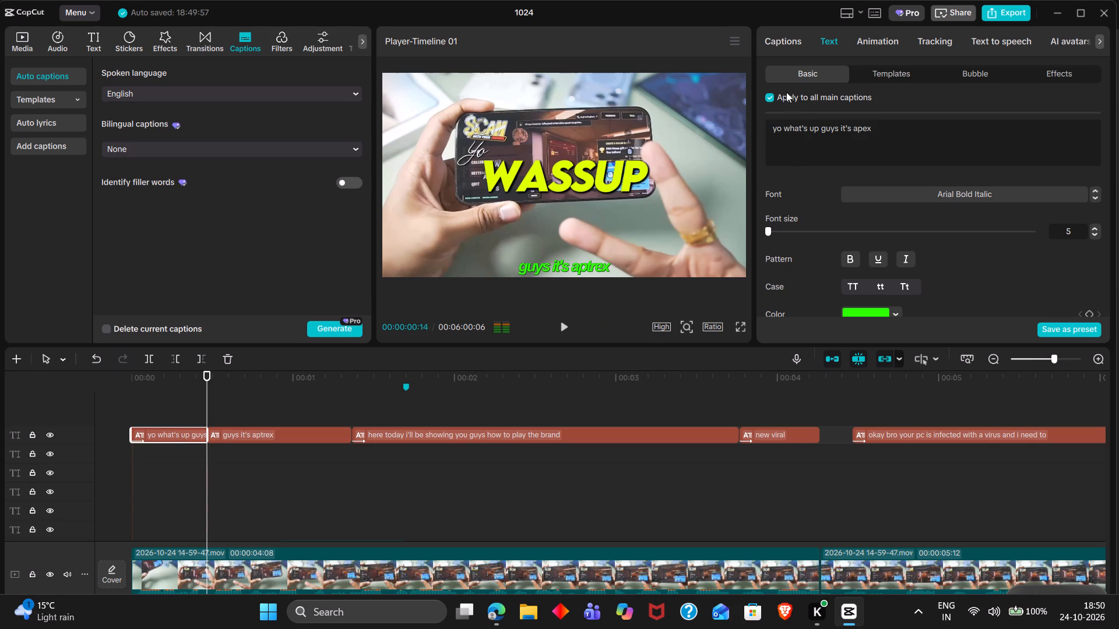
{"action": "left_click_drag", "start_coordinate": [912, 130], "coordinate": [841, 130]}
{"action": "key", "text": "BackSpace"}
{"action": "key", "text": "BackSpace"}
{"action": "key", "text": "BackSpace"}
{"action": "key", "text": "BackSpace"}
{"action": "key", "text": "BackSpace"}
{"action": "key", "text": "BackSpace"}
{"action": "key", "text": "BackSpace"}
{"action": "key", "text": "BackSpace"}
{"action": "key", "text": "p"}
Play the opening two seconds in short bursts to check the shortened captions and the following one against the speech.
{"action": "left_click", "coordinate": [149, 401]}
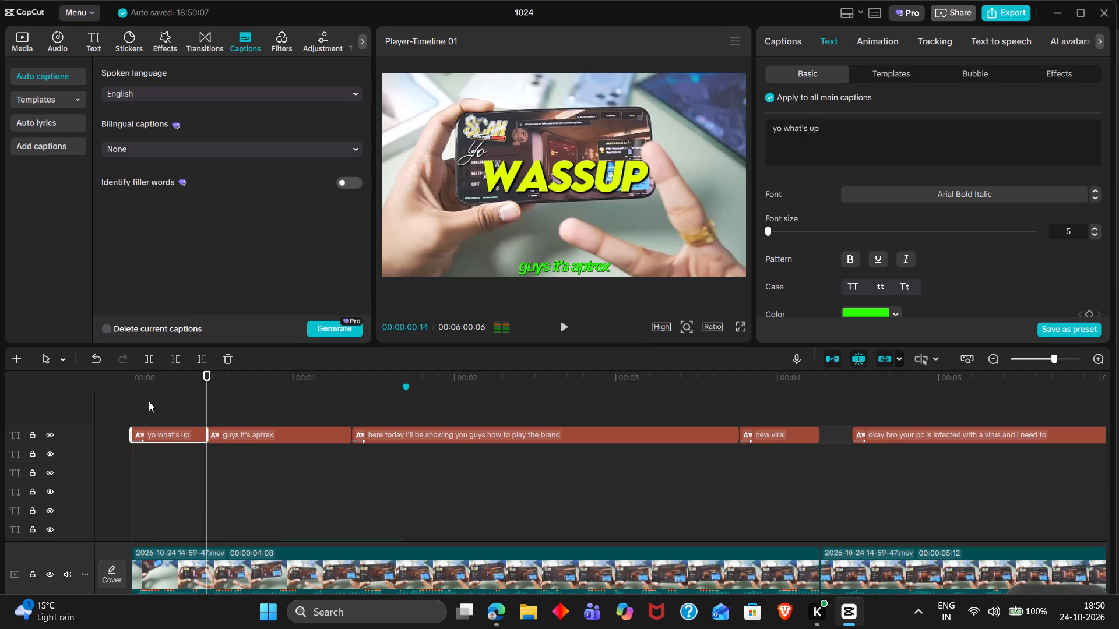
{"action": "left_click_drag", "start_coordinate": [149, 401], "coordinate": [102, 399]}
{"action": "key", "text": "space"}
{"action": "key", "text": "space"}
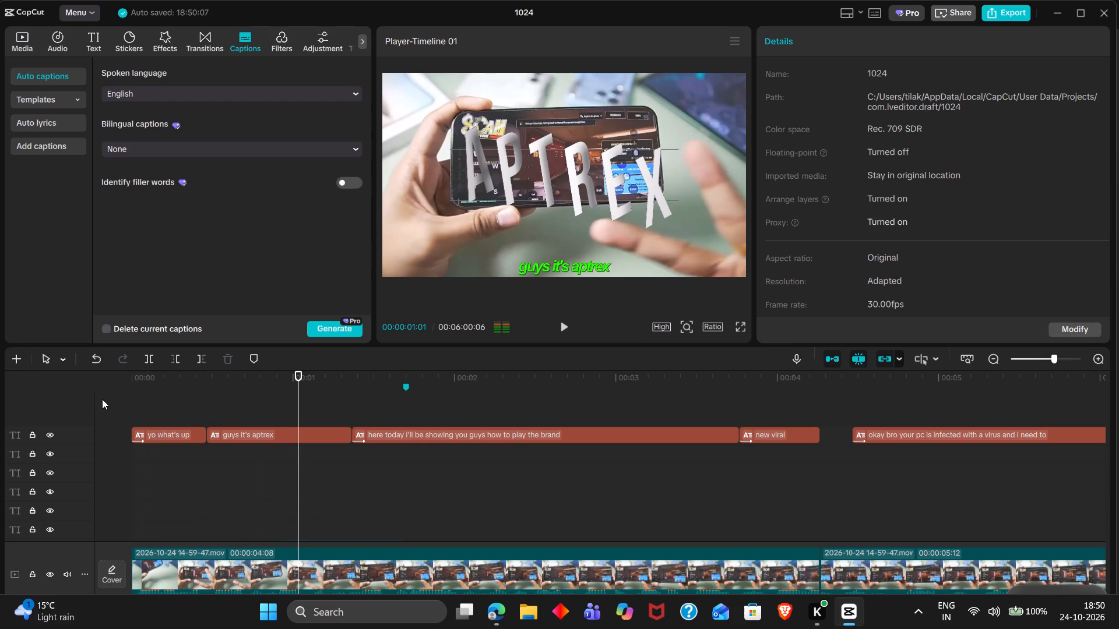
{"action": "key", "text": "space"}
{"action": "key", "text": "space"}
{"action": "key", "text": "space"}
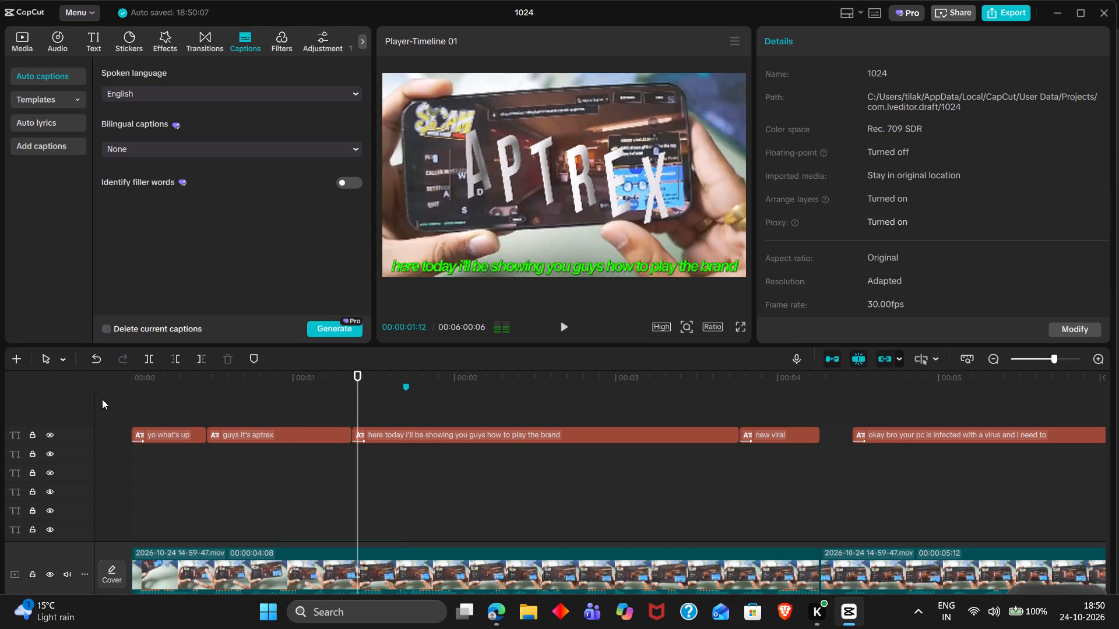
{"action": "key", "text": "space"}
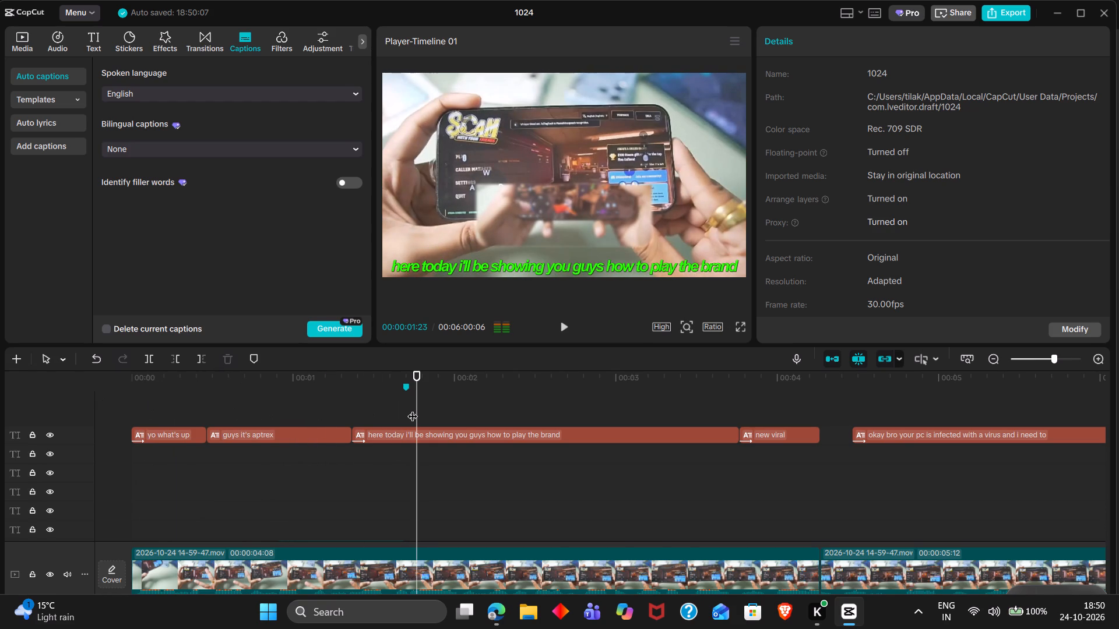
{"action": "key", "text": "space"}
{"action": "key", "text": "space"}
{"action": "key", "text": "space"}
{"action": "key", "text": "space"}
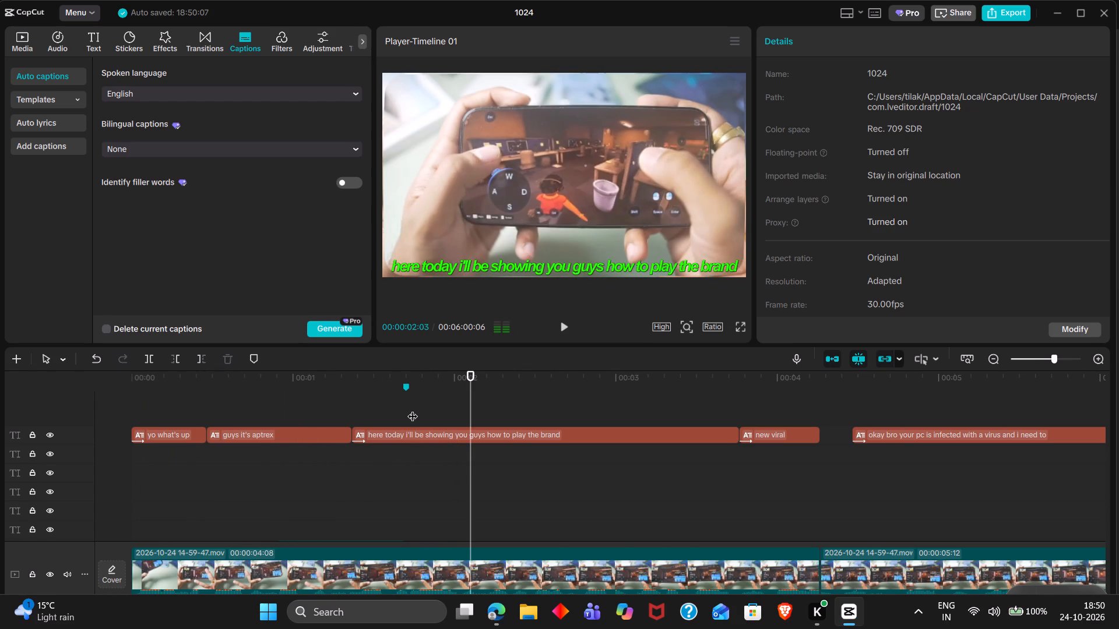
Find the speech break after "here today i'll be" and split that caption at 00:00:02:04.
{"action": "scroll", "coordinate": [619, 530], "scroll_direction": "down", "scroll_amount": 4}
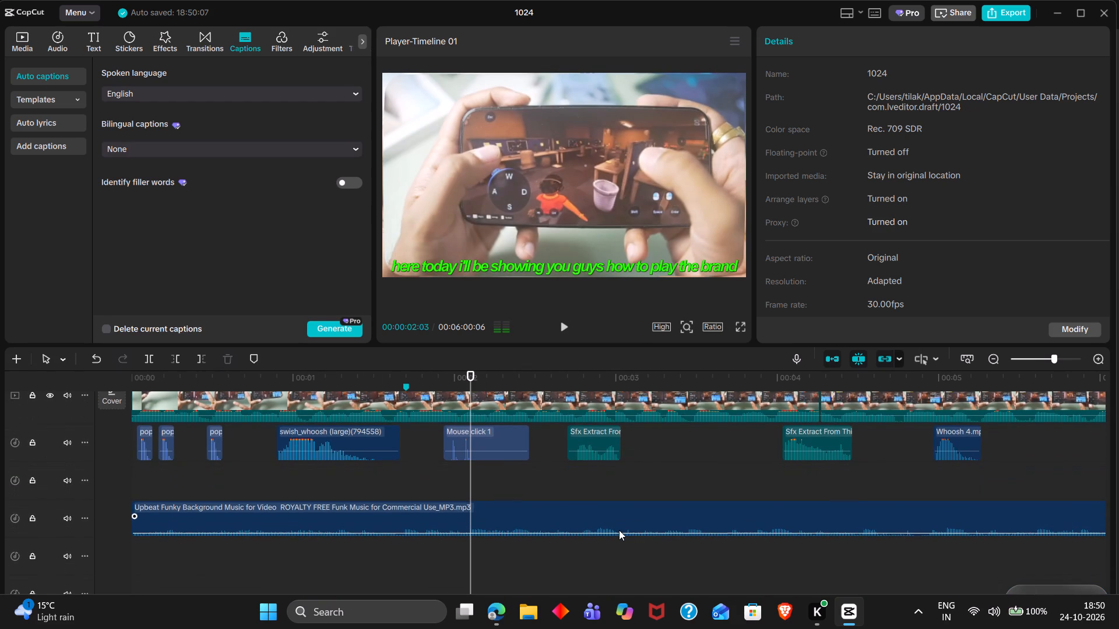
{"action": "scroll", "coordinate": [530, 503], "scroll_direction": "up", "scroll_amount": 1}
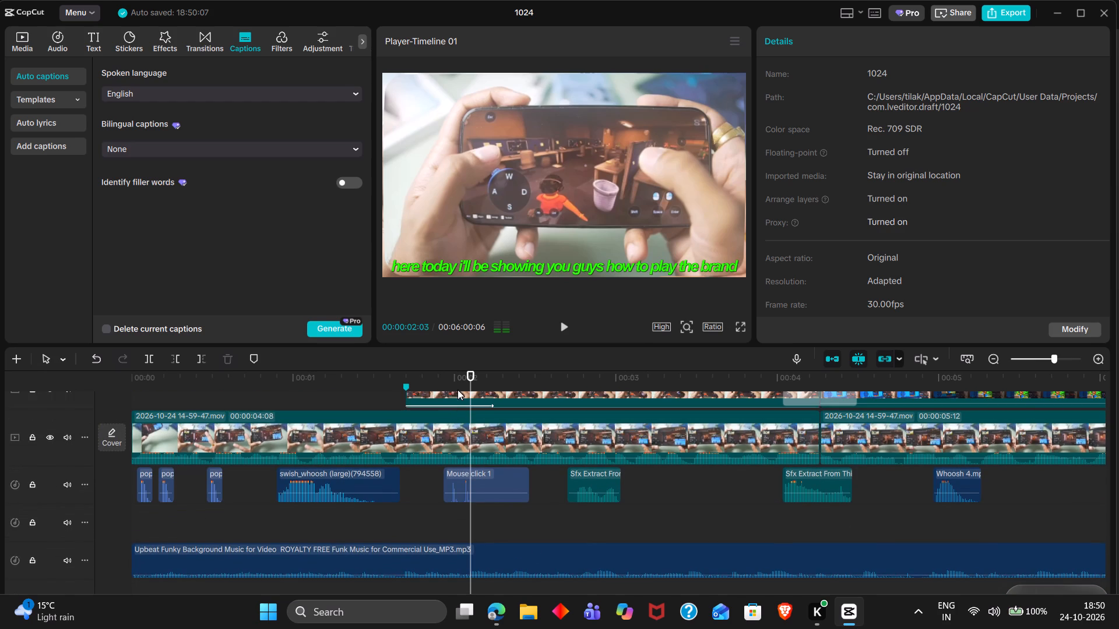
{"action": "left_click", "coordinate": [455, 381]}
{"action": "key", "text": "space"}
{"action": "key", "text": "space"}
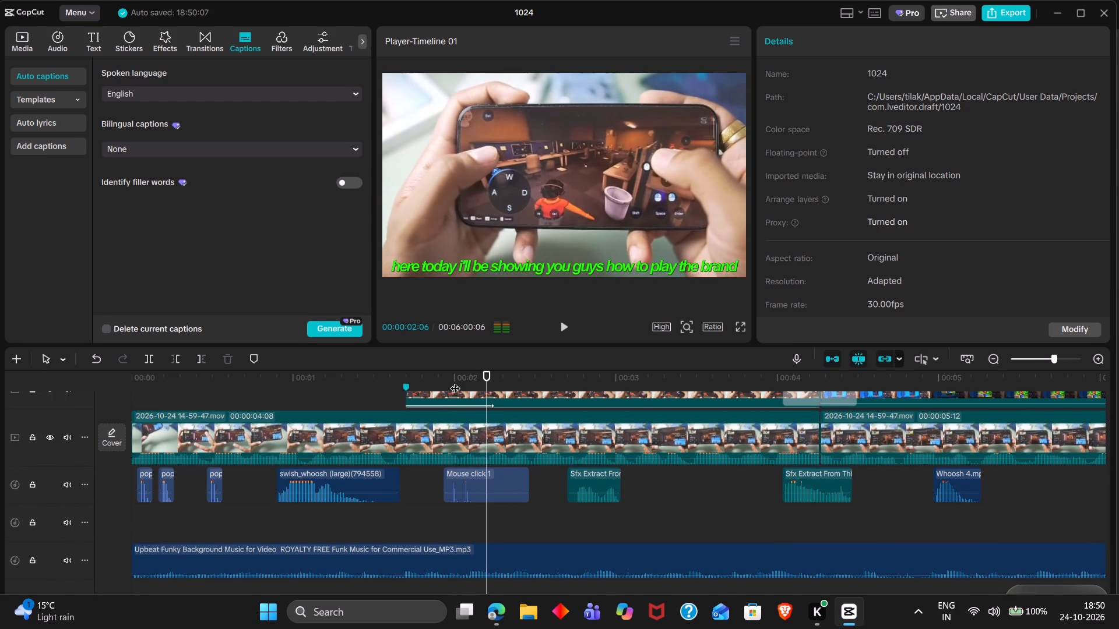
{"action": "left_click", "coordinate": [468, 383]}
{"action": "left_click_drag", "start_coordinate": [468, 383], "coordinate": [473, 384]}
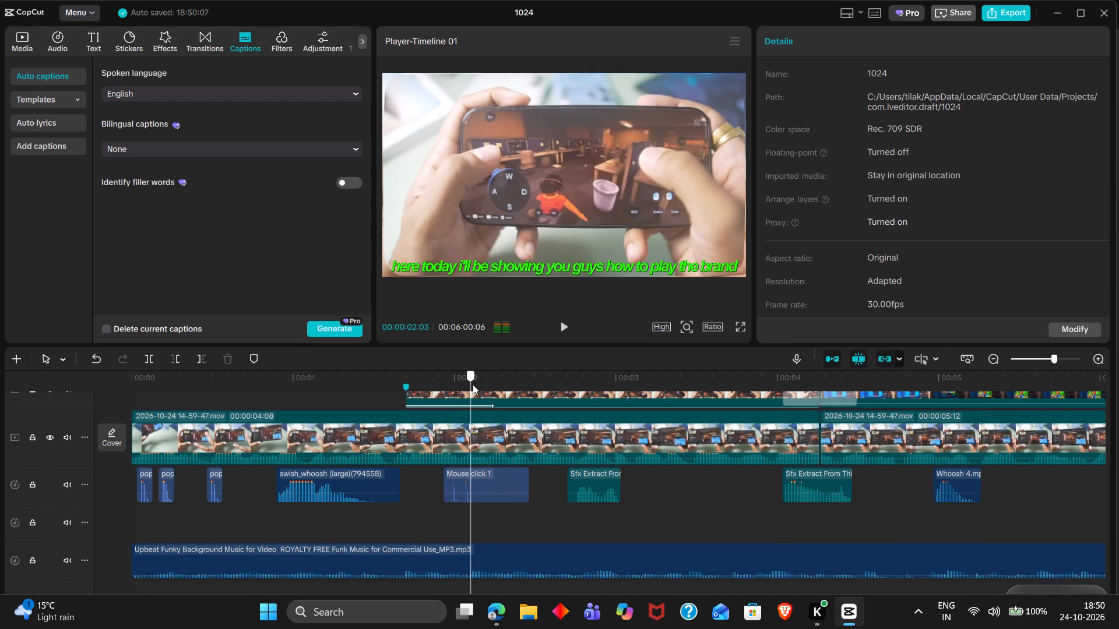
{"action": "left_click_drag", "start_coordinate": [473, 384], "coordinate": [473, 387]}
{"action": "left_click", "coordinate": [473, 387]}
{"action": "key", "text": "space"}
{"action": "key", "text": "space"}
{"action": "triple_click", "coordinate": [473, 387]}
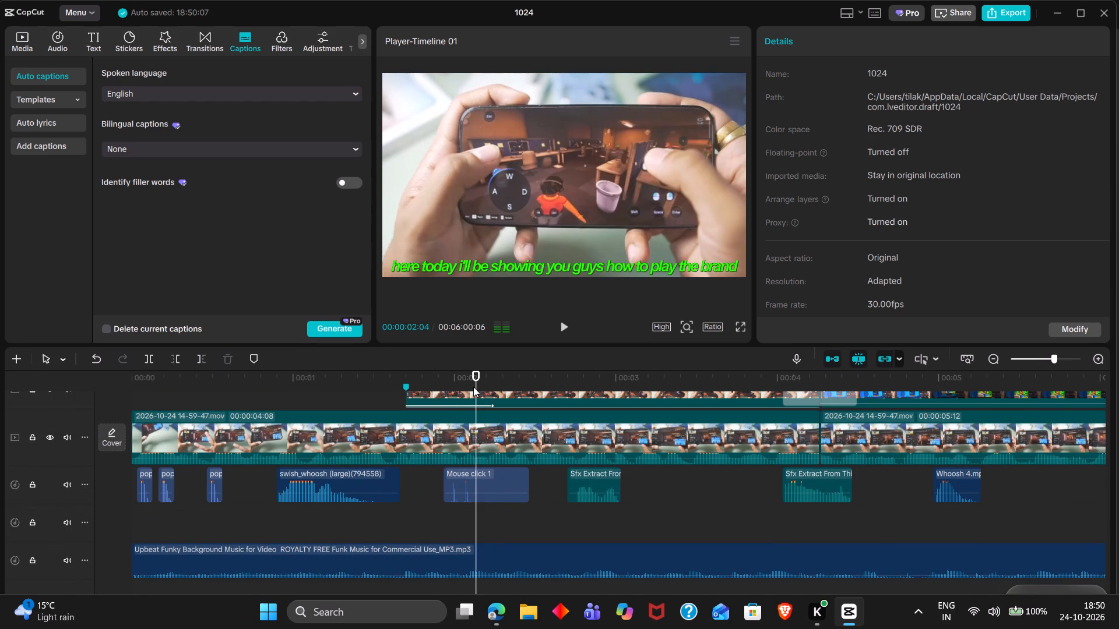
{"action": "scroll", "coordinate": [505, 520], "scroll_direction": "up", "scroll_amount": 4}
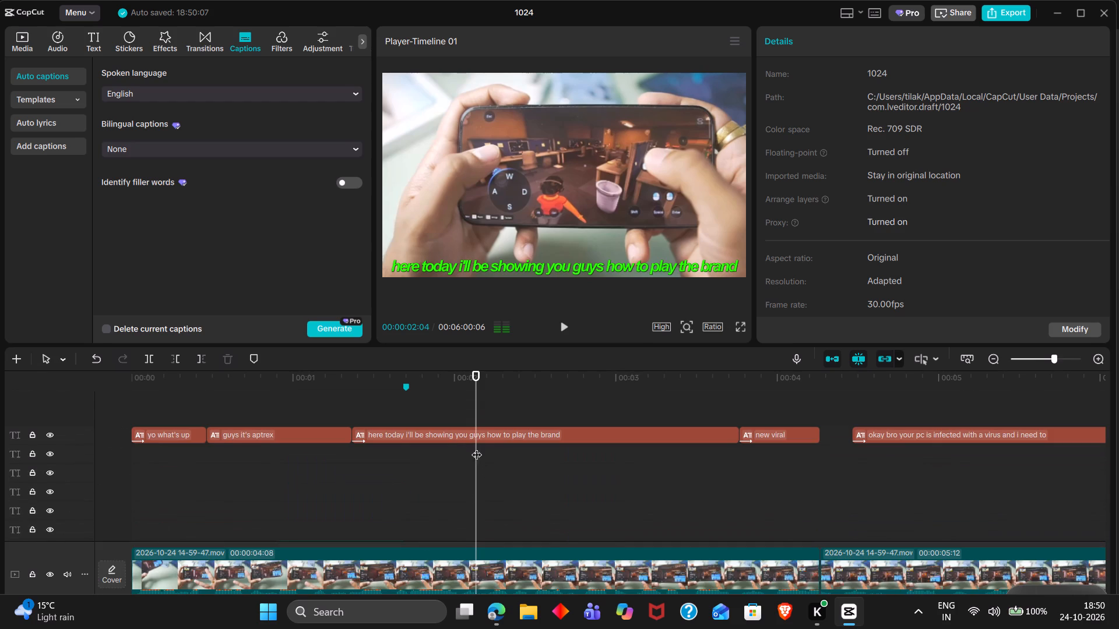
{"action": "left_click", "coordinate": [473, 433]}
{"action": "key", "text": "ctrl+b"}
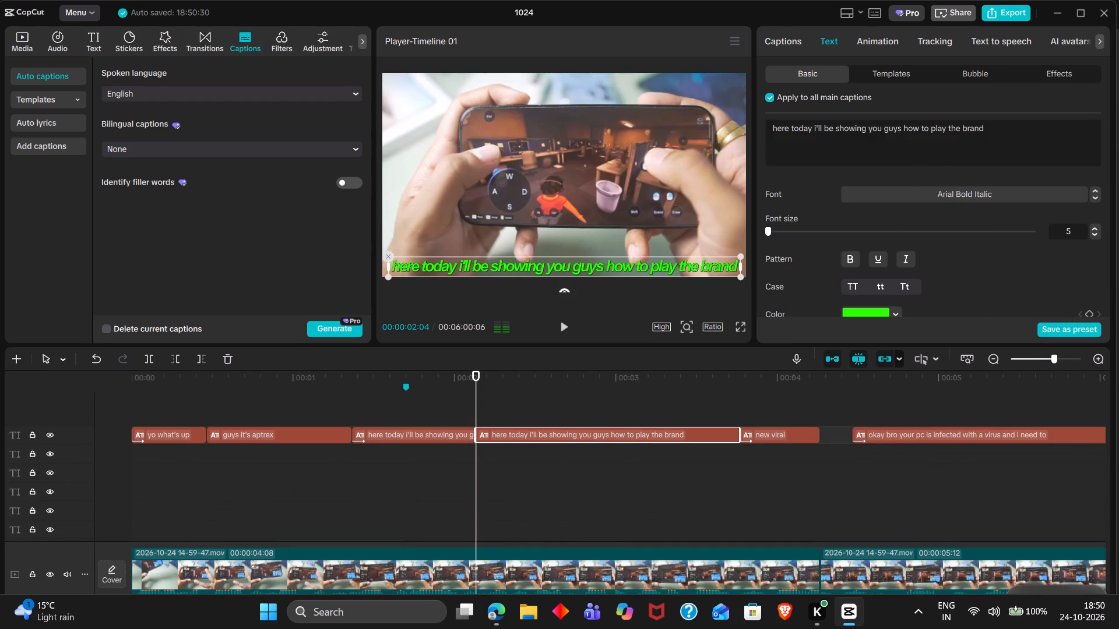
Divide the split caption's text so its pieces read "here today i'll be" and "showing you guys how to play the brand".
{"action": "left_click_drag", "start_coordinate": [834, 130], "coordinate": [759, 123]}
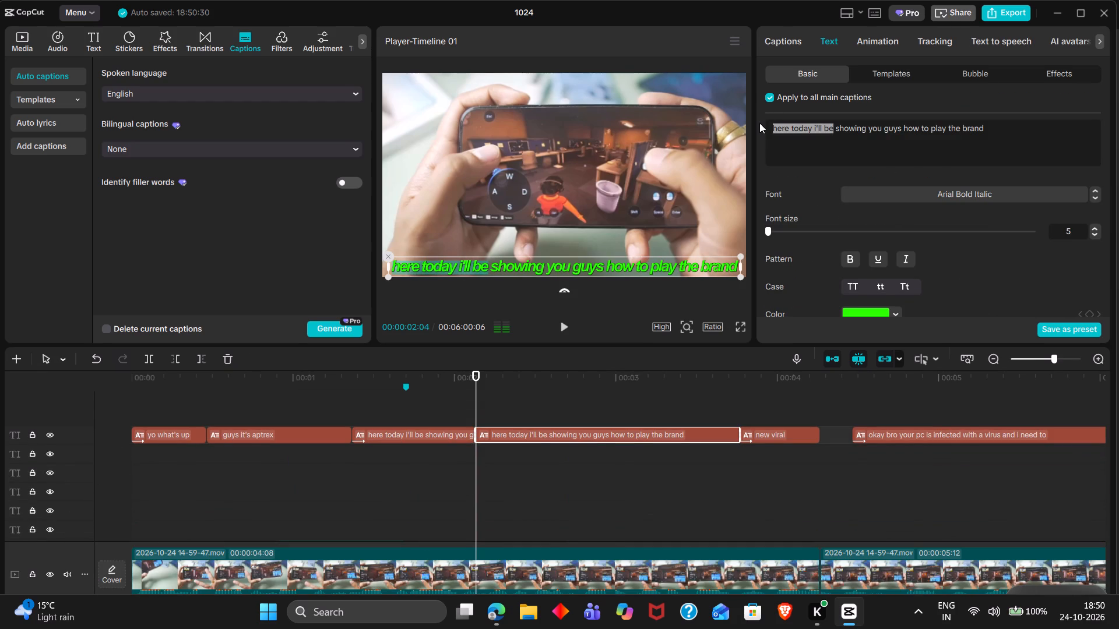
{"action": "key", "text": "BackSpace"}
{"action": "key", "text": "Right"}
{"action": "key", "text": "BackSpace"}
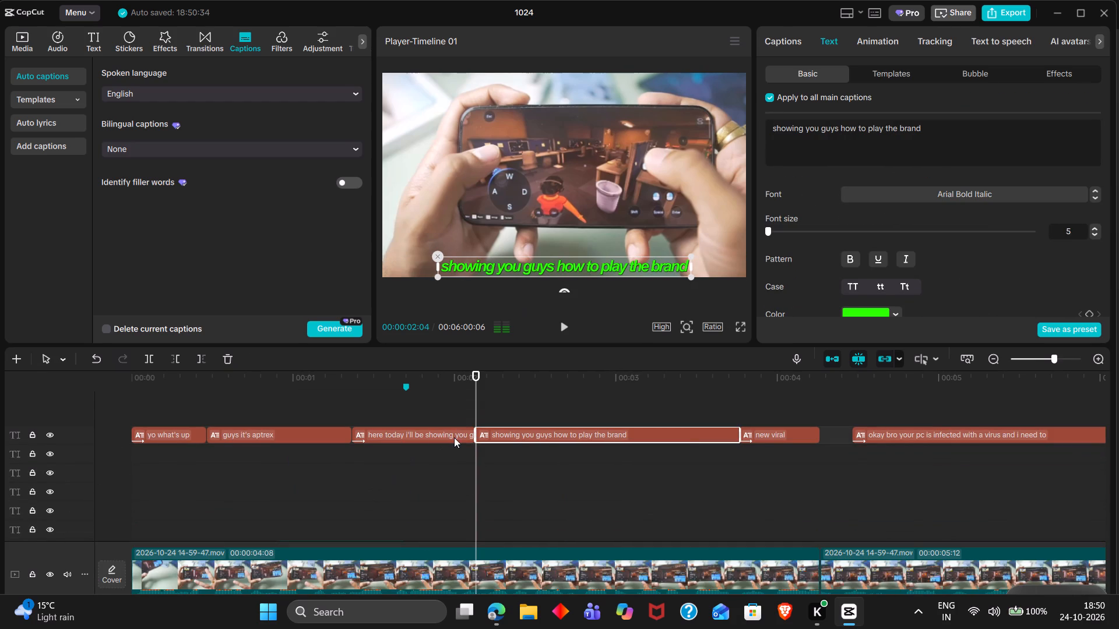
{"action": "left_click", "coordinate": [454, 437]}
{"action": "left_click_drag", "start_coordinate": [1004, 127], "coordinate": [888, 128]}
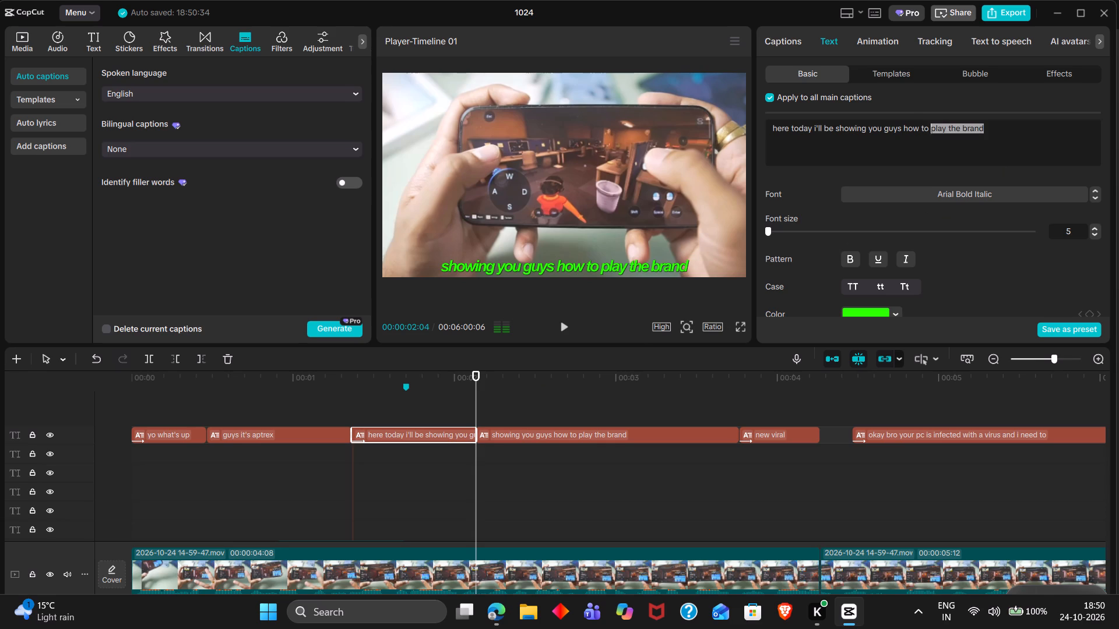
{"action": "left_click_drag", "start_coordinate": [888, 128], "coordinate": [834, 128]}
{"action": "key", "text": "BackSpace"}
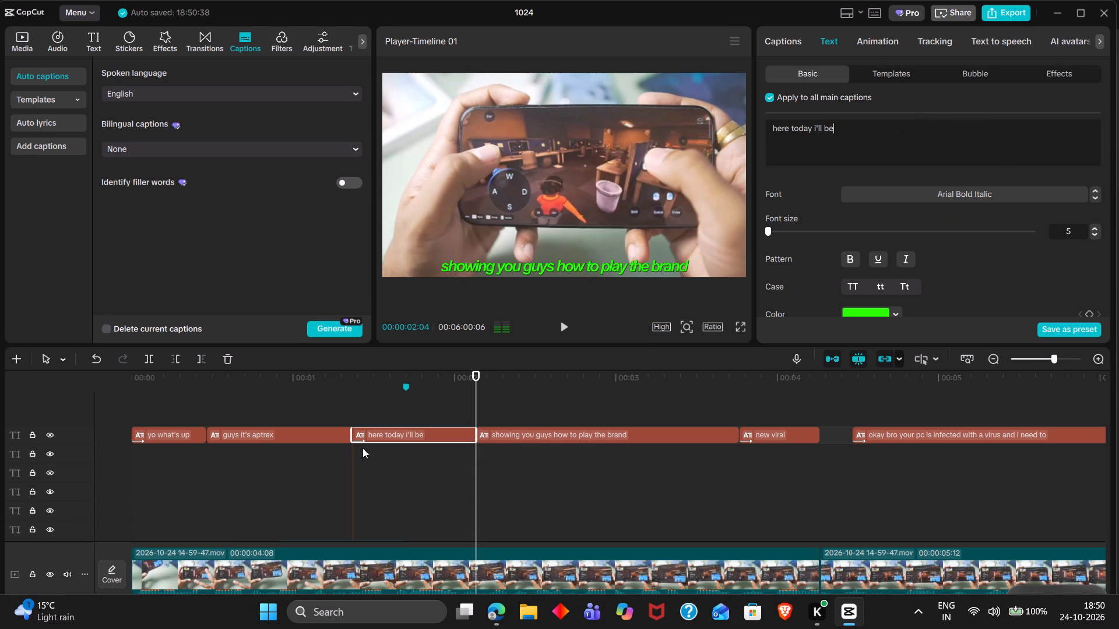
Play on to the end of "showing you guys" and split that caption at 00:00:02:23.
{"action": "double_click", "coordinate": [341, 388]}
{"action": "key", "text": "space"}
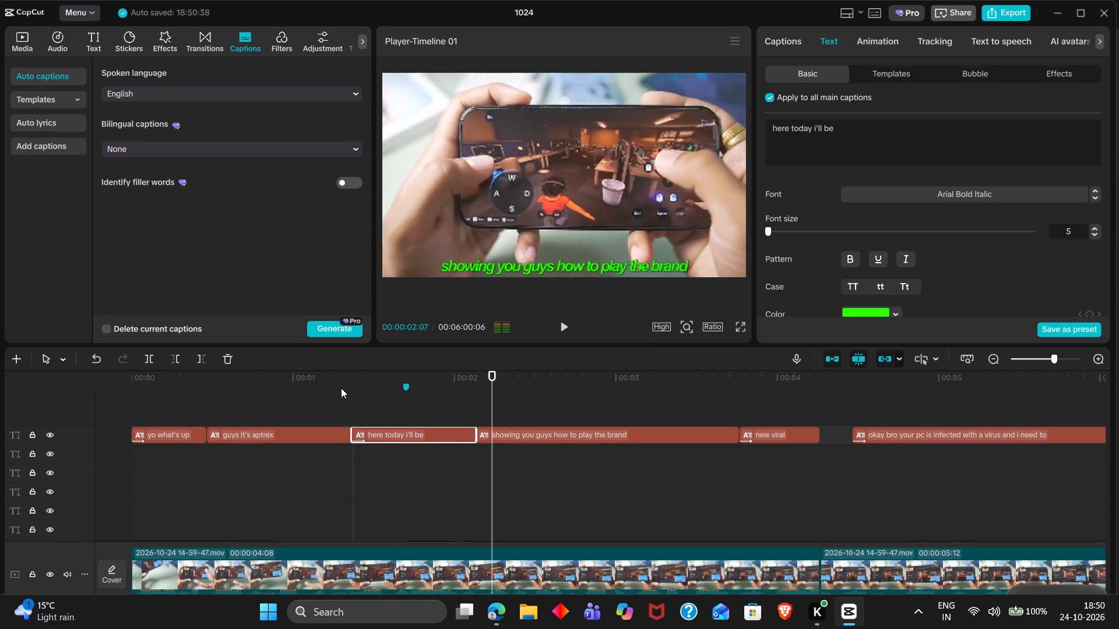
{"action": "key", "text": "space"}
{"action": "key", "text": "space"}
{"action": "key", "text": "space"}
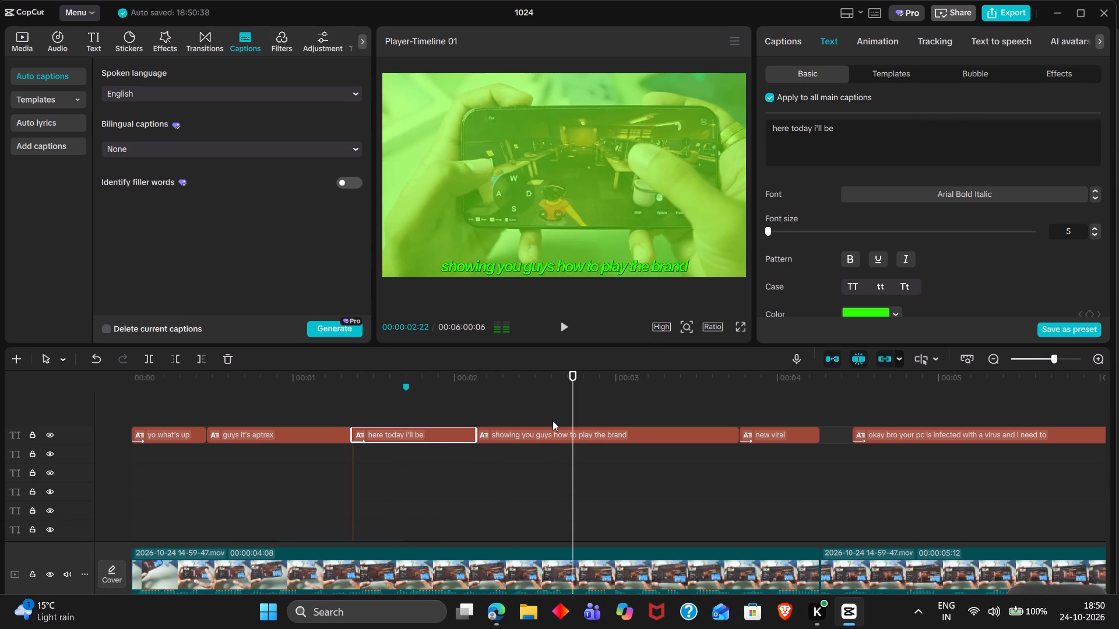
{"action": "scroll", "coordinate": [616, 494], "scroll_direction": "down", "scroll_amount": 2}
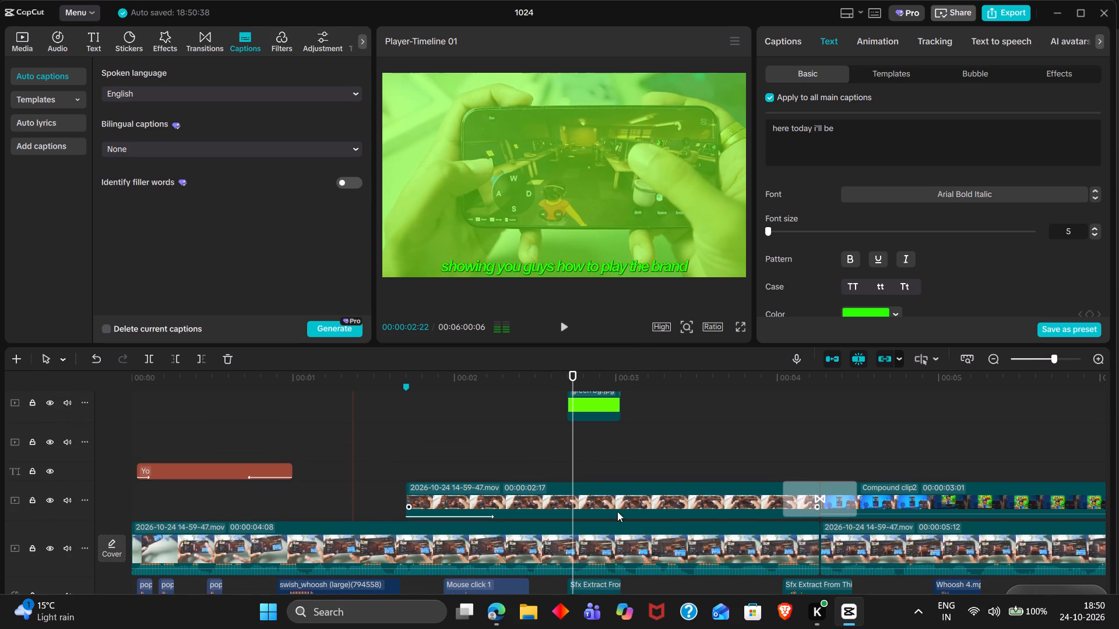
{"action": "double_click", "coordinate": [579, 374]}
{"action": "scroll", "coordinate": [592, 473], "scroll_direction": "up", "scroll_amount": 1}
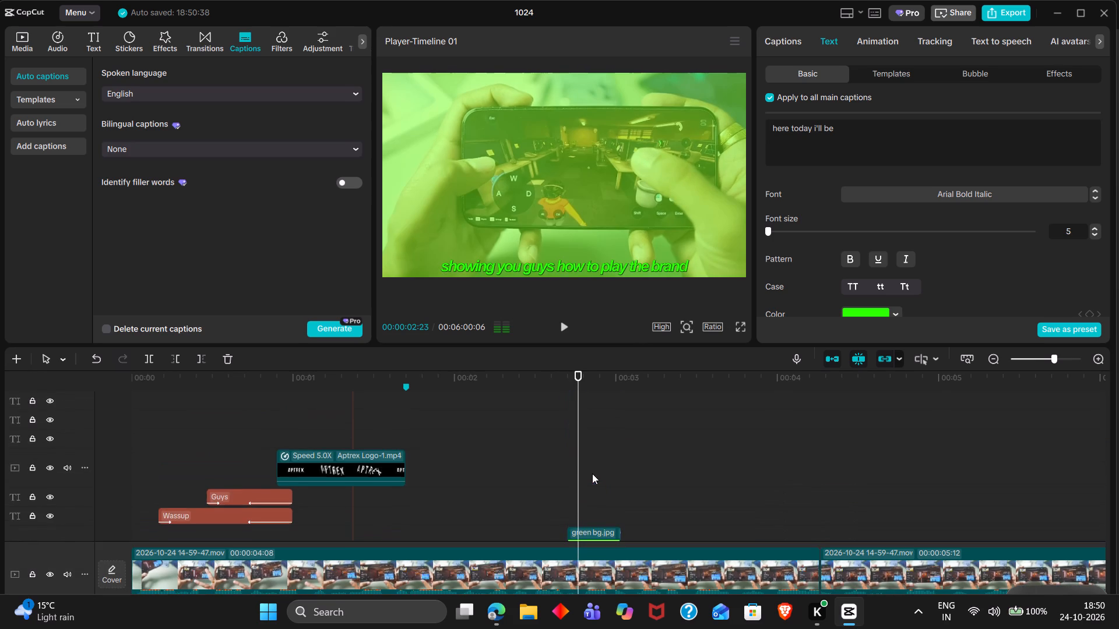
{"action": "scroll", "coordinate": [603, 430], "scroll_direction": "up", "scroll_amount": 2}
{"action": "left_click", "coordinate": [602, 437]}
{"action": "key", "text": "ctrl+b"}
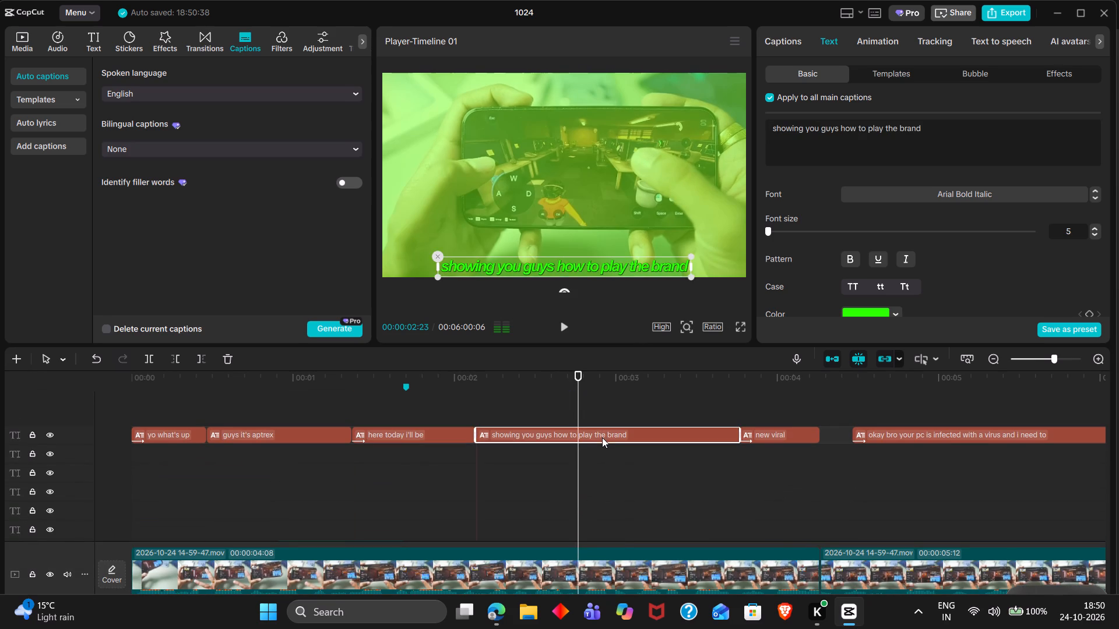
Divide the split caption's text so its pieces read "showing you guys" and "how to play the brand".
{"action": "left_click", "coordinate": [840, 128]}
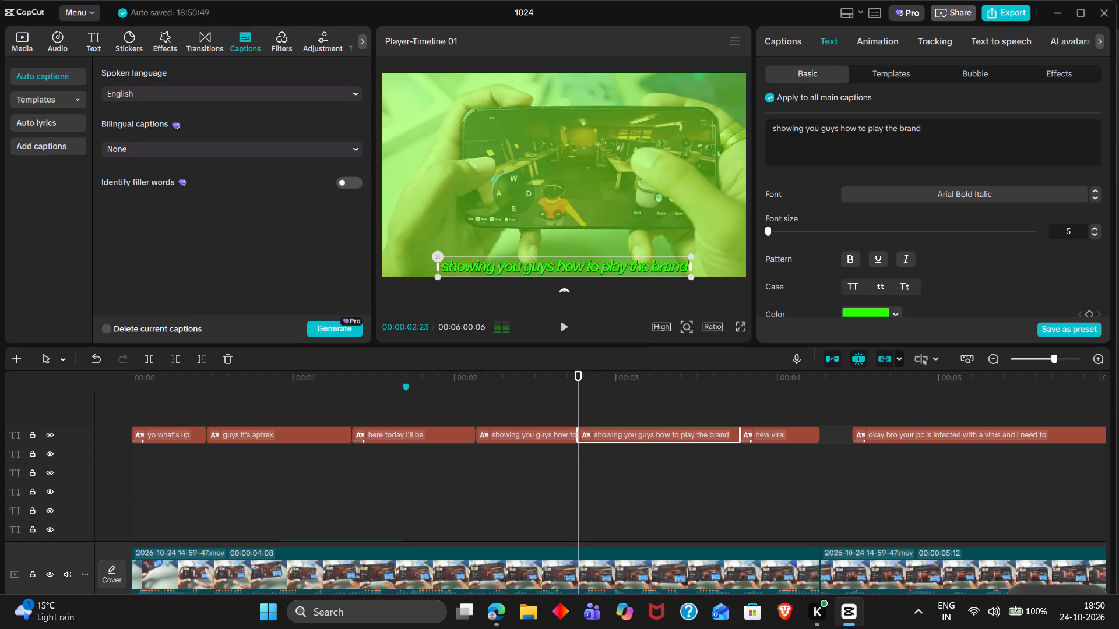
{"action": "left_click_drag", "start_coordinate": [840, 130], "coordinate": [752, 126]}
{"action": "key", "text": "BackSpace"}
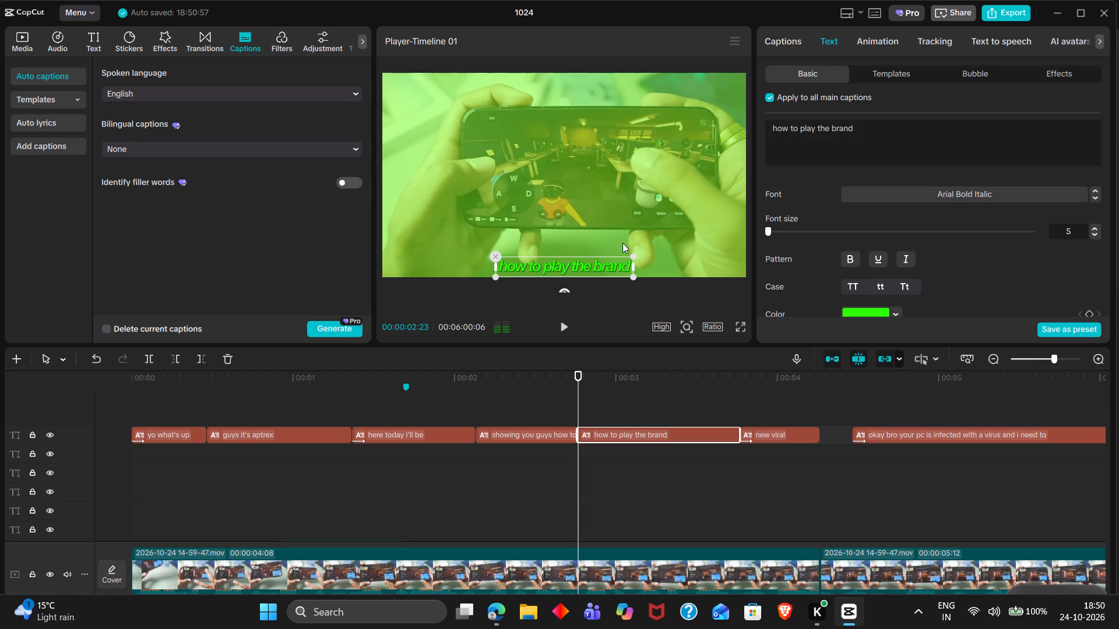
{"action": "left_click", "coordinate": [544, 436]}
{"action": "left_click_drag", "start_coordinate": [942, 143], "coordinate": [838, 129]}
{"action": "key", "text": "BackSpace"}
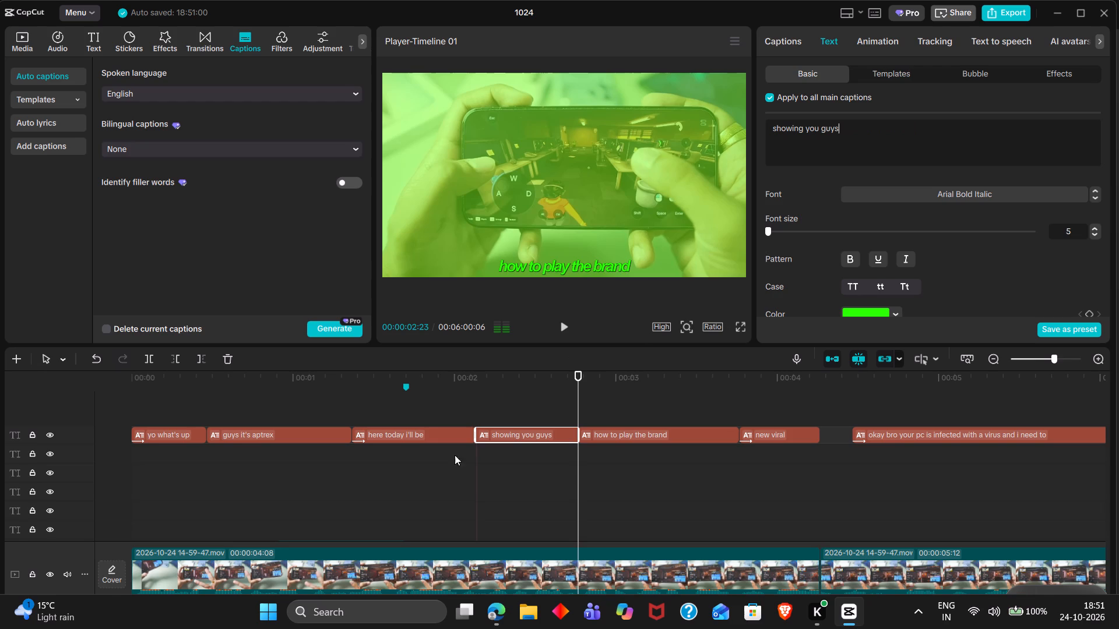
Play from the "showing you guys" caption to the start of "okay bro your pc is infected" to check the captions against the speech.
{"action": "double_click", "coordinate": [430, 412]}
{"action": "key", "text": "space"}
{"action": "key", "text": "space"}
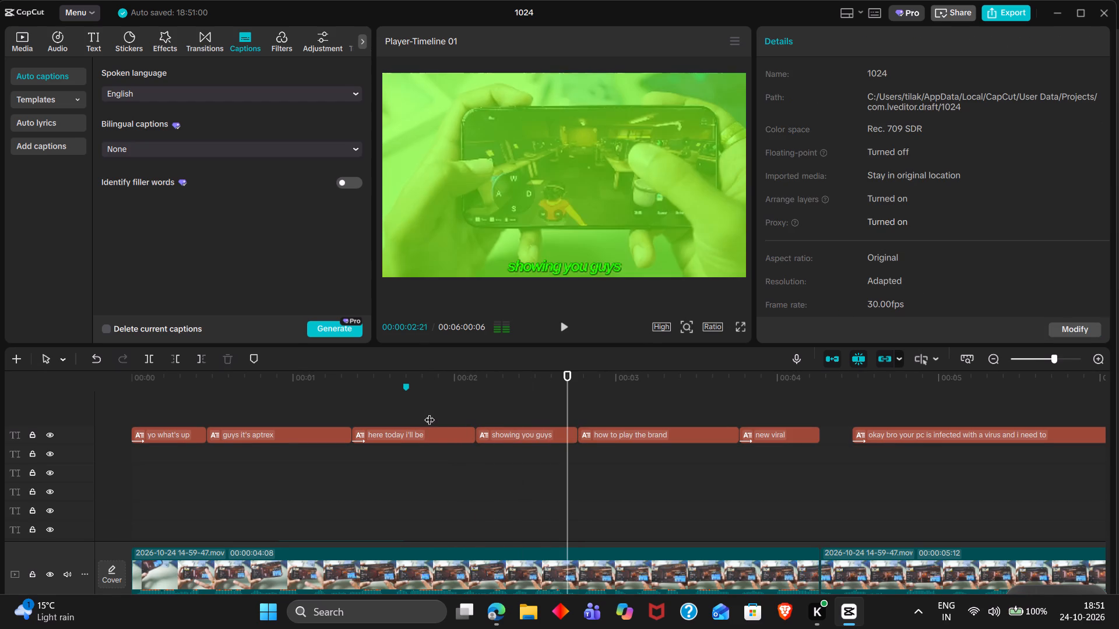
{"action": "key", "text": "space"}
{"action": "key", "text": "space"}
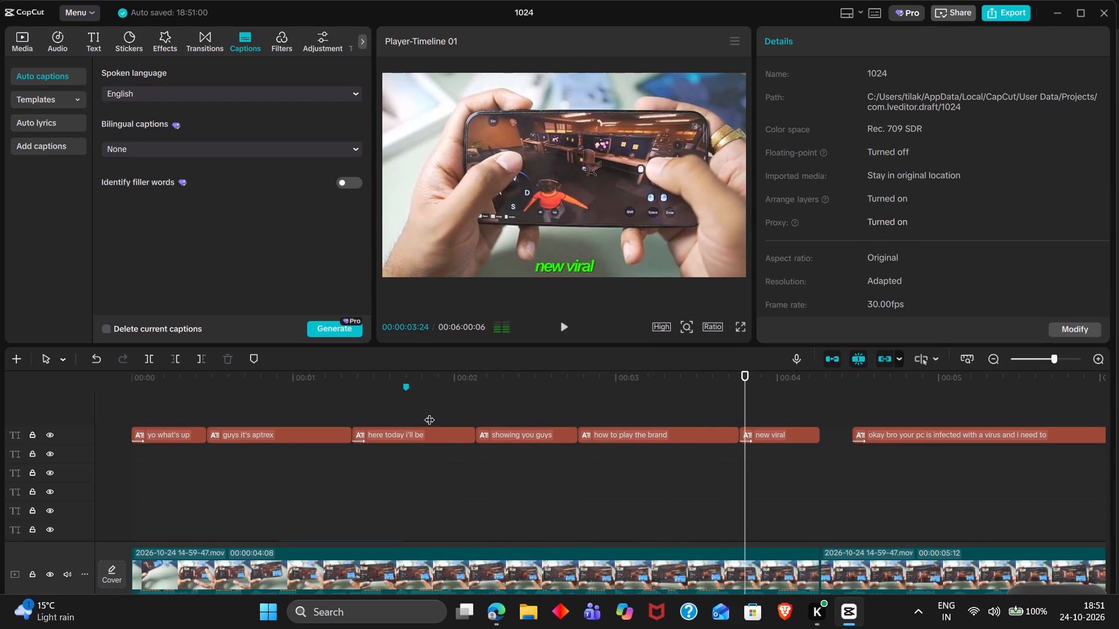
{"action": "scroll", "coordinate": [430, 412], "scroll_direction": "left", "scroll_amount": 1}
{"action": "key", "text": "space"}
{"action": "key", "text": "space"}
{"action": "key", "text": "space"}
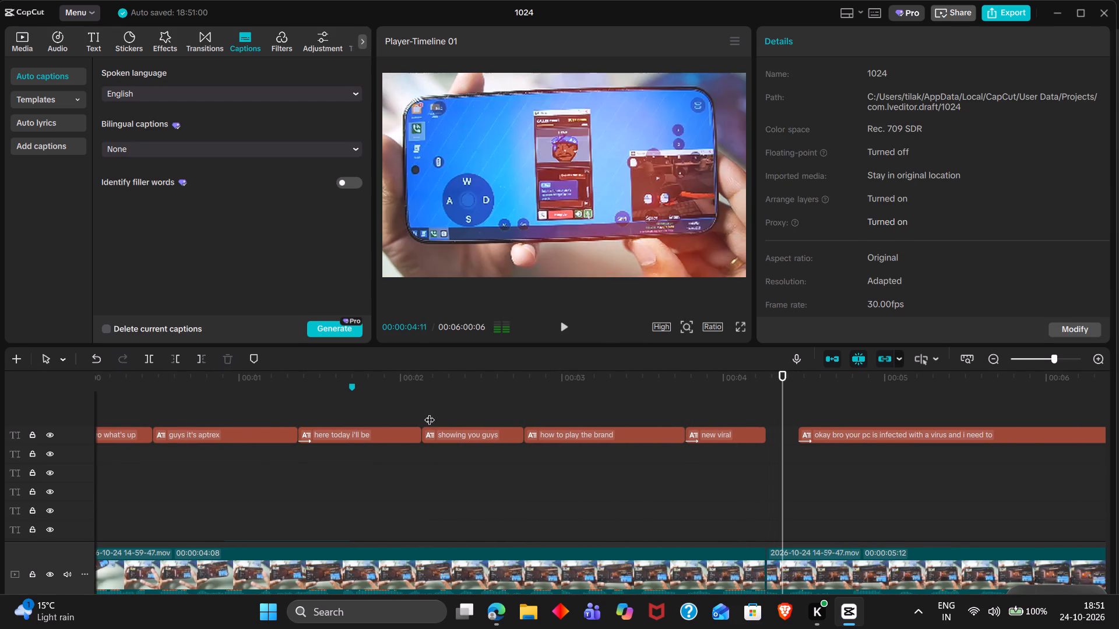
{"action": "key", "text": "space"}
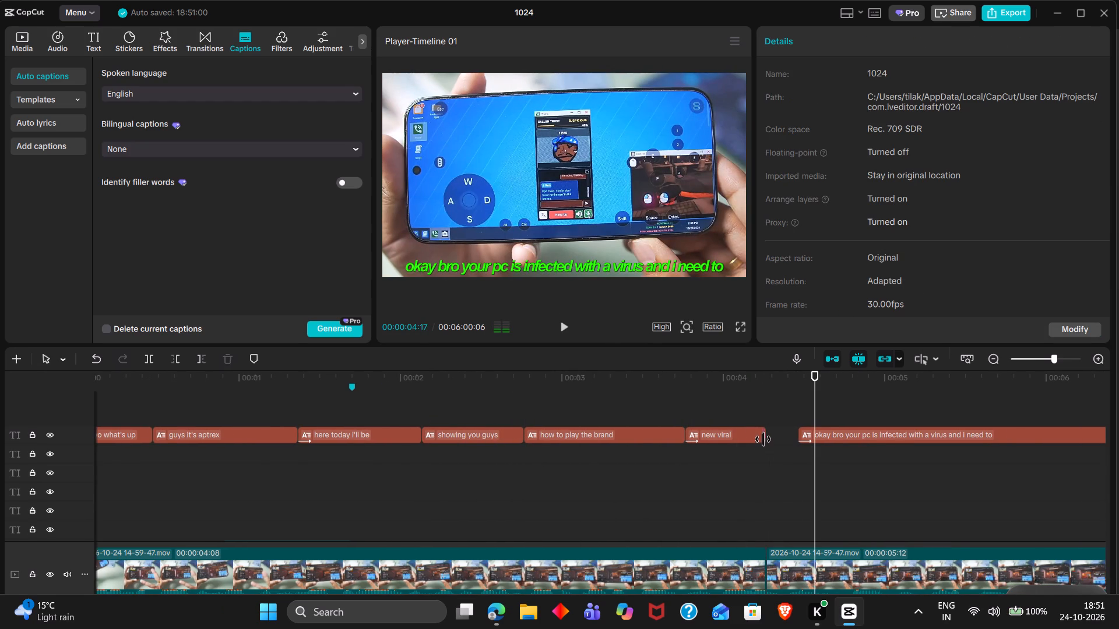
Extend the end of the "new viral" caption to the start of the "okay bro your pc is infected" caption.
{"action": "left_click", "coordinate": [757, 438]}
{"action": "left_click_drag", "start_coordinate": [765, 438], "coordinate": [796, 436]}
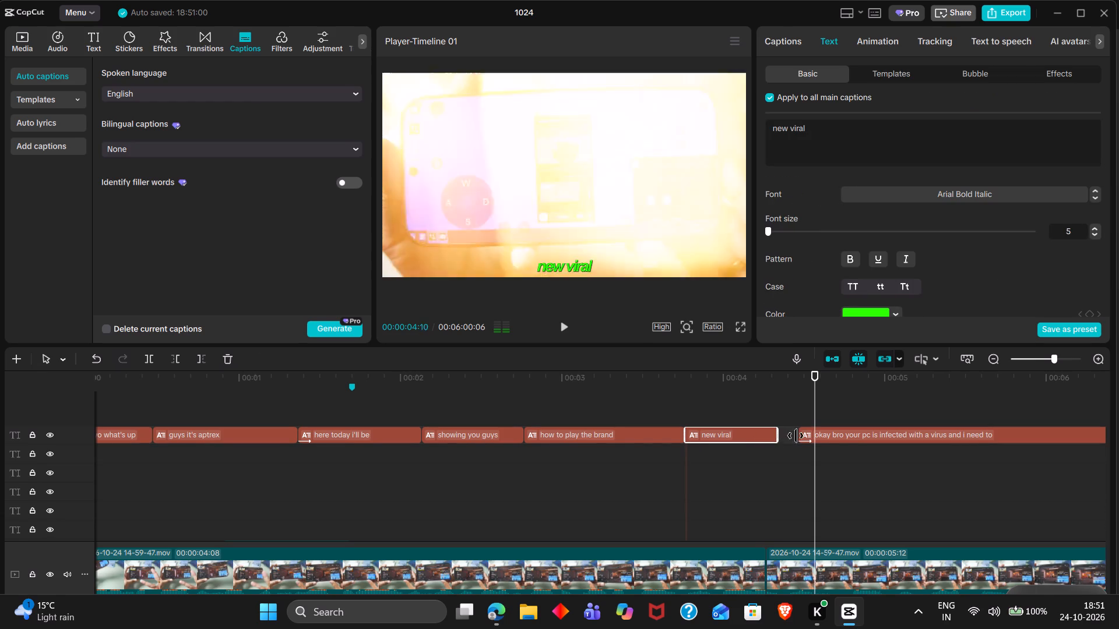
{"action": "left_click_drag", "start_coordinate": [796, 436], "coordinate": [798, 436]}
Add "game" to the end of the caption text so it reads "new viral game".
{"action": "triple_click", "coordinate": [857, 131]}
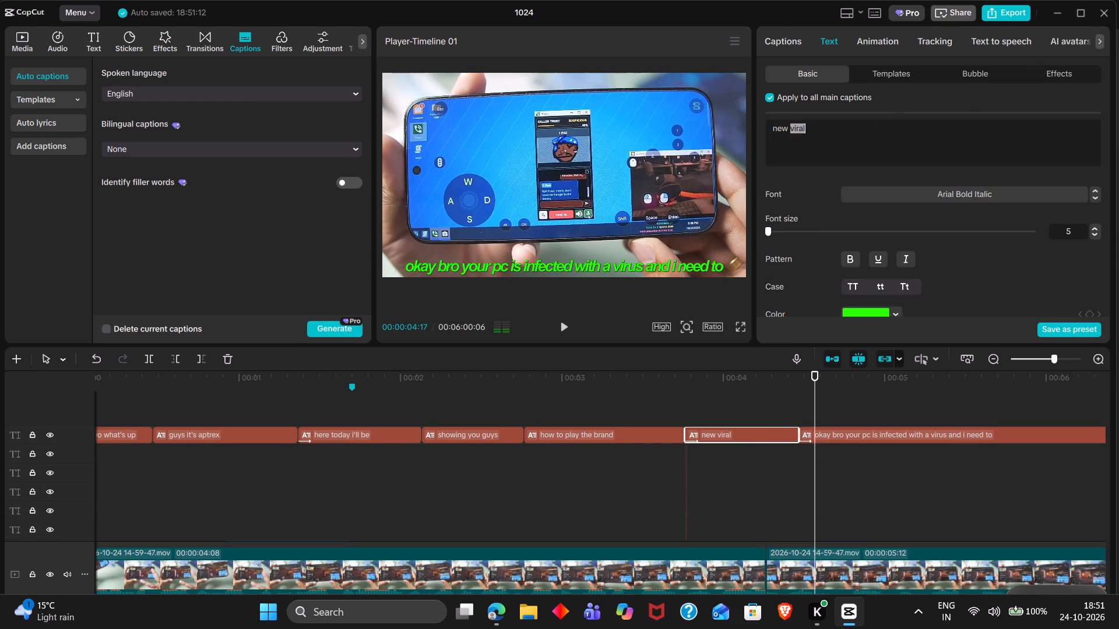
{"action": "triple_click", "coordinate": [857, 131]}
{"action": "left_click", "coordinate": [857, 131]}
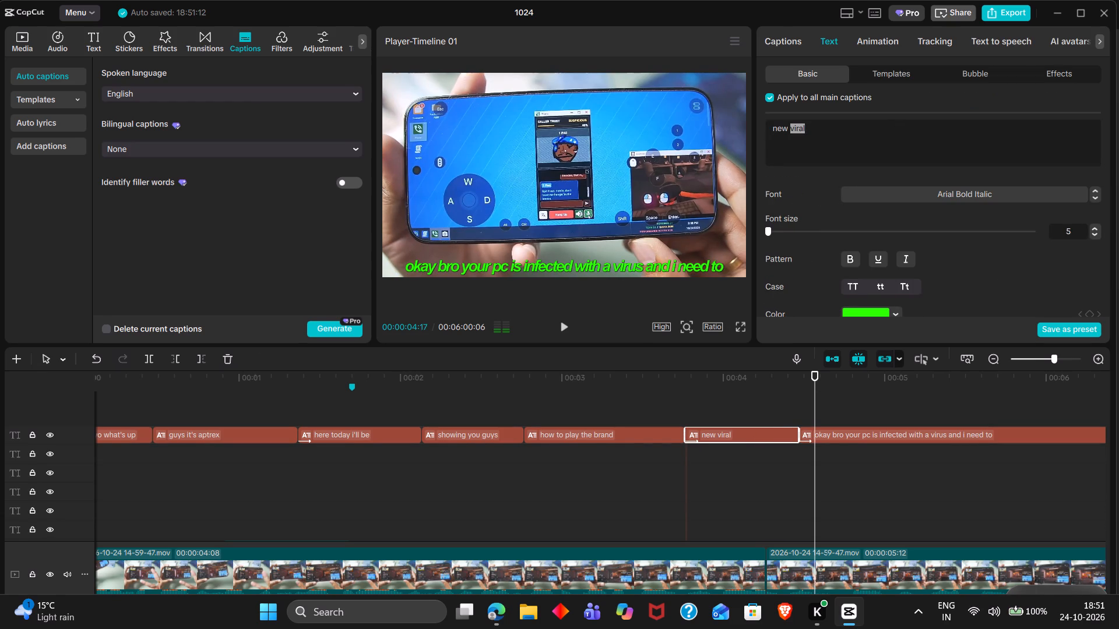
{"action": "triple_click", "coordinate": [857, 131]}
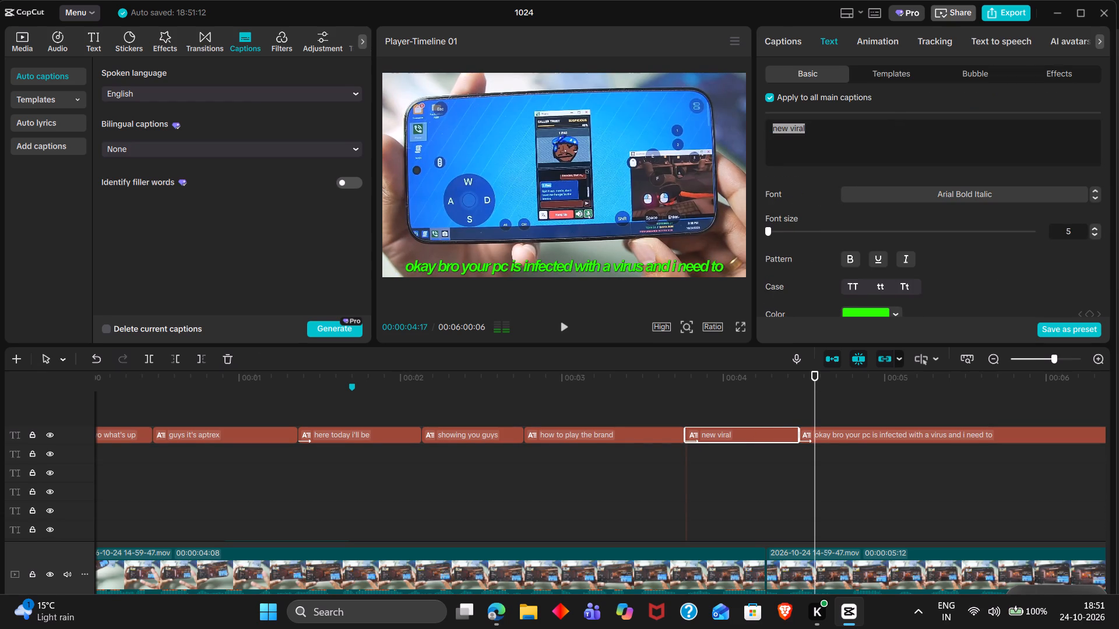
{"action": "left_click", "coordinate": [857, 131]}
{"action": "left_click", "coordinate": [857, 131]}
{"action": "left_click", "coordinate": [832, 134]}
{"action": "key", "text": "space"}
{"action": "type", "text": "game"}
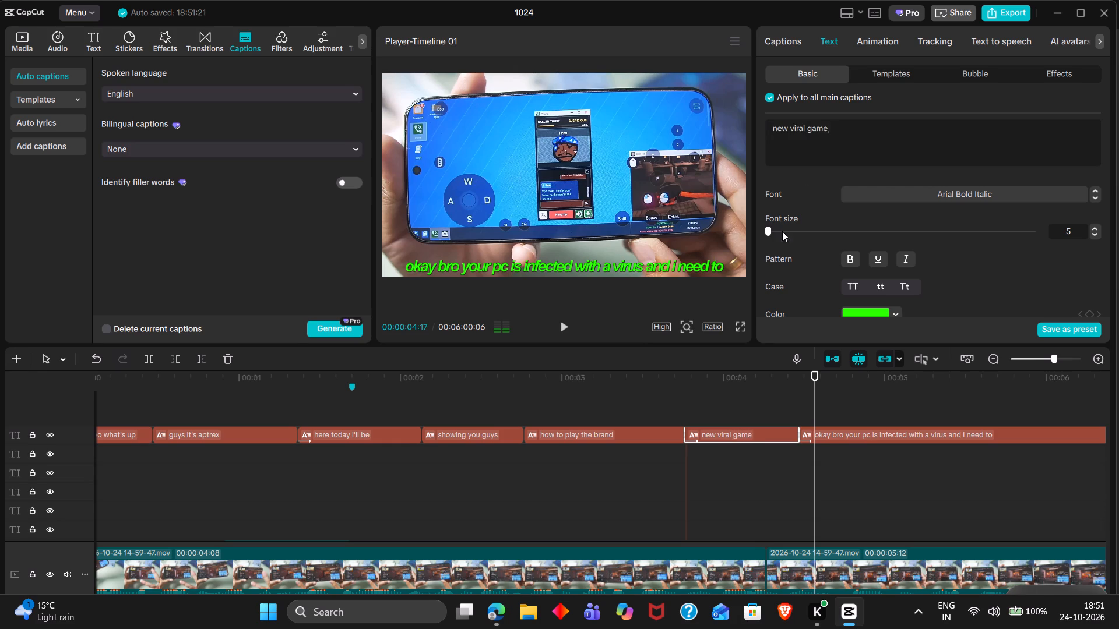
{"action": "left_click", "coordinate": [726, 411]}
Play on through the "okay bro your pc is infected" and "remove this pc" captions to compare them with the speech.
{"action": "key", "text": "space"}
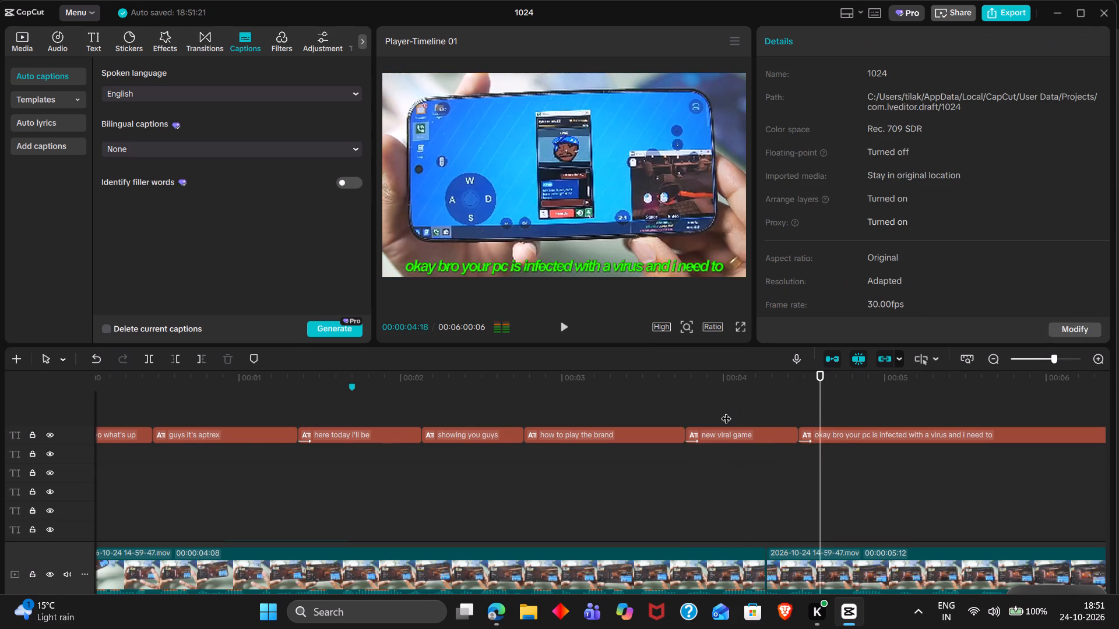
{"action": "scroll", "coordinate": [726, 411], "scroll_direction": "left", "scroll_amount": 1}
{"action": "key", "text": "space"}
{"action": "scroll", "coordinate": [726, 411], "scroll_direction": "left", "scroll_amount": 1}
{"action": "key", "text": "space"}
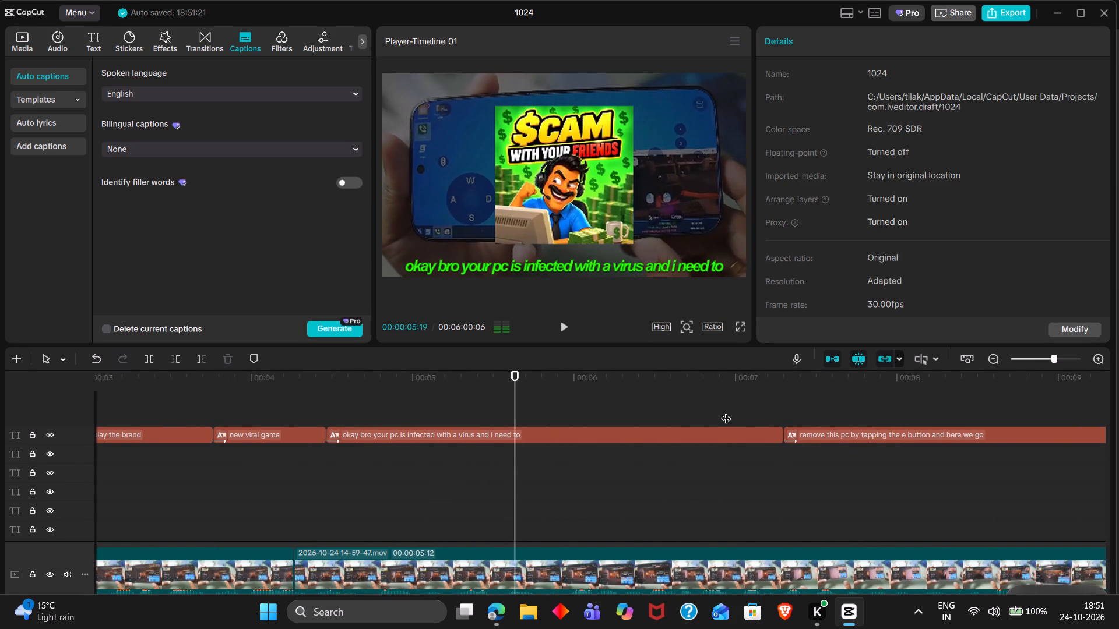
{"action": "scroll", "coordinate": [726, 411], "scroll_direction": "down", "scroll_amount": 4, "text": "ctrl"}
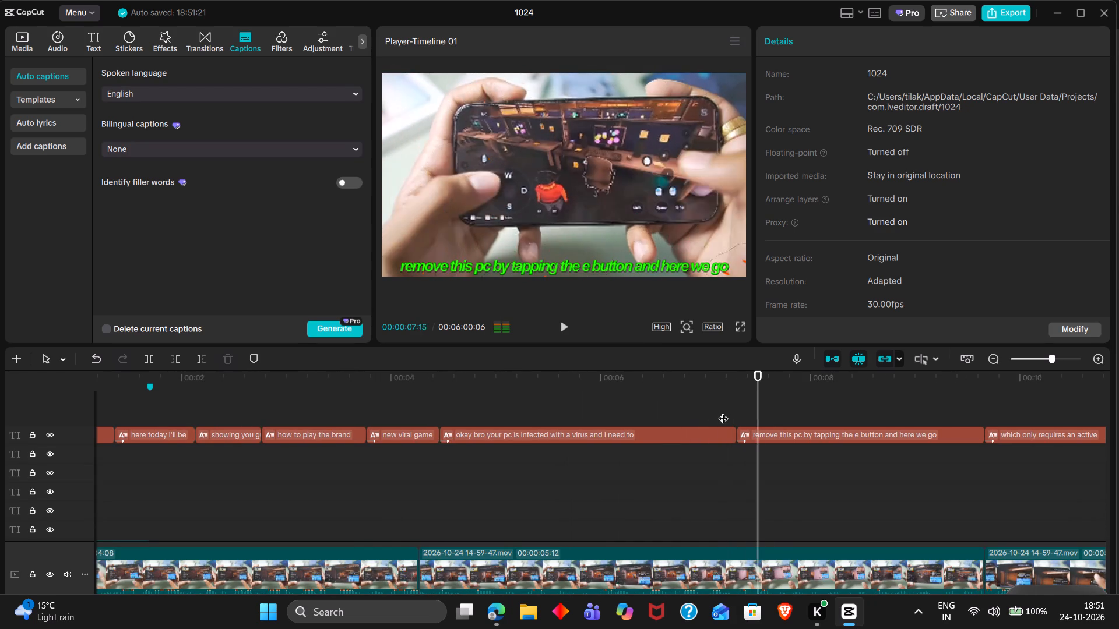
{"action": "key", "text": "space"}
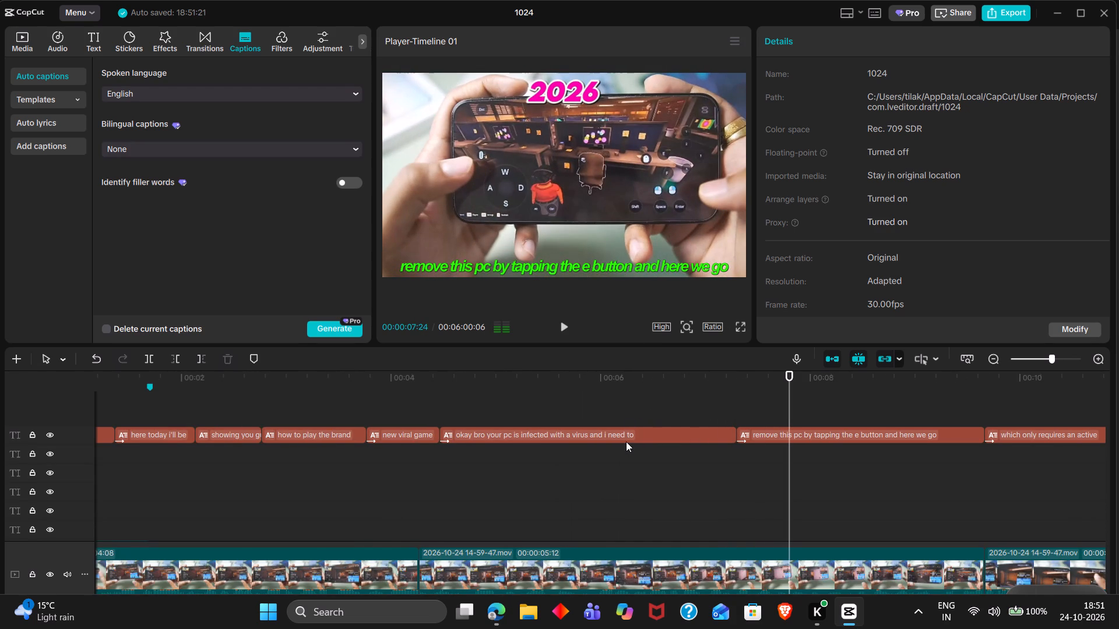
{"action": "left_click", "coordinate": [626, 441]}
{"action": "scroll", "coordinate": [626, 441], "scroll_direction": "down", "scroll_amount": 2, "text": "ctrl"}
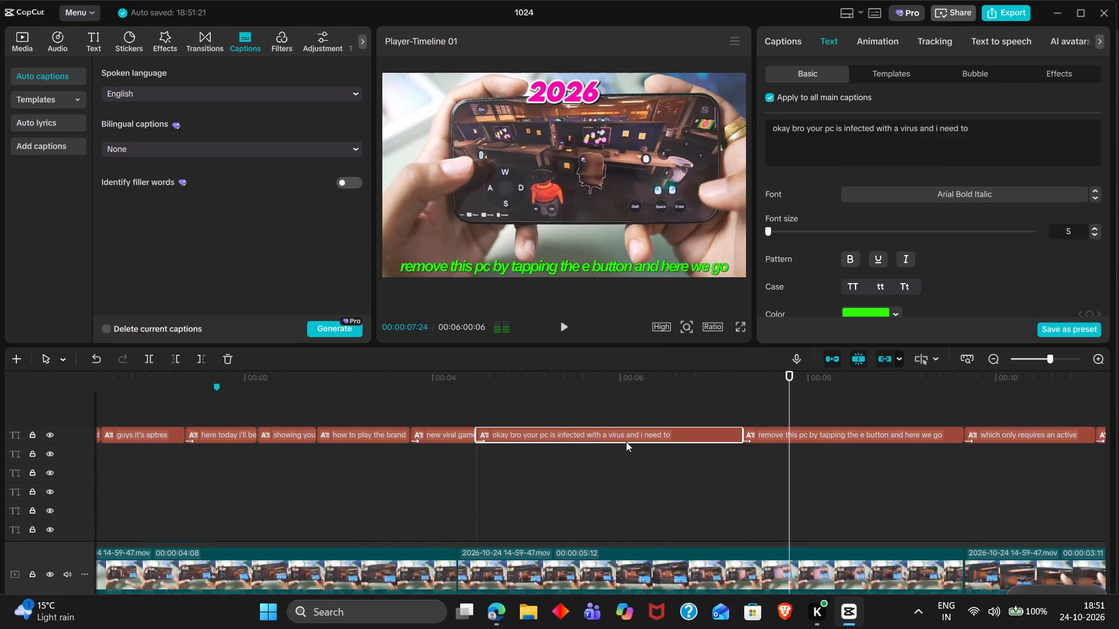
{"action": "key", "text": "space"}
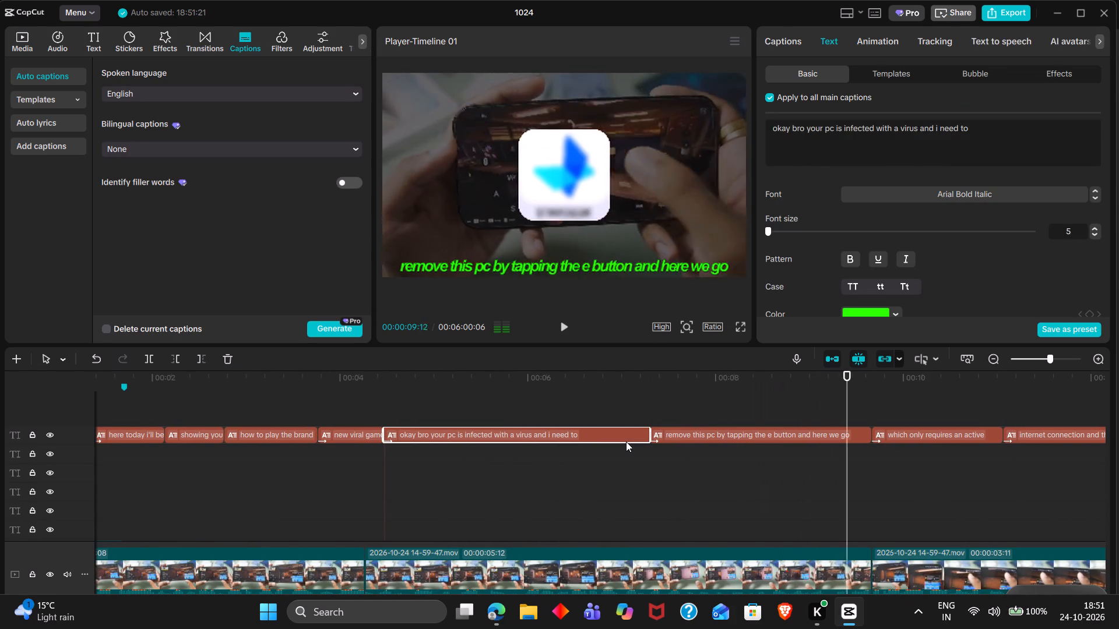
{"action": "key", "text": "space"}
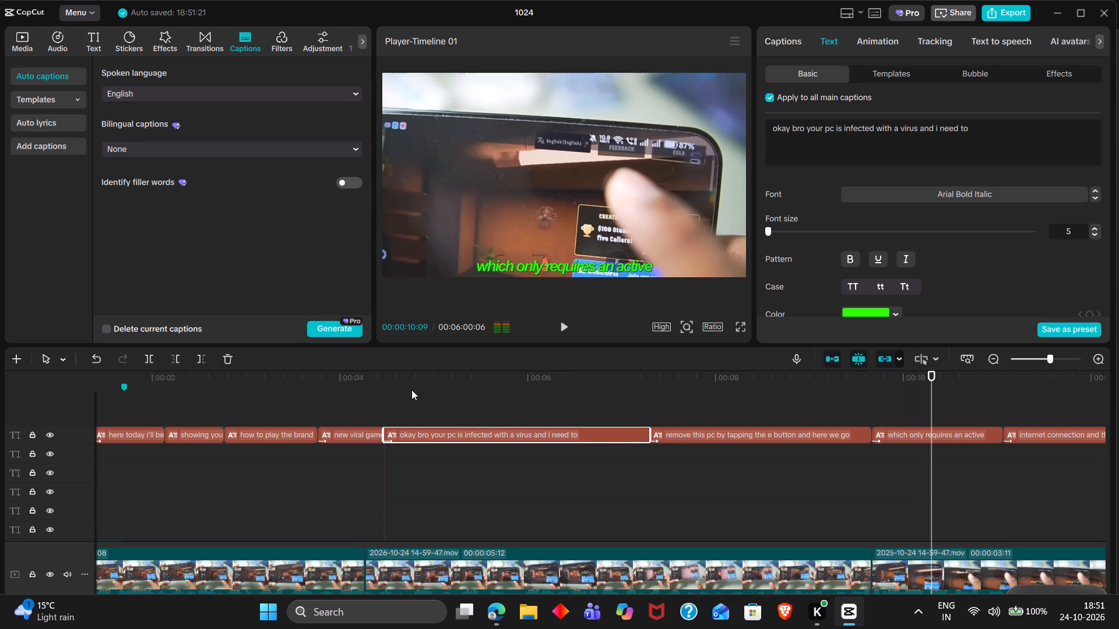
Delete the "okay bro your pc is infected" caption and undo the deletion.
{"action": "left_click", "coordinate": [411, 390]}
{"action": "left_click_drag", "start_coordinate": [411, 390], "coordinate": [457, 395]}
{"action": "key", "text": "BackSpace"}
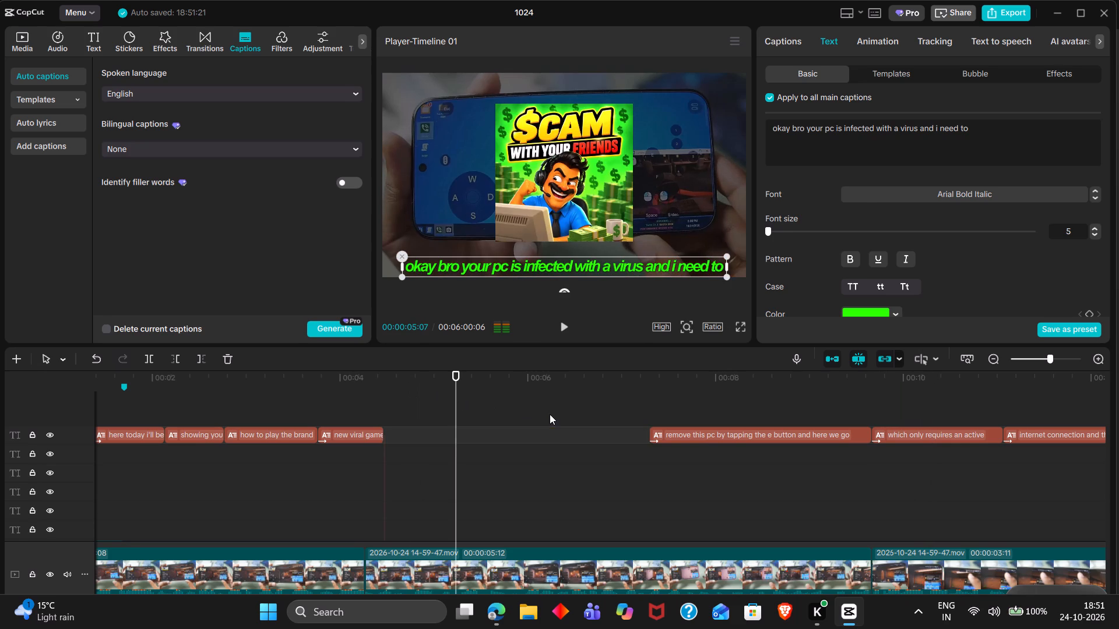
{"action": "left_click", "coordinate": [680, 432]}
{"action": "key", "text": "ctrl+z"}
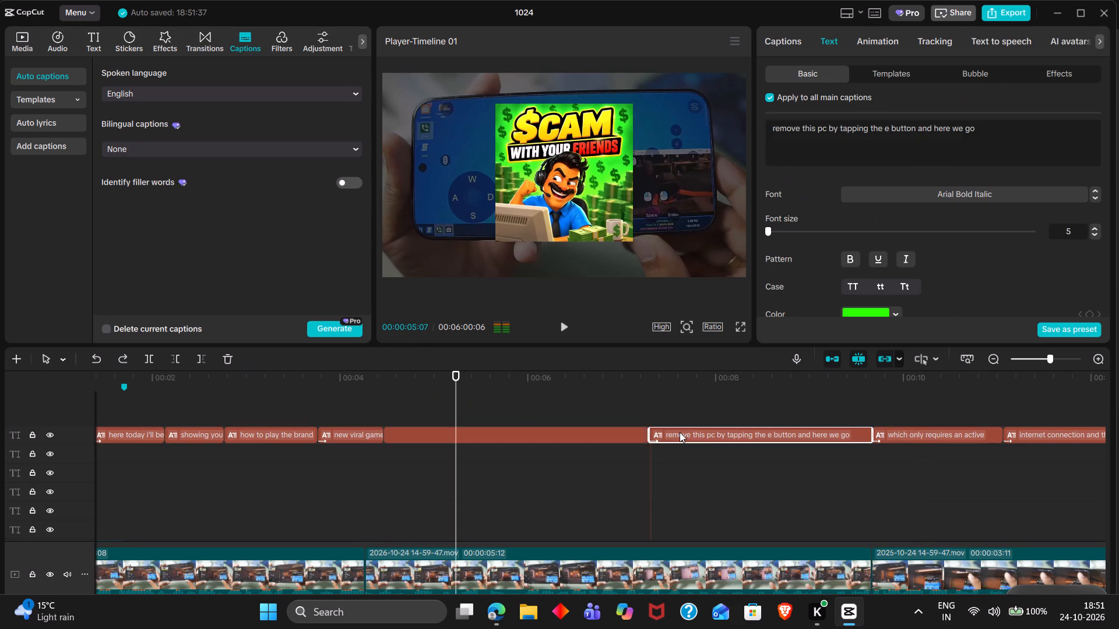
Replay the opening of the "okay bro your pc is infected" caption from 00:00:04:14 to check its timing against the speech and clips.
{"action": "left_click", "coordinate": [372, 398]}
{"action": "left_click_drag", "start_coordinate": [372, 398], "coordinate": [380, 402]}
{"action": "left_click", "coordinate": [380, 402]}
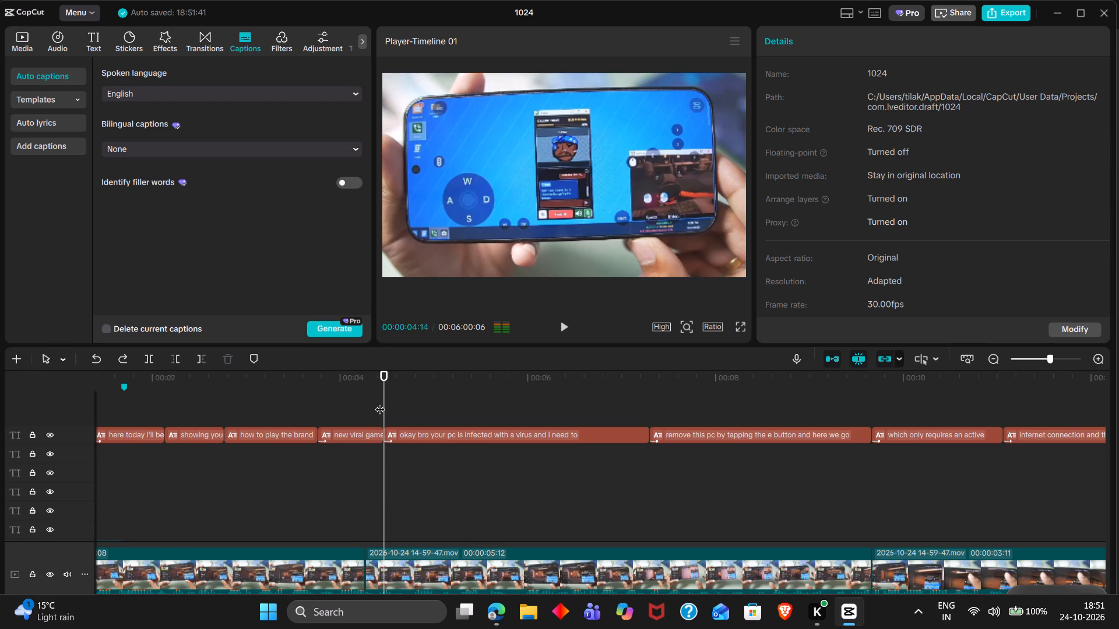
{"action": "key", "text": "space"}
{"action": "key", "text": "space"}
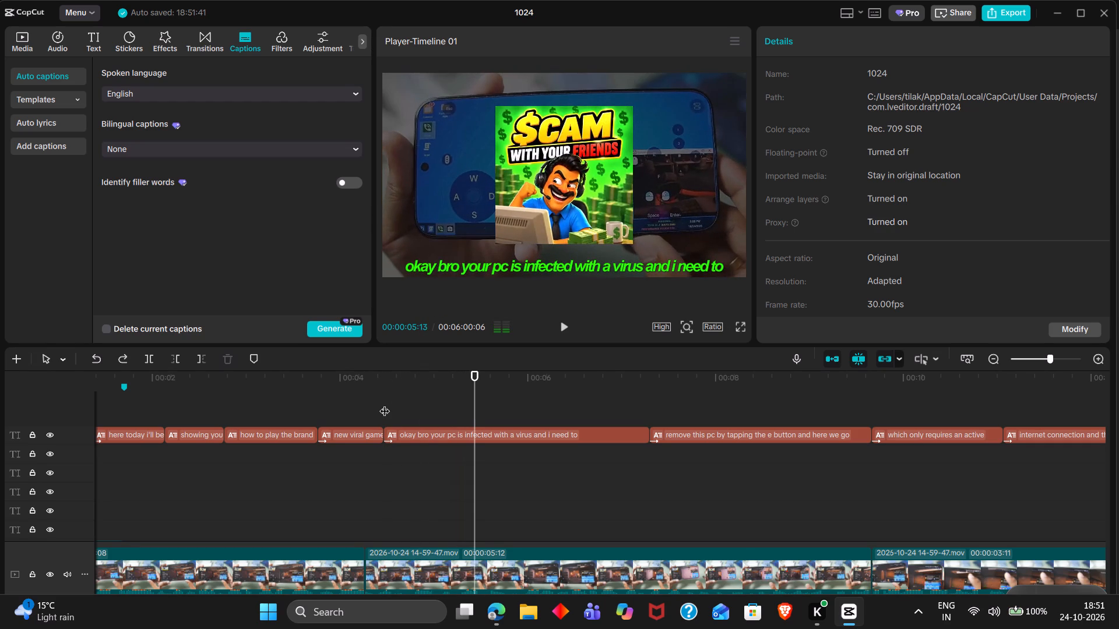
{"action": "triple_click", "coordinate": [385, 404]}
{"action": "key", "text": "space"}
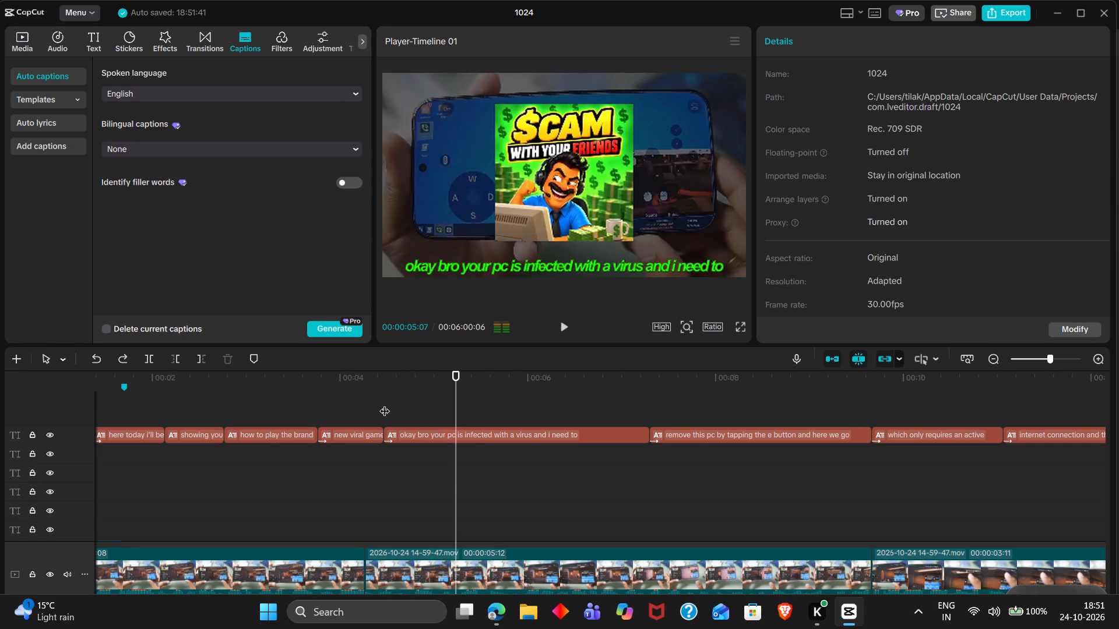
{"action": "key", "text": "space"}
{"action": "triple_click", "coordinate": [385, 404]}
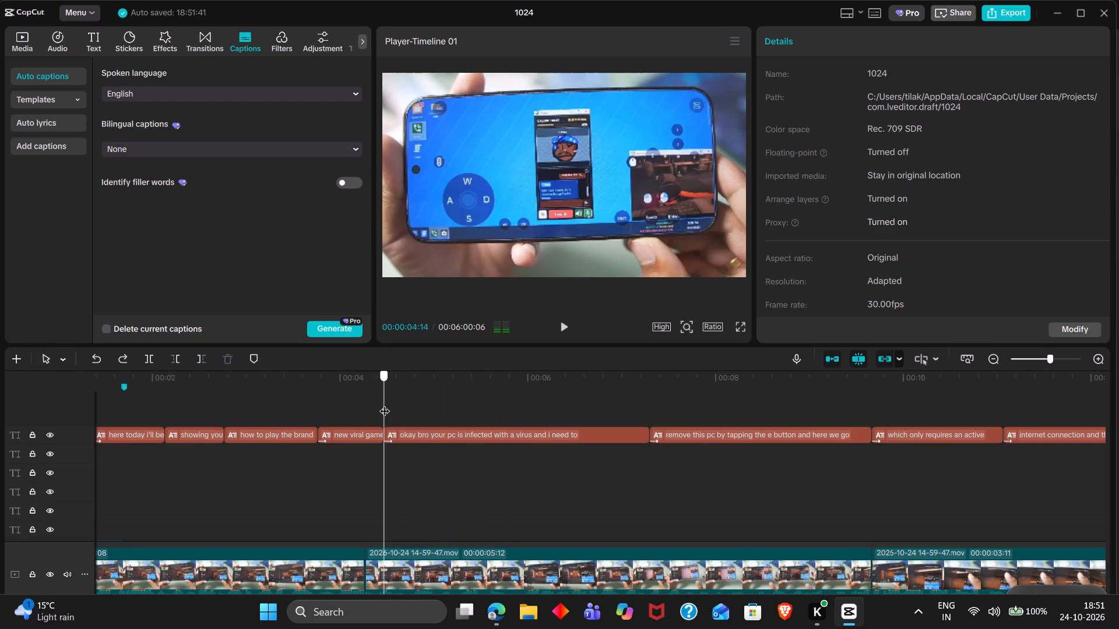
{"action": "key", "text": "space"}
{"action": "key", "text": "space"}
{"action": "key", "text": "space"}
{"action": "triple_click", "coordinate": [385, 404]}
{"action": "scroll", "coordinate": [385, 404], "scroll_direction": "down", "scroll_amount": 4}
{"action": "key", "text": "space"}
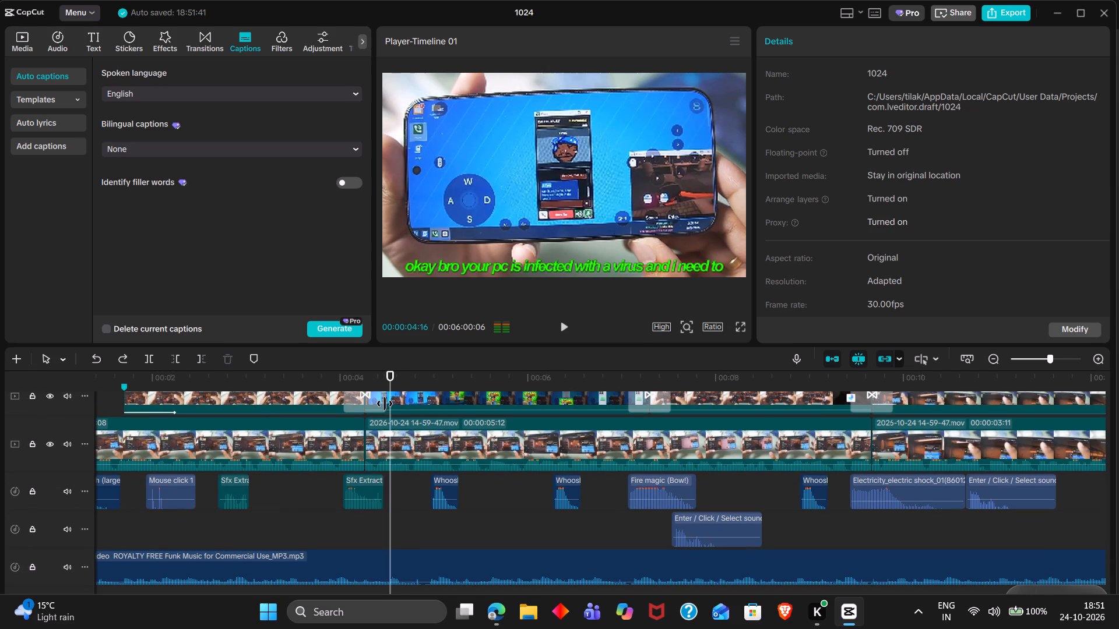
{"action": "key", "text": "space"}
{"action": "scroll", "coordinate": [408, 430], "scroll_direction": "right", "scroll_amount": 1}
{"action": "scroll", "coordinate": [408, 430], "scroll_direction": "up", "scroll_amount": 1}
{"action": "scroll", "coordinate": [408, 430], "scroll_direction": "right", "scroll_amount": 1}
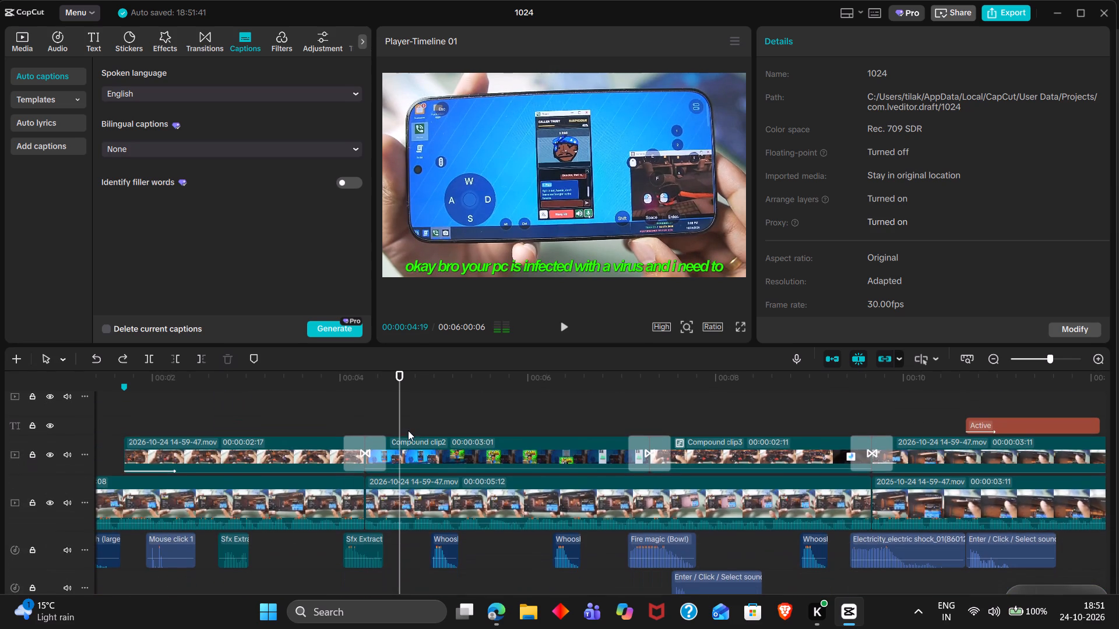
Find where the next spoken phrase begins and trim the start of the "okay bro your pc is infected" caption to 00:00:04:17.
{"action": "left_click", "coordinate": [392, 403]}
{"action": "left_click_drag", "start_coordinate": [392, 403], "coordinate": [402, 403]}
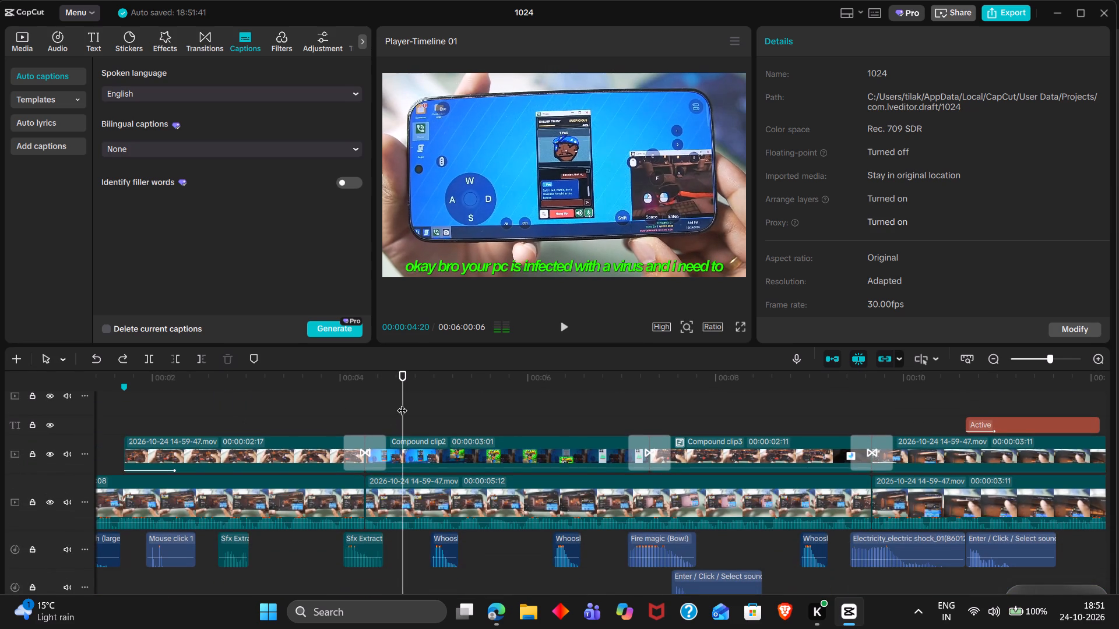
{"action": "key", "text": "space"}
{"action": "key", "text": "space"}
{"action": "left_click", "coordinate": [402, 403]}
{"action": "left_click_drag", "start_coordinate": [402, 403], "coordinate": [394, 402]}
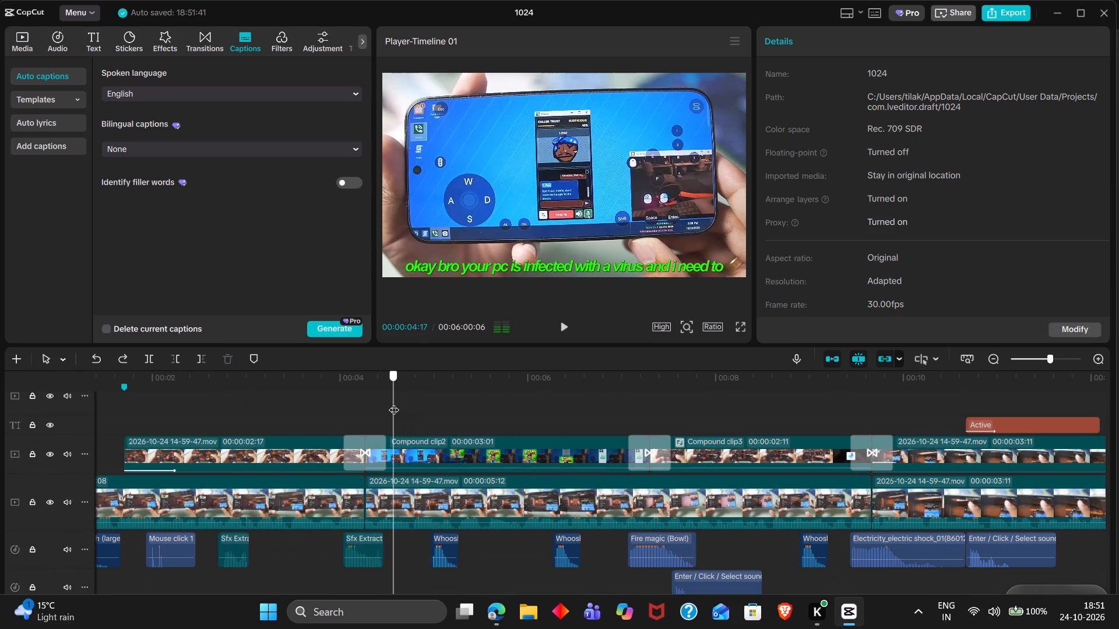
{"action": "left_click_drag", "start_coordinate": [394, 402], "coordinate": [394, 402]}
{"action": "key", "text": "space"}
{"action": "key", "text": "space"}
{"action": "triple_click", "coordinate": [394, 402]}
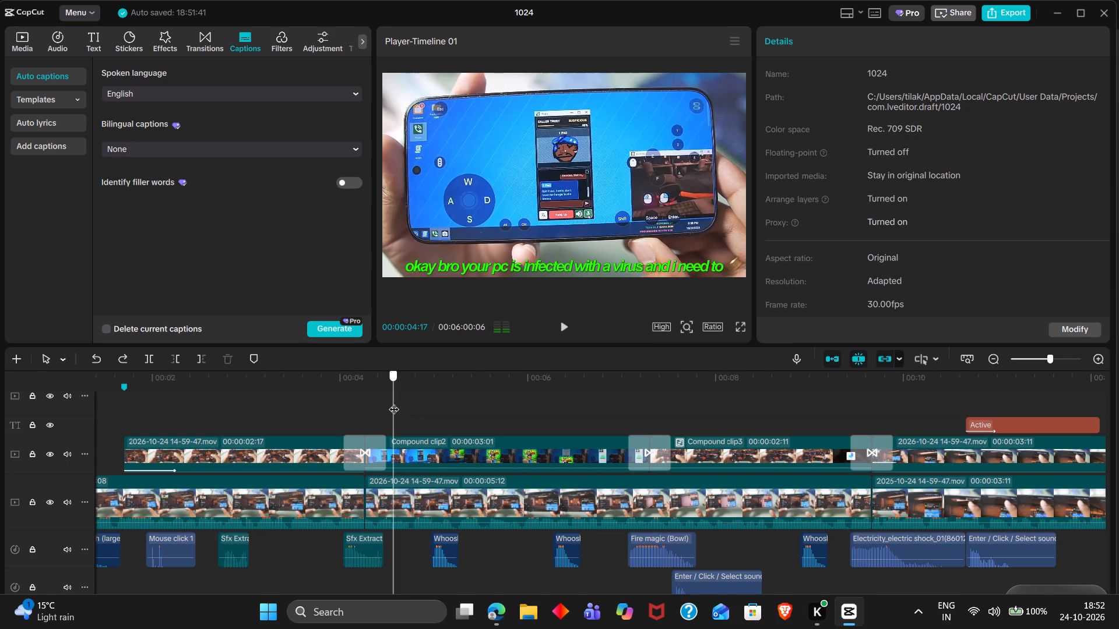
{"action": "key", "text": "space"}
{"action": "triple_click", "coordinate": [394, 402]}
{"action": "left_click", "coordinate": [394, 402]}
{"action": "scroll", "coordinate": [394, 402], "scroll_direction": "up", "scroll_amount": 2}
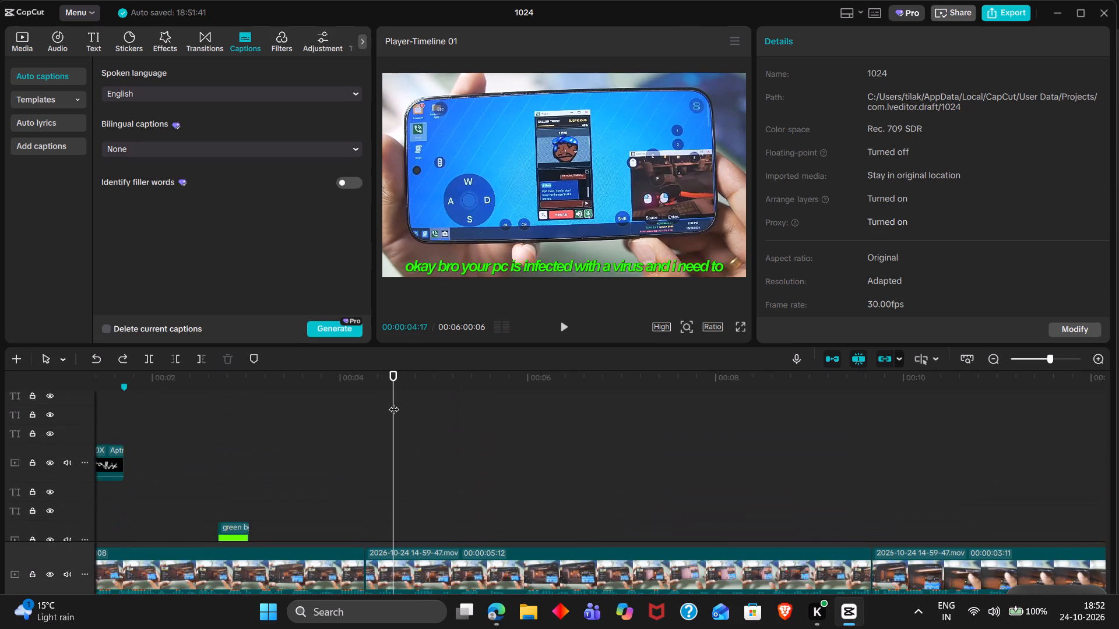
{"action": "scroll", "coordinate": [394, 402], "scroll_direction": "up", "scroll_amount": 1}
{"action": "left_click", "coordinate": [401, 431]}
{"action": "key", "text": "q"}
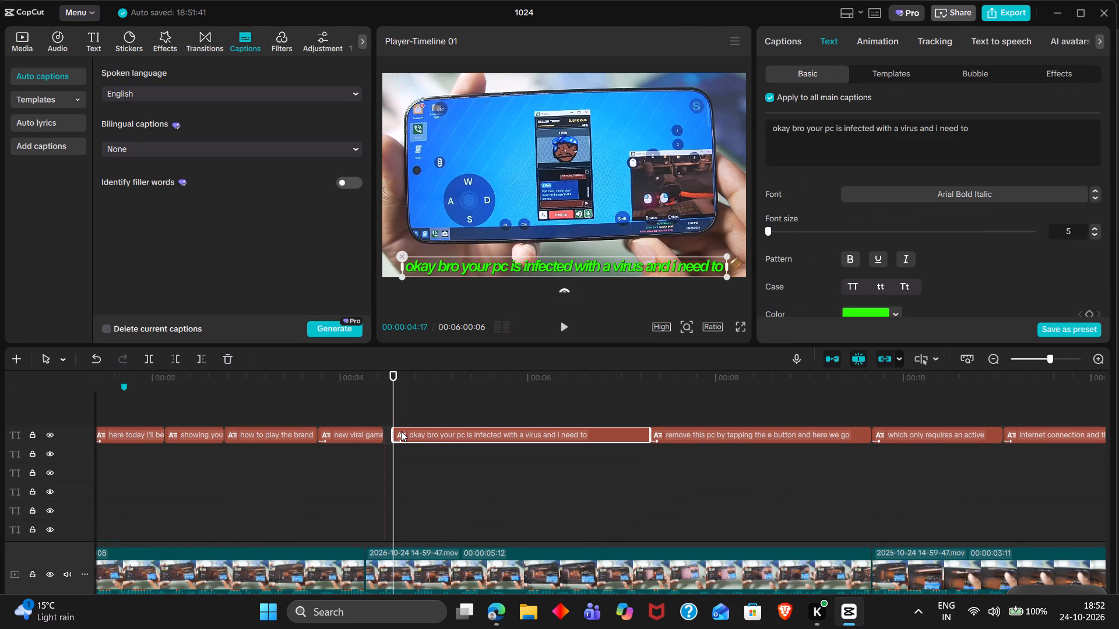
Extend the end of the "new viral game" caption to the trimmed caption's start at 00:00:04:17.
{"action": "left_click", "coordinate": [373, 433]}
{"action": "left_click_drag", "start_coordinate": [385, 435], "coordinate": [404, 436]}
Replace the text of the "okay bro your pc is infected" caption with "$scam with your".
{"action": "left_click", "coordinate": [447, 434]}
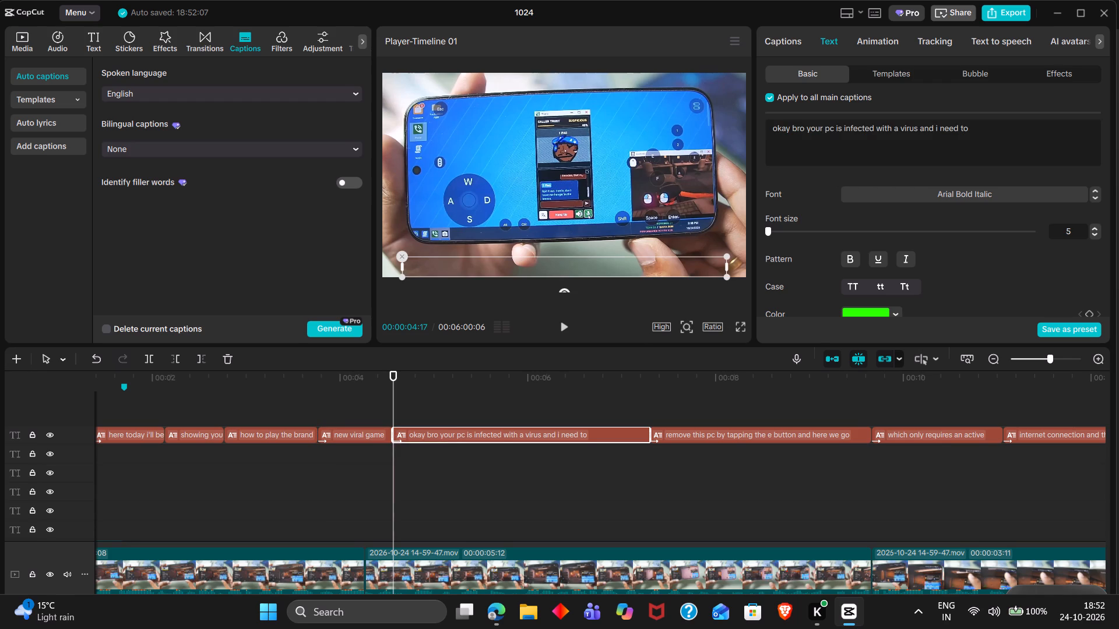
{"action": "triple_click", "coordinate": [793, 129]}
{"action": "type", "text": "acam"}
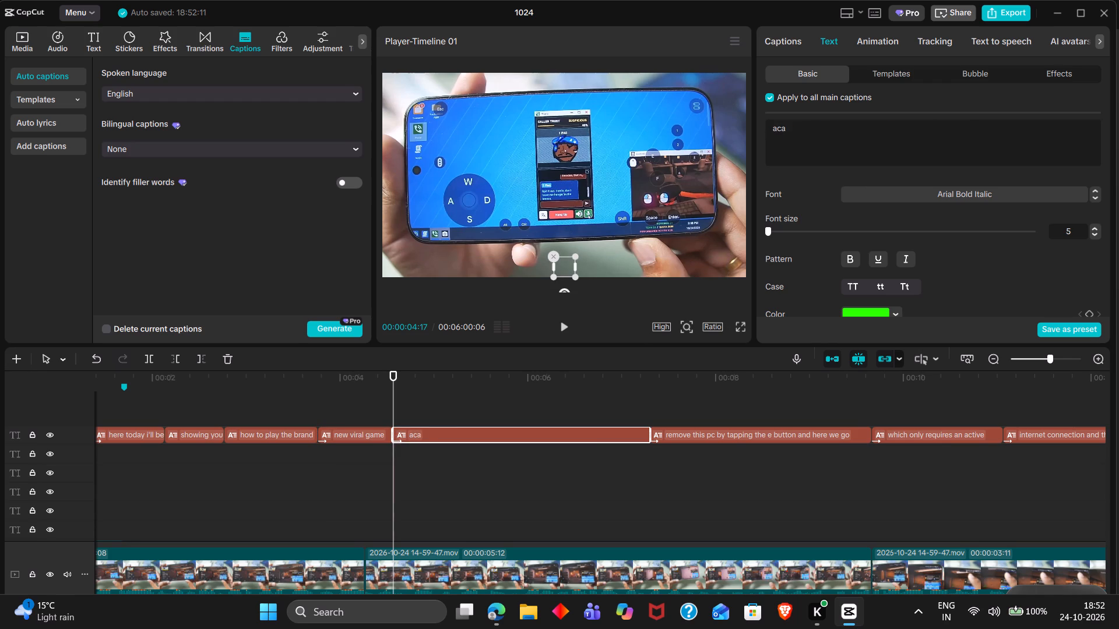
{"action": "key", "text": "BackSpace"}
{"action": "key", "text": "BackSpace"}
{"action": "key", "text": "BackSpace"}
{"action": "key", "text": "BackSpace"}
{"action": "key", "text": "BackSpace"}
{"action": "type", "text": "$scam with your"}
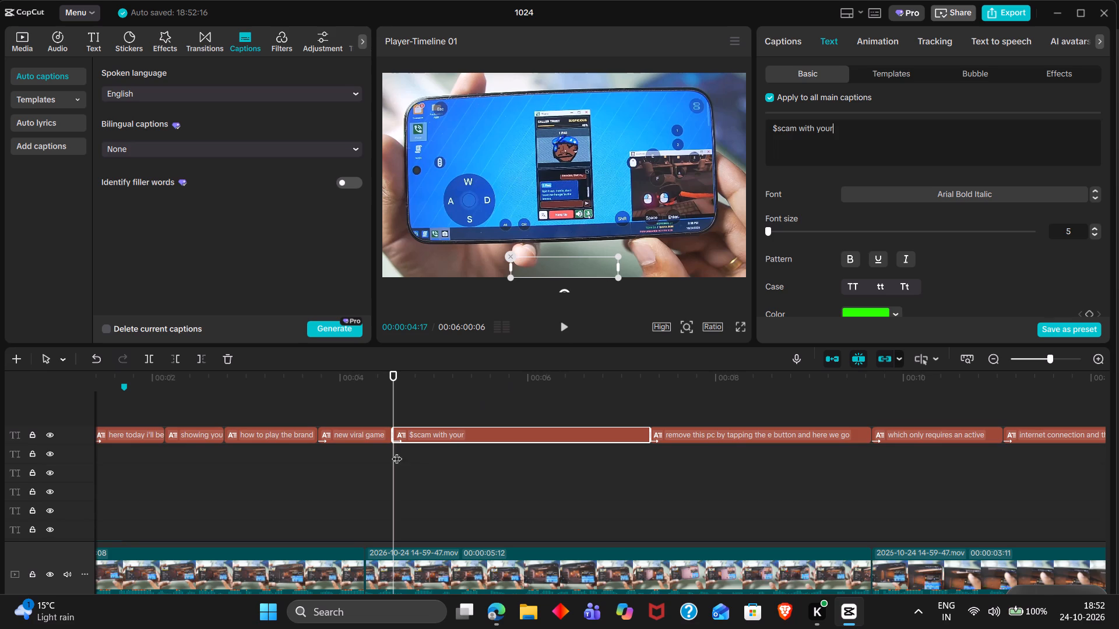
Play the caption to 00:00:05:13 to check the wording and complete its text as "$scam with your friend".
{"action": "left_click", "coordinate": [395, 406]}
{"action": "key", "text": "space"}
{"action": "key", "text": "space"}
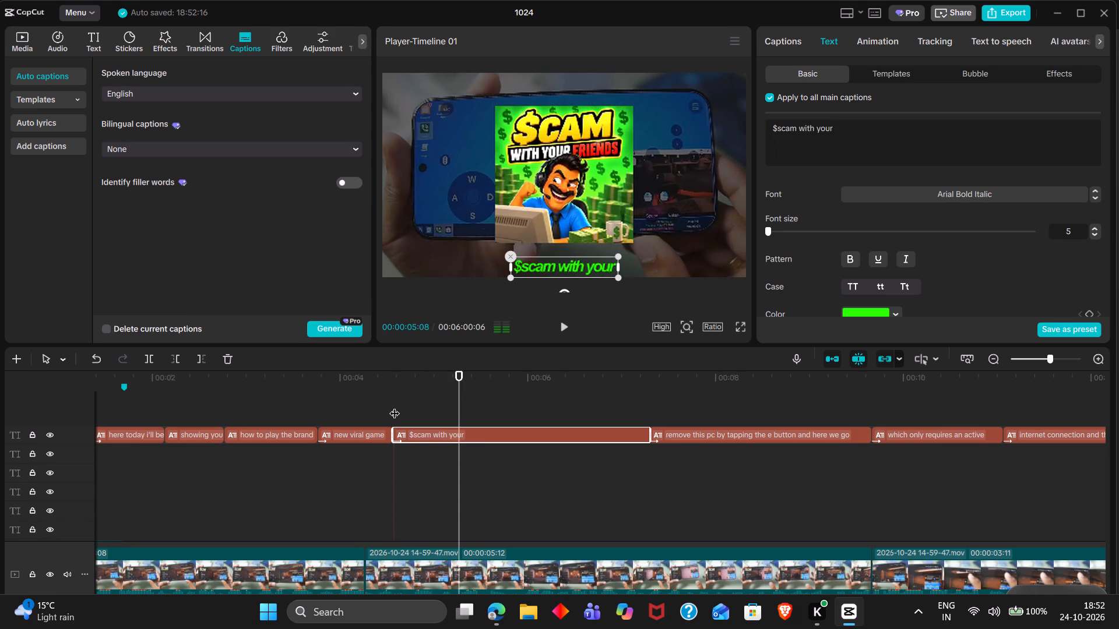
{"action": "key", "text": "space"}
{"action": "key", "text": "space"}
{"action": "scroll", "coordinate": [449, 467], "scroll_direction": "down", "scroll_amount": 2}
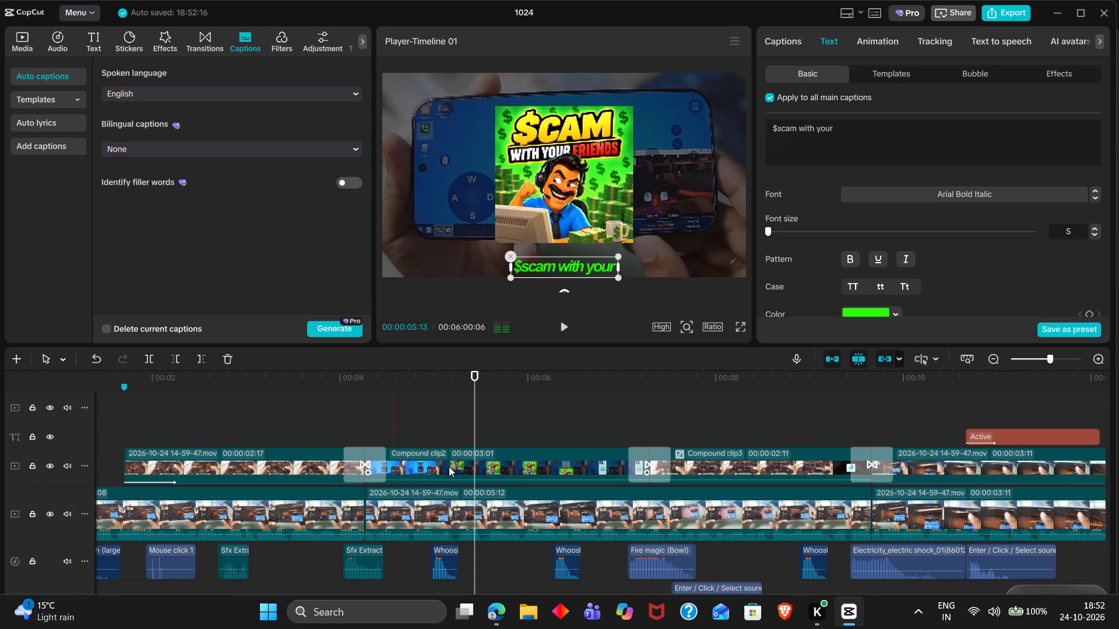
{"action": "left_click", "coordinate": [863, 133]}
{"action": "key", "text": "space"}
{"action": "type", "text": "friend"}
Replay the "$scam with your friend" caption to check its wording and correct the text to "$scam with your friends".
{"action": "scroll", "coordinate": [459, 505], "scroll_direction": "up", "scroll_amount": 2}
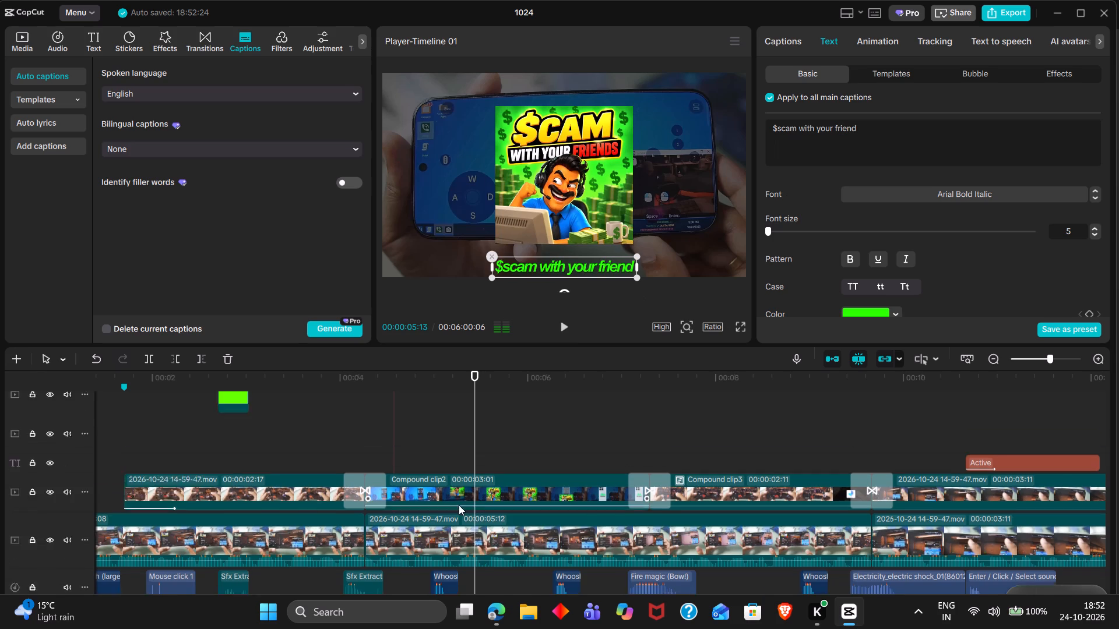
{"action": "scroll", "coordinate": [459, 505], "scroll_direction": "up", "scroll_amount": 3}
{"action": "scroll", "coordinate": [465, 444], "scroll_direction": "up", "scroll_amount": 2}
{"action": "double_click", "coordinate": [460, 394]}
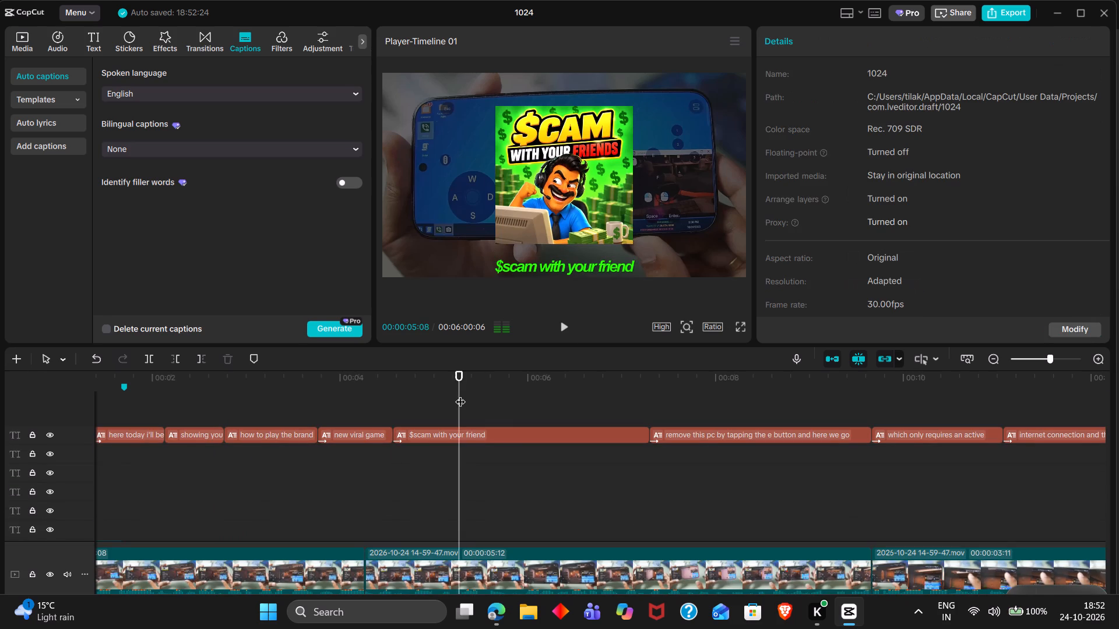
{"action": "key", "text": "space"}
{"action": "key", "text": "space"}
{"action": "scroll", "coordinate": [460, 394], "scroll_direction": "down", "scroll_amount": 3}
{"action": "scroll", "coordinate": [460, 394], "scroll_direction": "up", "scroll_amount": 3}
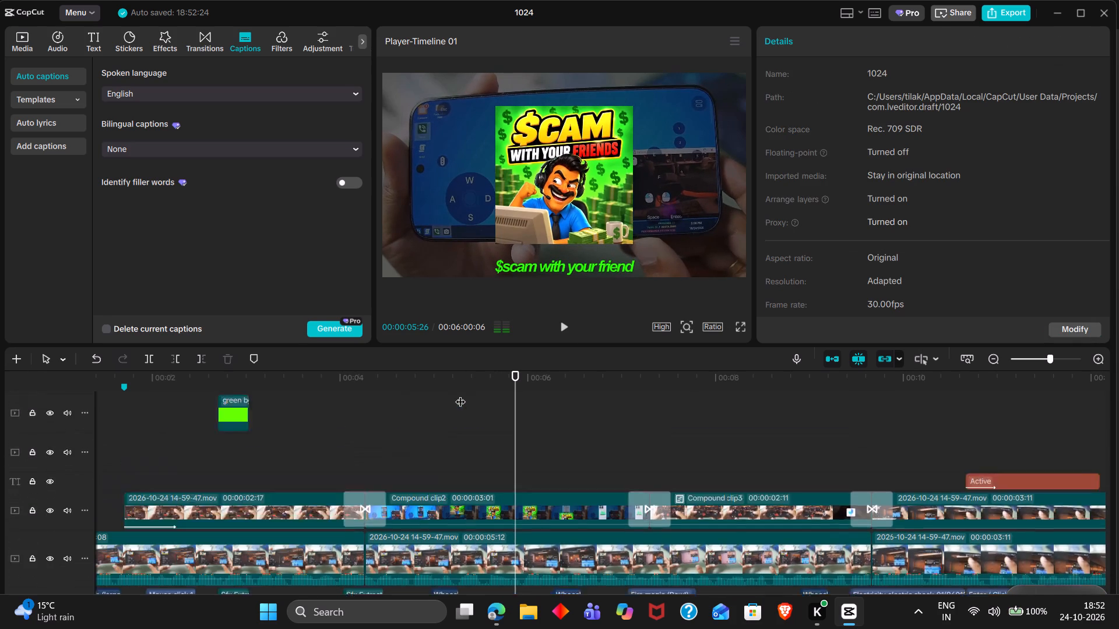
{"action": "scroll", "coordinate": [460, 394], "scroll_direction": "up", "scroll_amount": 3}
{"action": "left_click", "coordinate": [512, 440]}
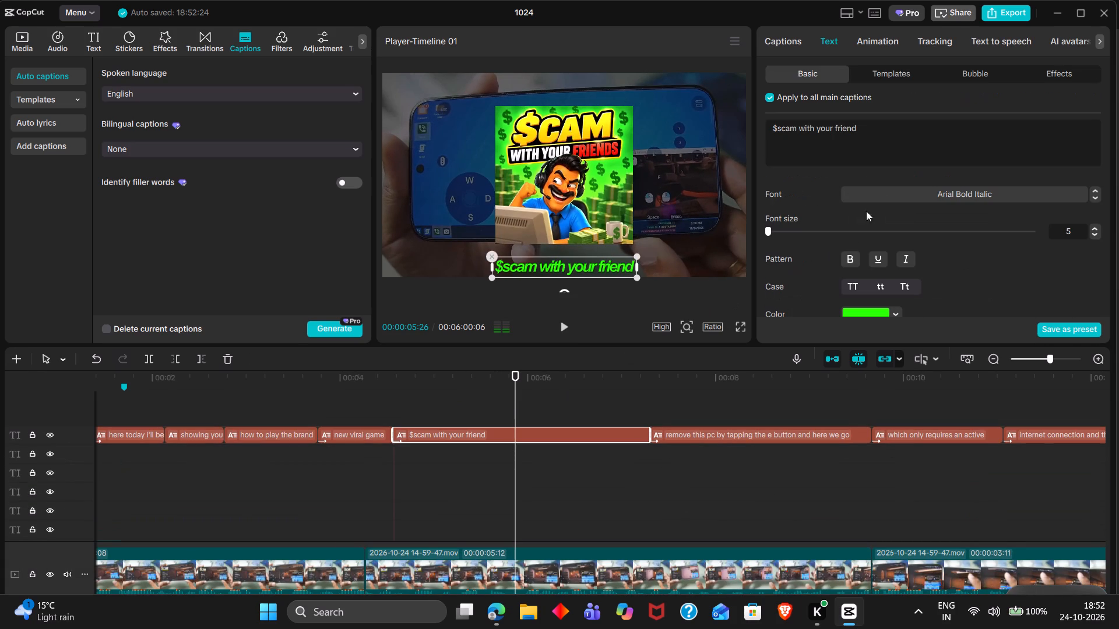
{"action": "left_click", "coordinate": [928, 121]}
{"action": "left_click", "coordinate": [907, 139]}
{"action": "key", "text": "s"}
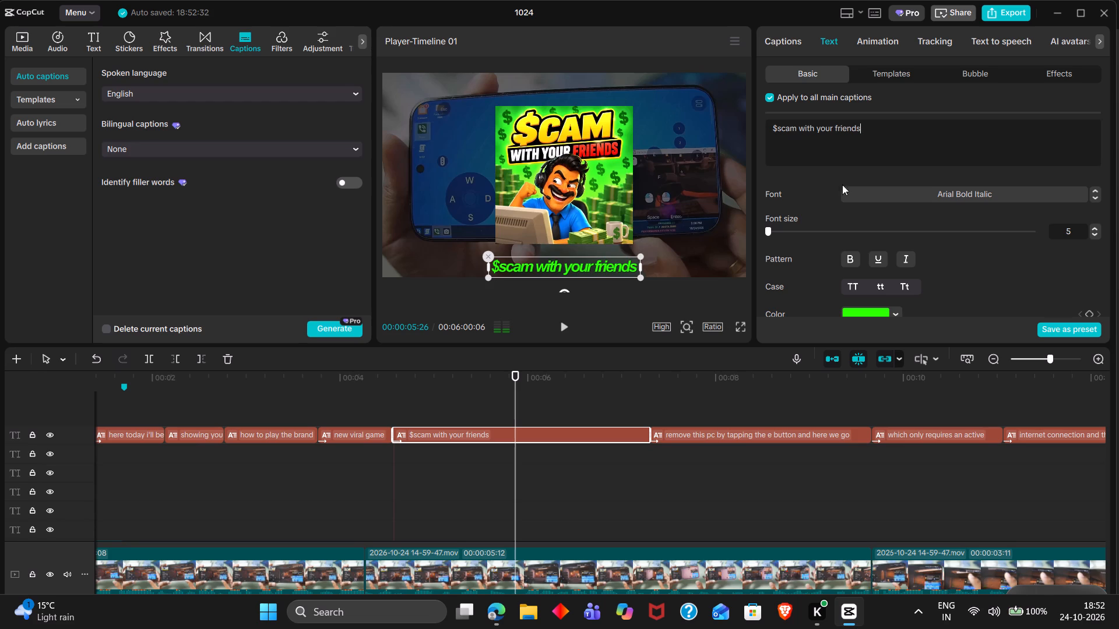
Split the "$scam with your friends" caption at 00:00:05:28, where the next spoken phrase begins.
{"action": "scroll", "coordinate": [532, 461], "scroll_direction": "down", "scroll_amount": 3}
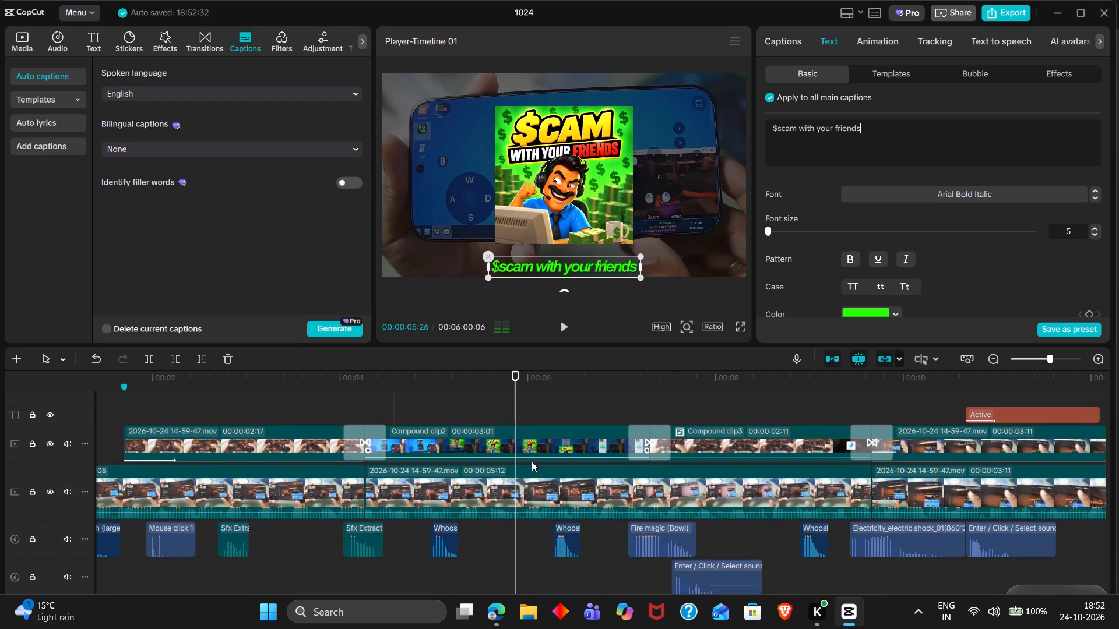
{"action": "key", "text": "Right"}
{"action": "key", "text": "Right"}
{"action": "key", "text": "Right"}
{"action": "triple_click", "coordinate": [521, 384]}
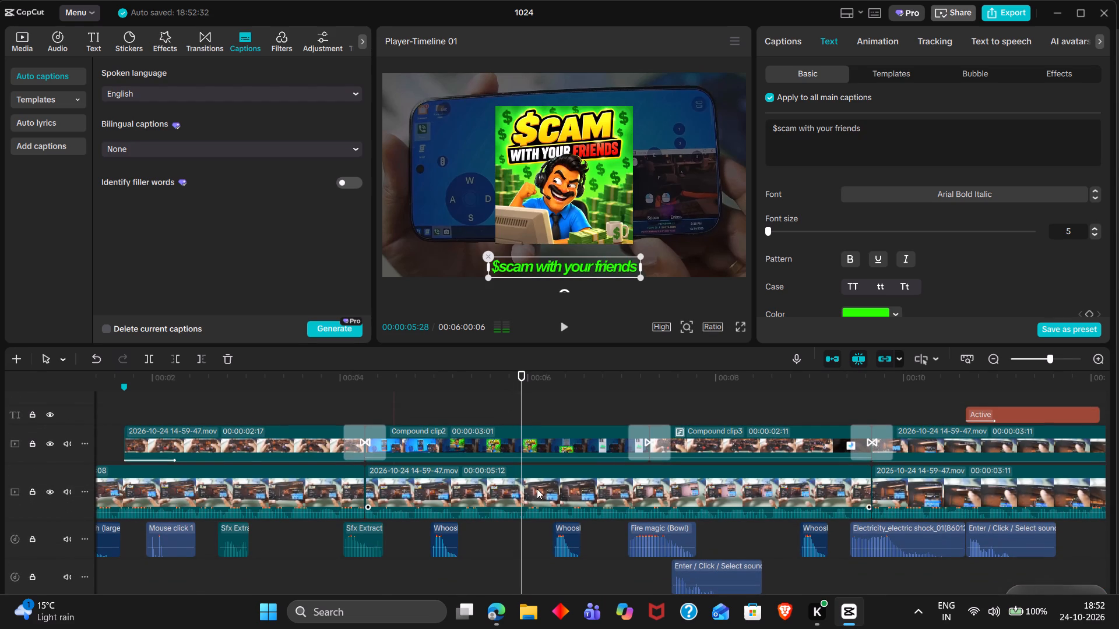
{"action": "scroll", "coordinate": [537, 489], "scroll_direction": "up", "scroll_amount": 2}
{"action": "scroll", "coordinate": [557, 411], "scroll_direction": "up", "scroll_amount": 1}
{"action": "key", "text": "ctrl+b"}
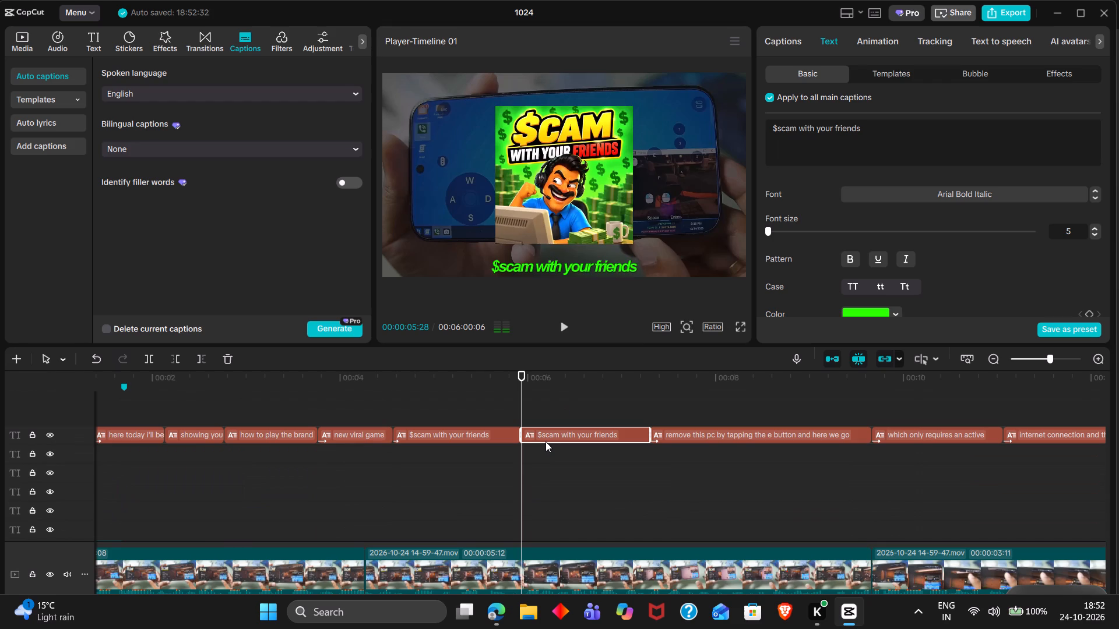
Listen to the second part of the split caption and replace its text with "on your mobile devices".
{"action": "key", "text": "space"}
{"action": "key", "text": "space"}
{"action": "key", "text": "space"}
{"action": "key", "text": "space"}
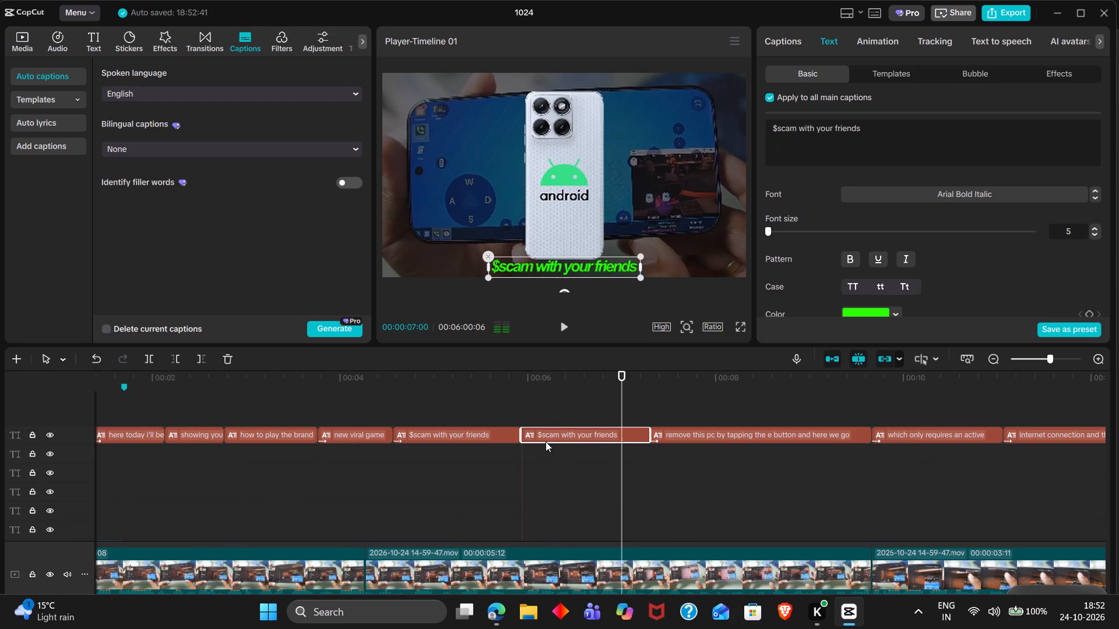
{"action": "triple_click", "coordinate": [821, 146]}
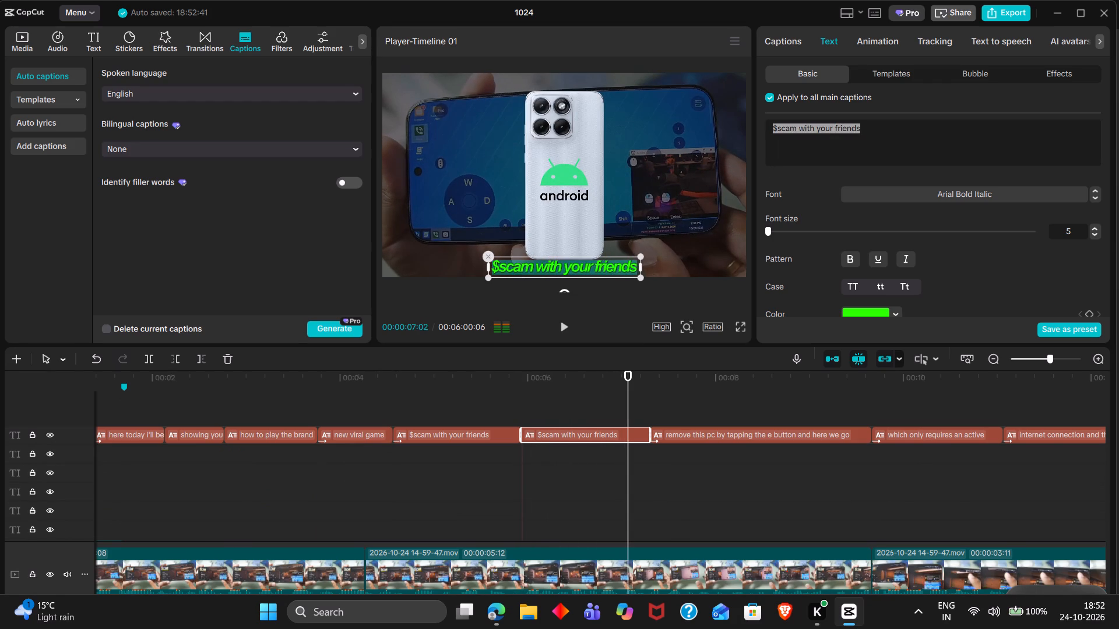
{"action": "type", "text": "on your mobile devices"}
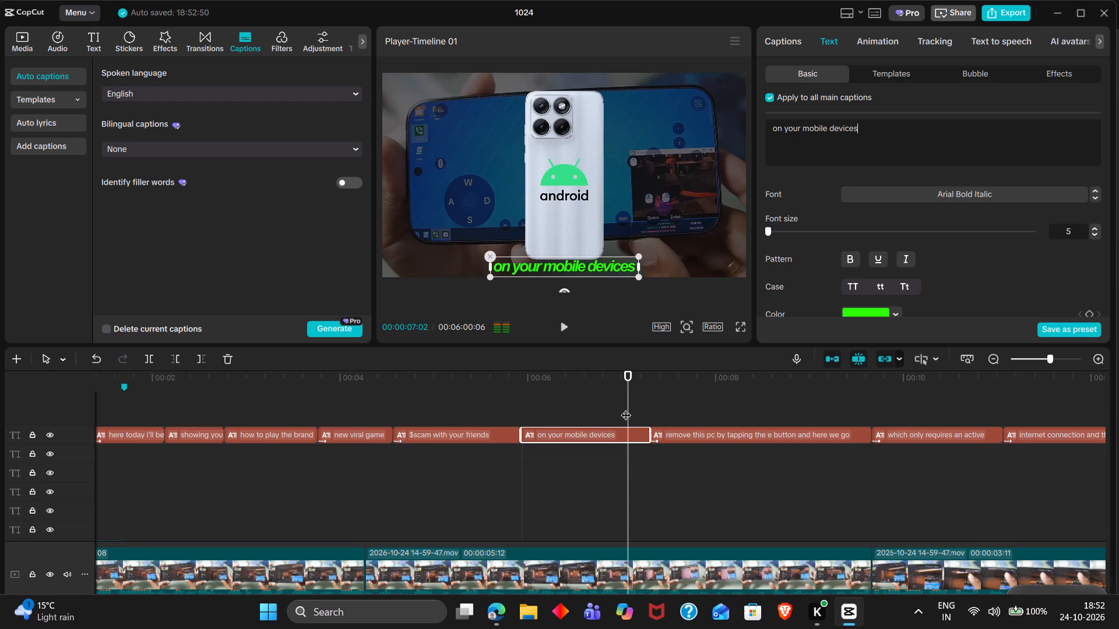
Play the speech after "on your mobile devices" and replace the text of the "remove this pc" caption with "in 2026".
{"action": "left_click", "coordinate": [626, 408]}
{"action": "key", "text": "space"}
{"action": "scroll", "coordinate": [626, 408], "scroll_direction": "left", "scroll_amount": 1}
{"action": "key", "text": "space"}
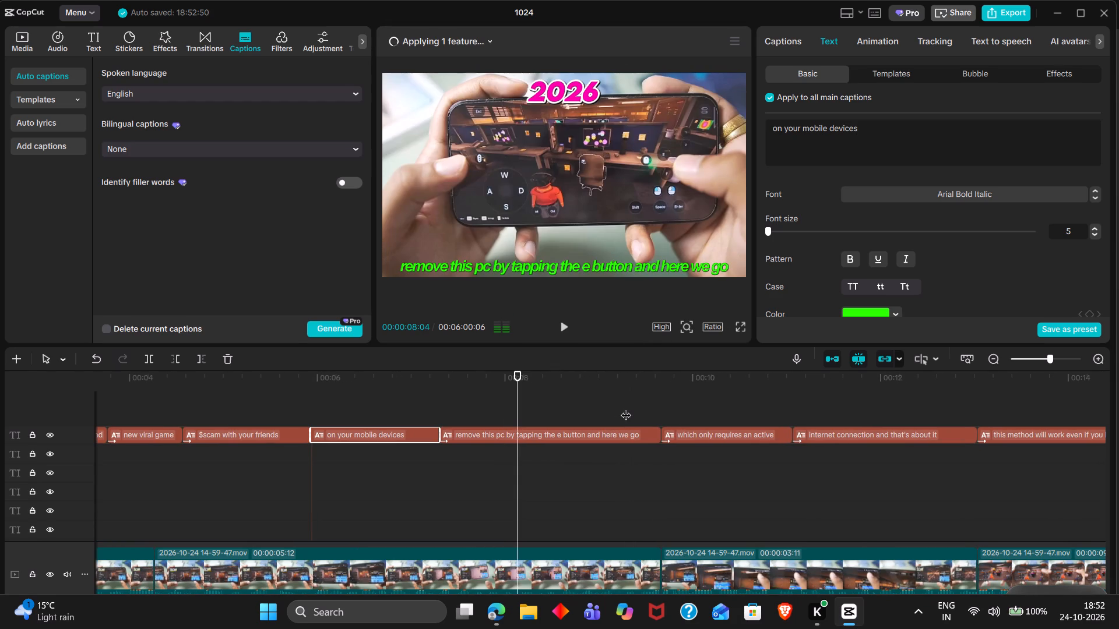
{"action": "double_click", "coordinate": [432, 391]}
{"action": "key", "text": "space"}
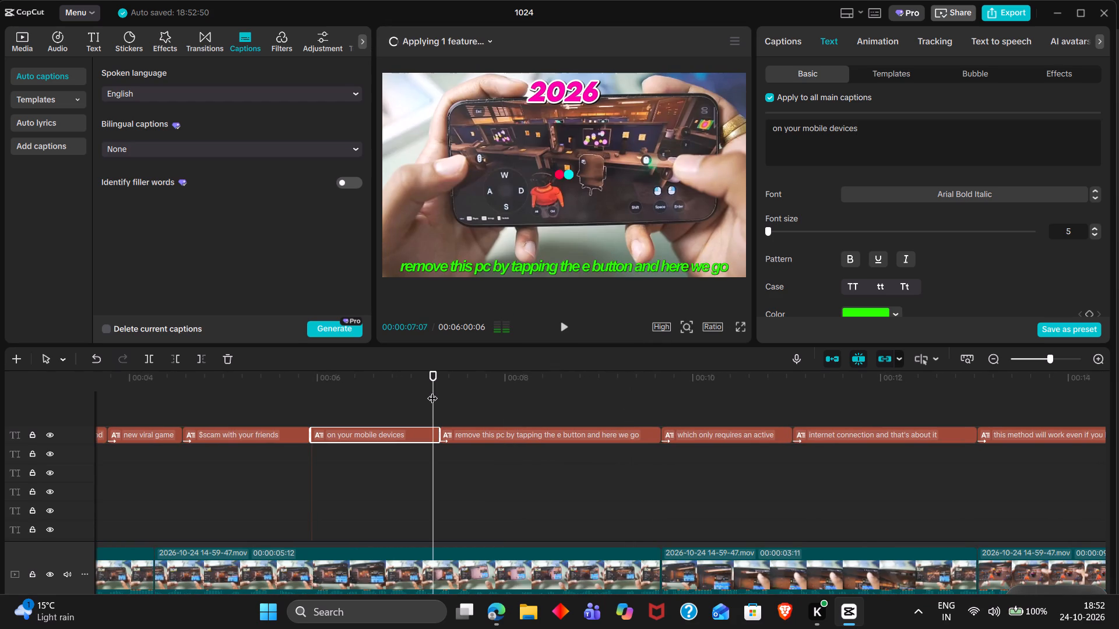
{"action": "key", "text": "space"}
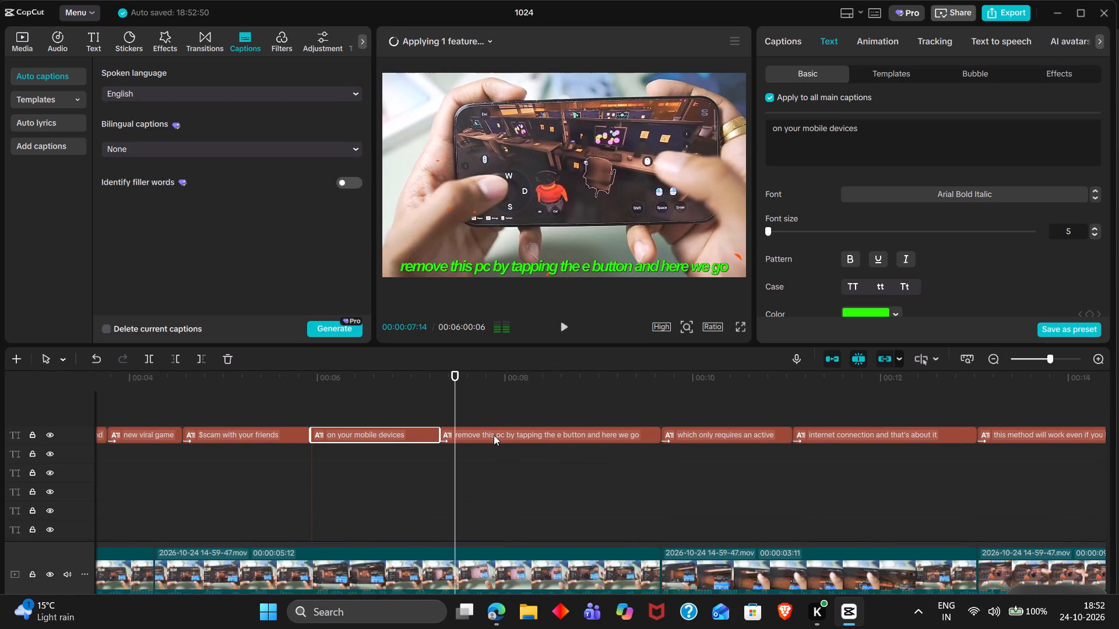
{"action": "left_click", "coordinate": [494, 435]}
{"action": "triple_click", "coordinate": [909, 145]}
{"action": "left_click", "coordinate": [909, 145]}
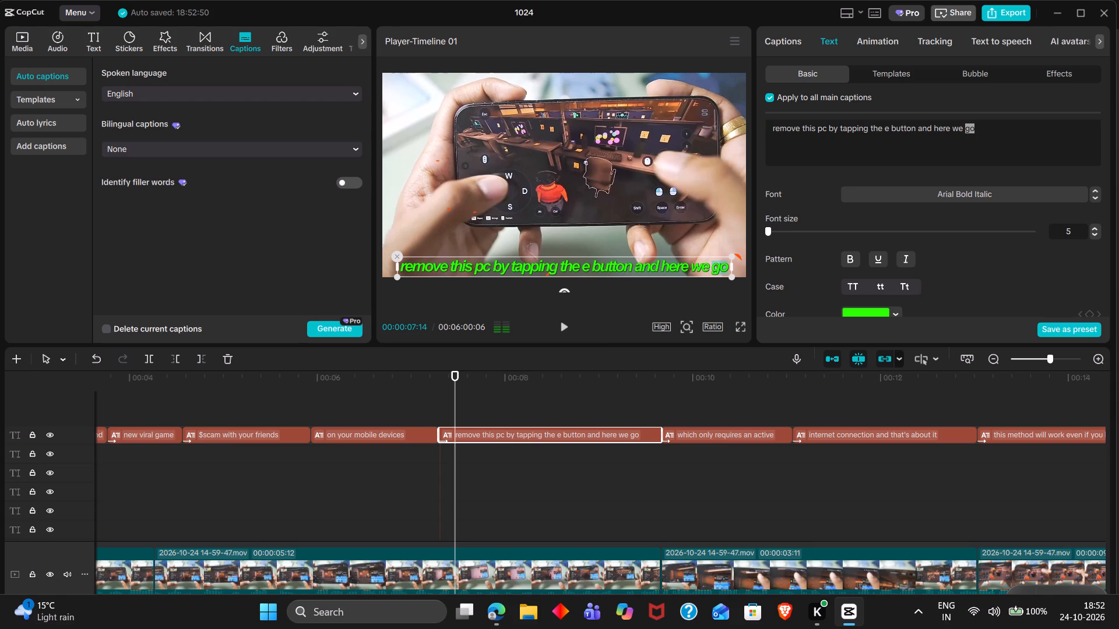
{"action": "key", "text": "ctrl+a"}
{"action": "type", "text": "in 2026"}
{"action": "double_click", "coordinate": [444, 414]}
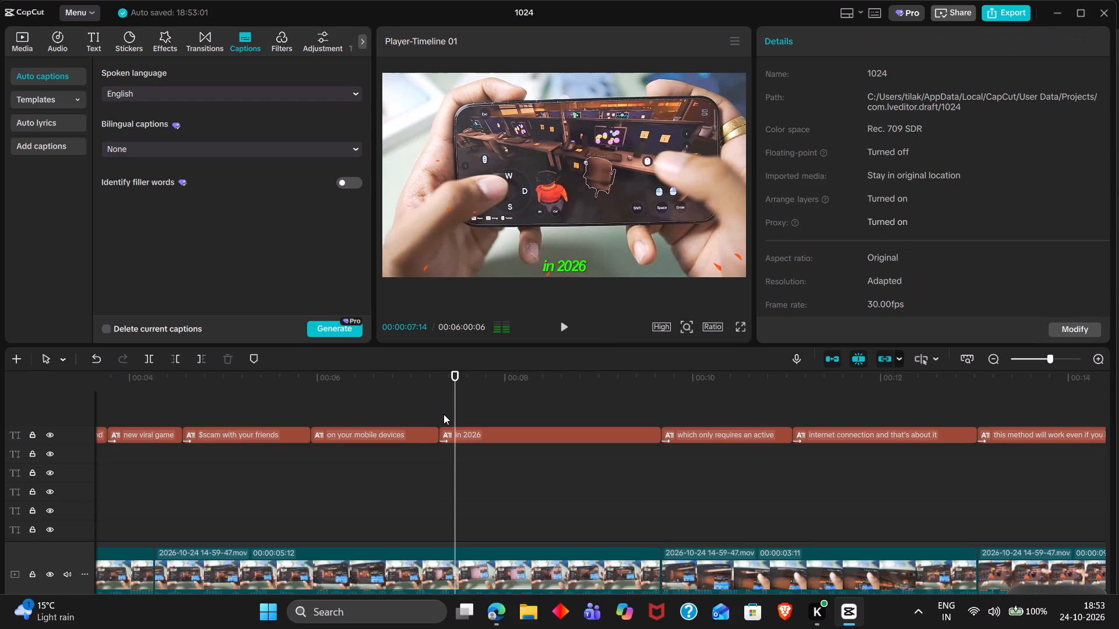
Find where the phrase after "in 2026" begins and split that caption at 00:00:08:12.
{"action": "key", "text": "space"}
{"action": "key", "text": "space"}
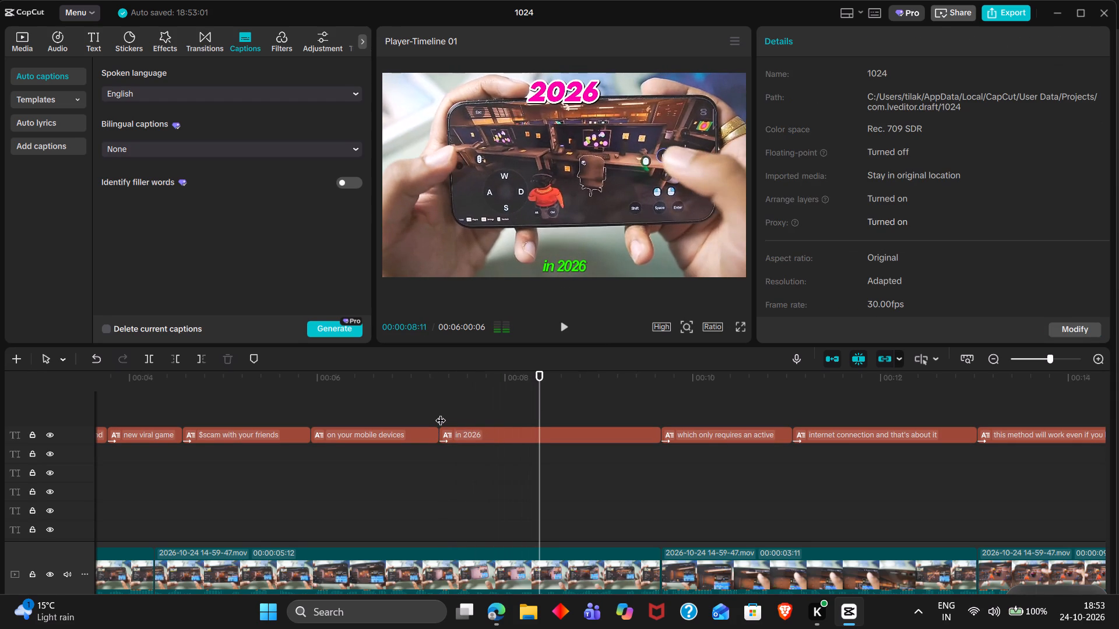
{"action": "scroll", "coordinate": [441, 413], "scroll_direction": "down", "scroll_amount": 7}
{"action": "scroll", "coordinate": [519, 480], "scroll_direction": "up", "scroll_amount": 1}
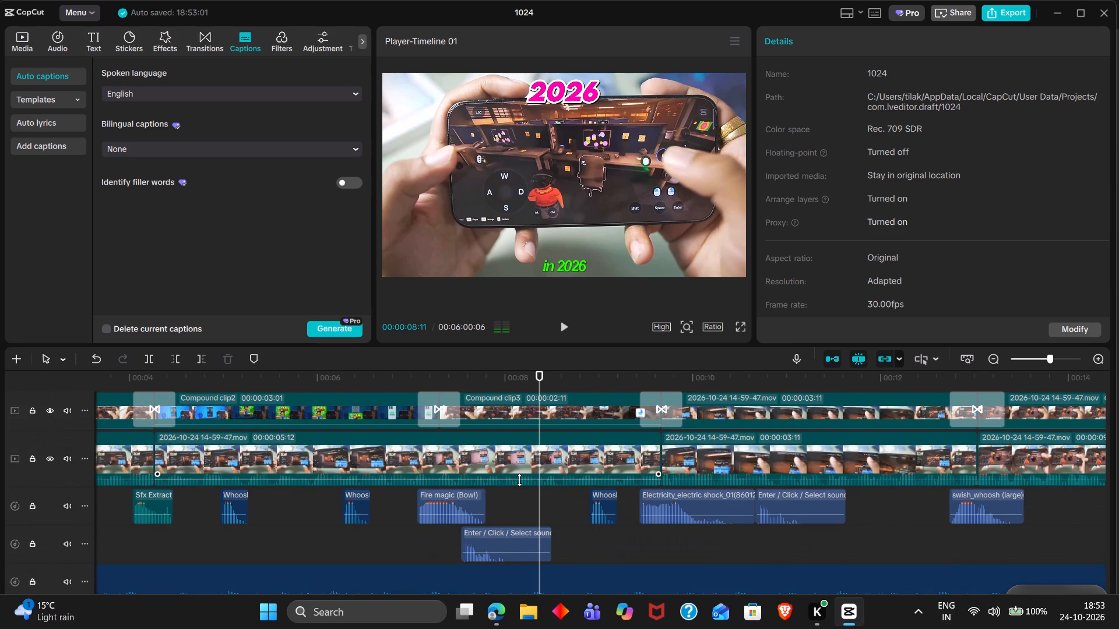
{"action": "key", "text": "space"}
{"action": "key", "text": "space"}
{"action": "left_click", "coordinate": [549, 380]}
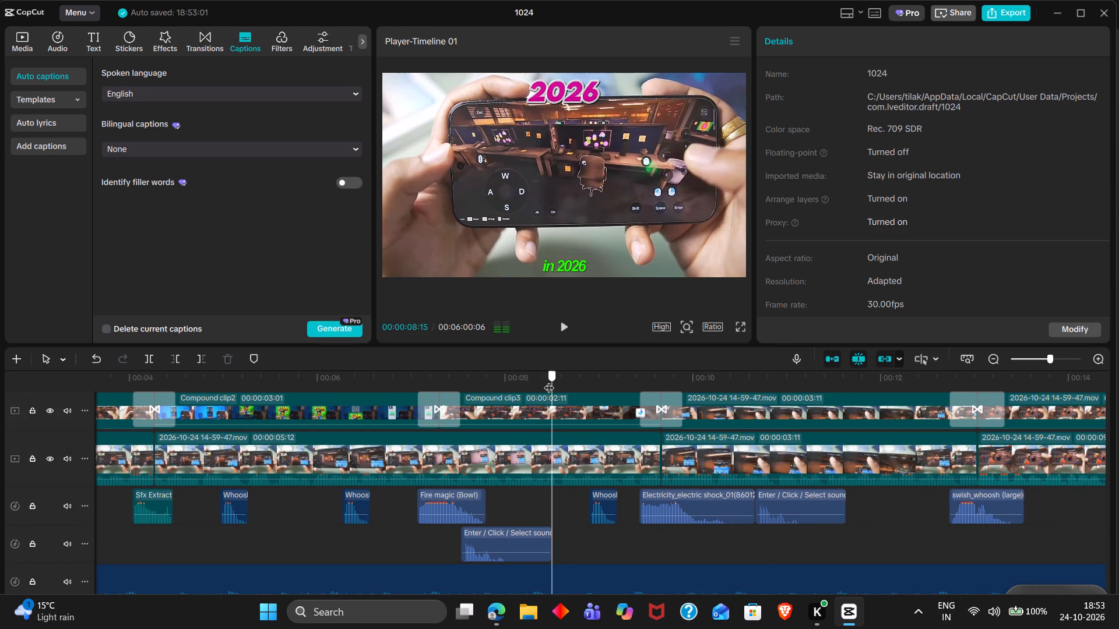
{"action": "left_click_drag", "start_coordinate": [549, 380], "coordinate": [544, 380]}
{"action": "scroll", "coordinate": [560, 486], "scroll_direction": "up", "scroll_amount": 2}
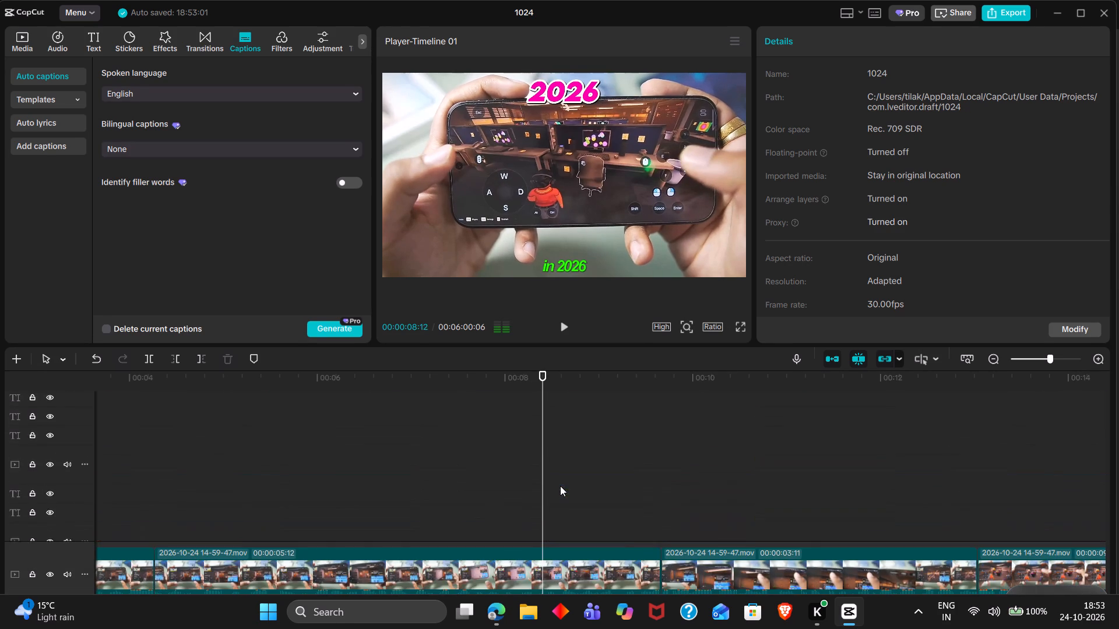
{"action": "scroll", "coordinate": [568, 457], "scroll_direction": "up", "scroll_amount": 2}
{"action": "left_click", "coordinate": [547, 434]}
{"action": "key", "text": "ctrl+b"}
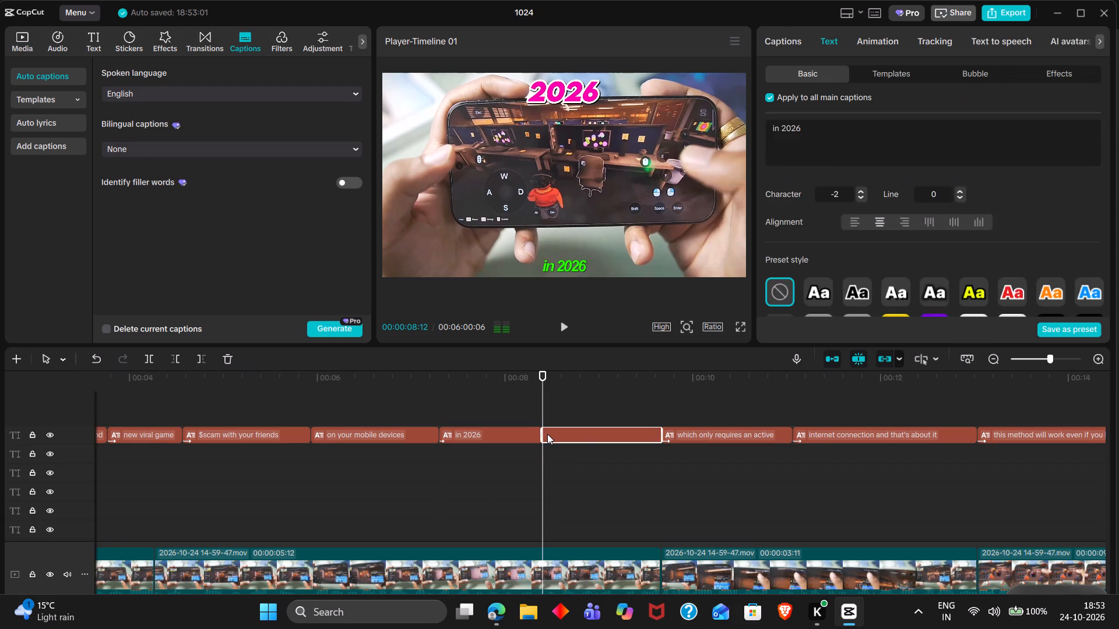
Replace the text of the second "in 2026" caption with "with" in lowercase.
{"action": "triple_click", "coordinate": [844, 139]}
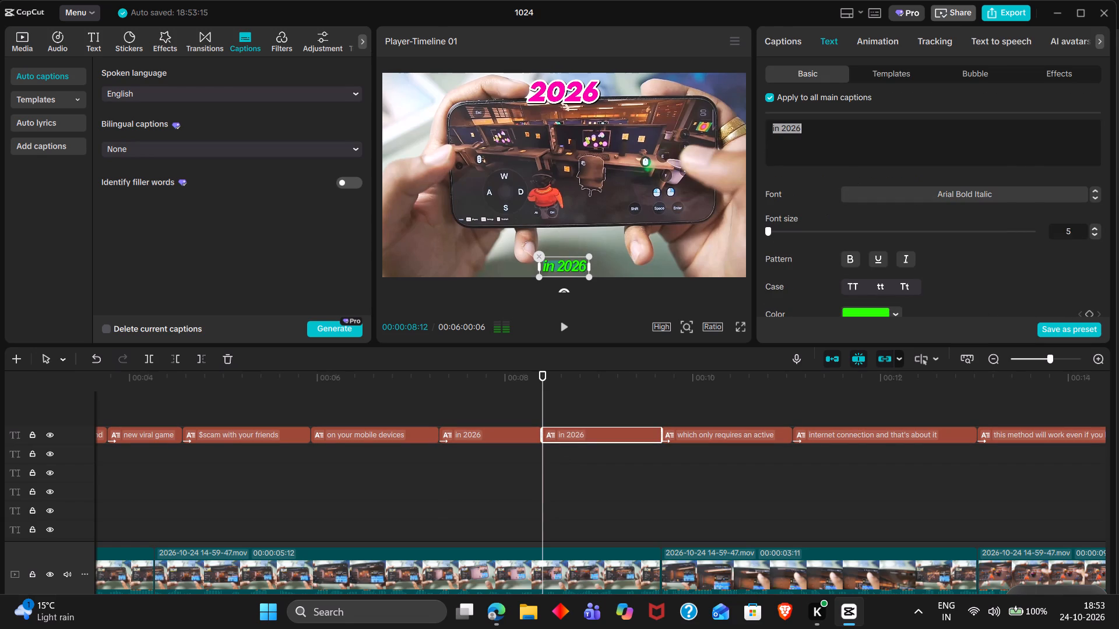
{"action": "type", "text": "With"}
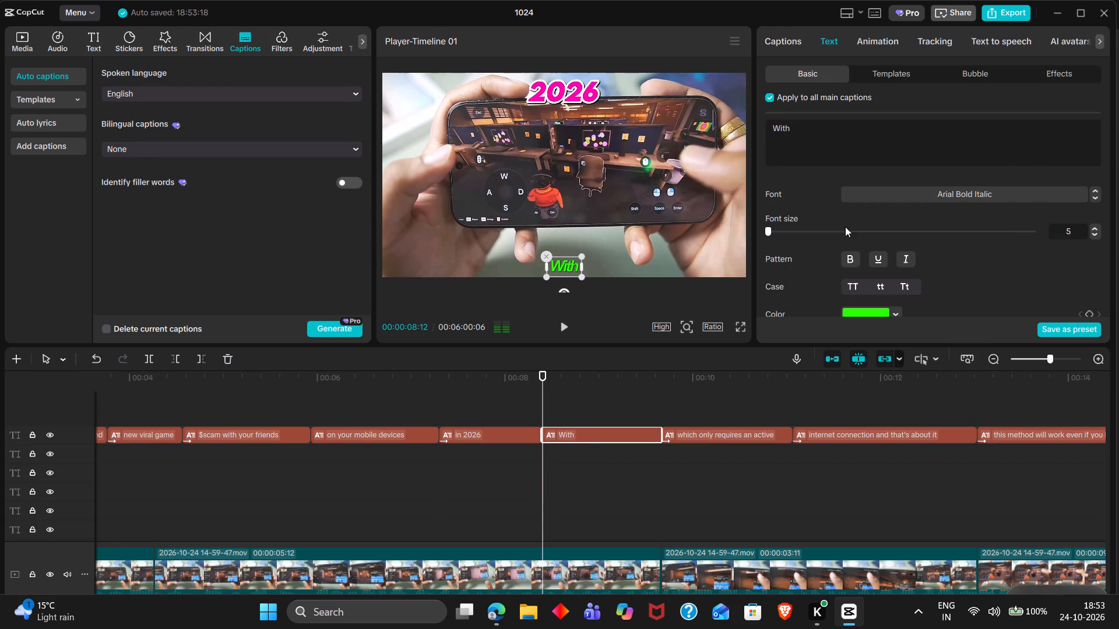
{"action": "double_click", "coordinate": [883, 291]}
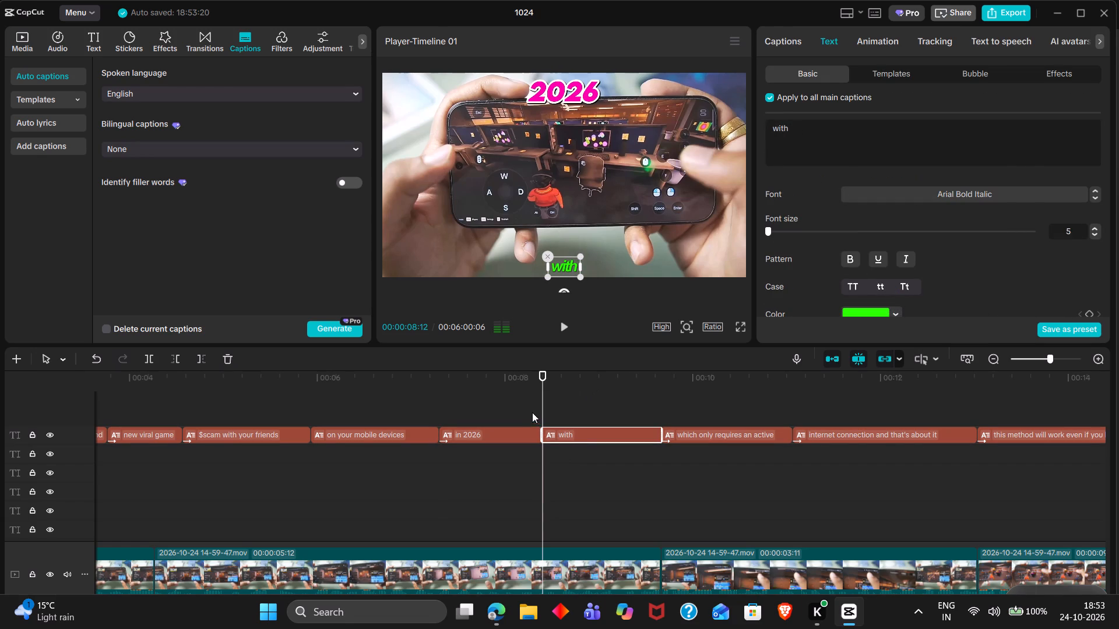
Play the "with" caption to hear the rest of the phrase and complete its text as "with the easiest method".
{"action": "left_click", "coordinate": [545, 407]}
{"action": "key", "text": "space"}
{"action": "key", "text": "space"}
{"action": "key", "text": "space"}
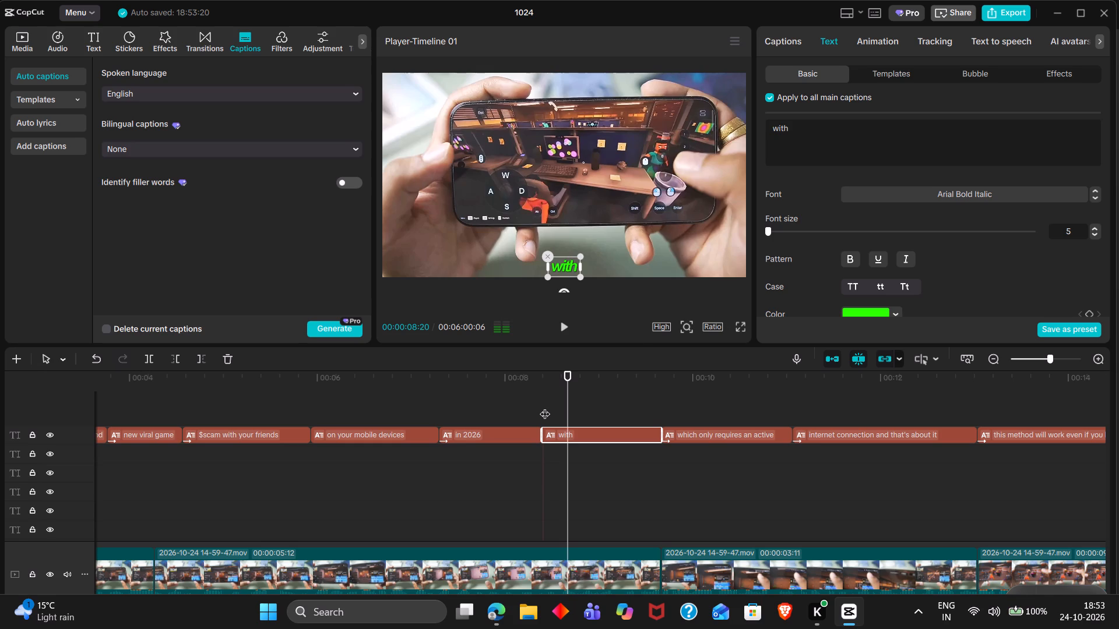
{"action": "key", "text": "space"}
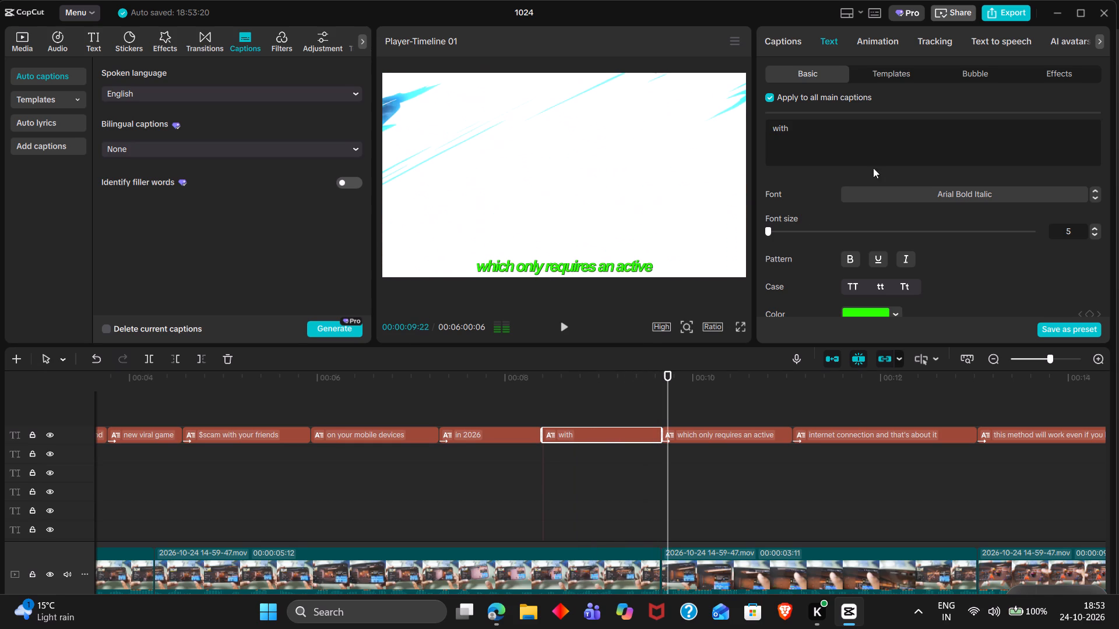
{"action": "left_click", "coordinate": [867, 143]}
{"action": "key", "text": "space"}
{"action": "type", "text": "the"}
{"action": "key", "text": "space"}
{"action": "type", "text": "easiet m"}
{"action": "key", "text": "BackSpace"}
{"action": "key", "text": "BackSpace"}
{"action": "key", "text": "BackSpace"}
{"action": "key", "text": "BackSpace"}
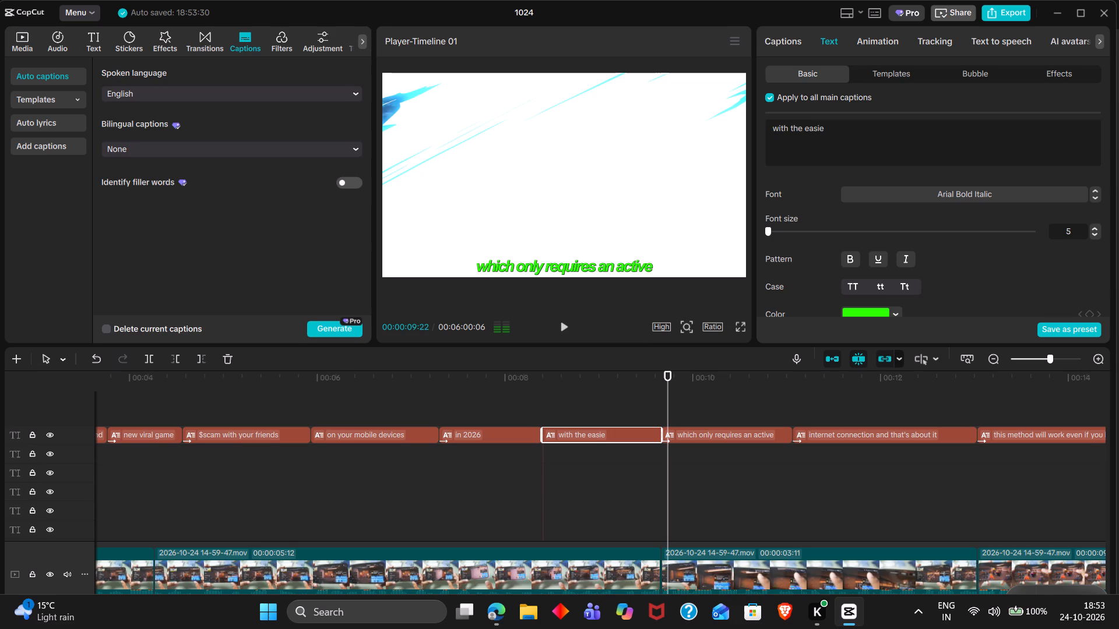
{"action": "type", "text": "est method"}
{"action": "left_click", "coordinate": [608, 422]}
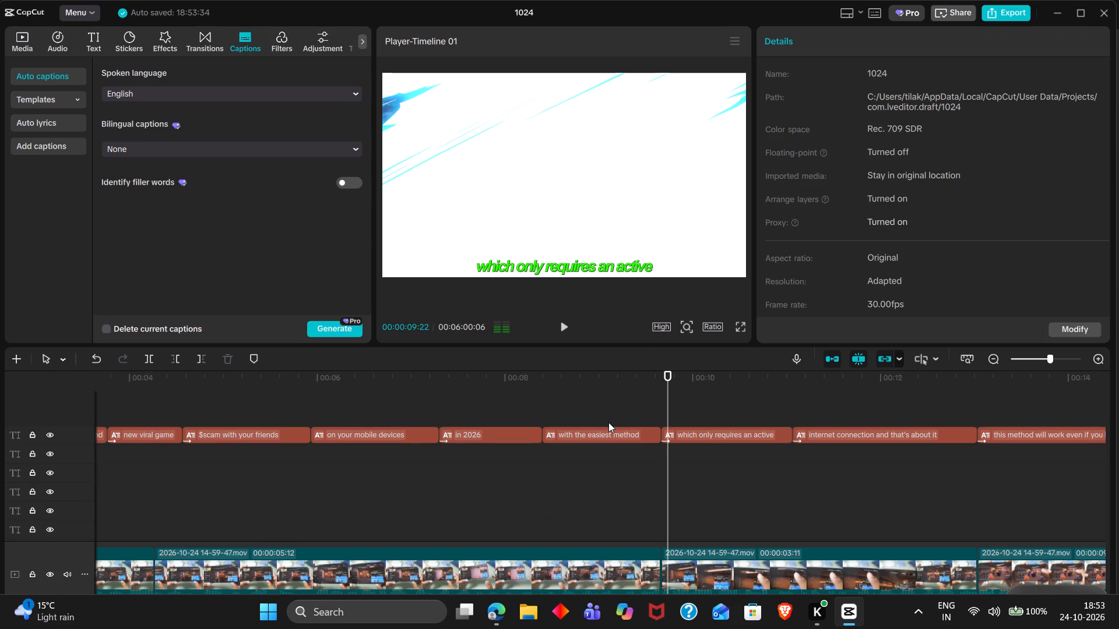
Play the speech to where "and that's about it" begins and split the "internet connection and that's about it" caption at 00:00:11:29.
{"action": "key", "text": "space"}
{"action": "scroll", "coordinate": [608, 422], "scroll_direction": "left", "scroll_amount": 1}
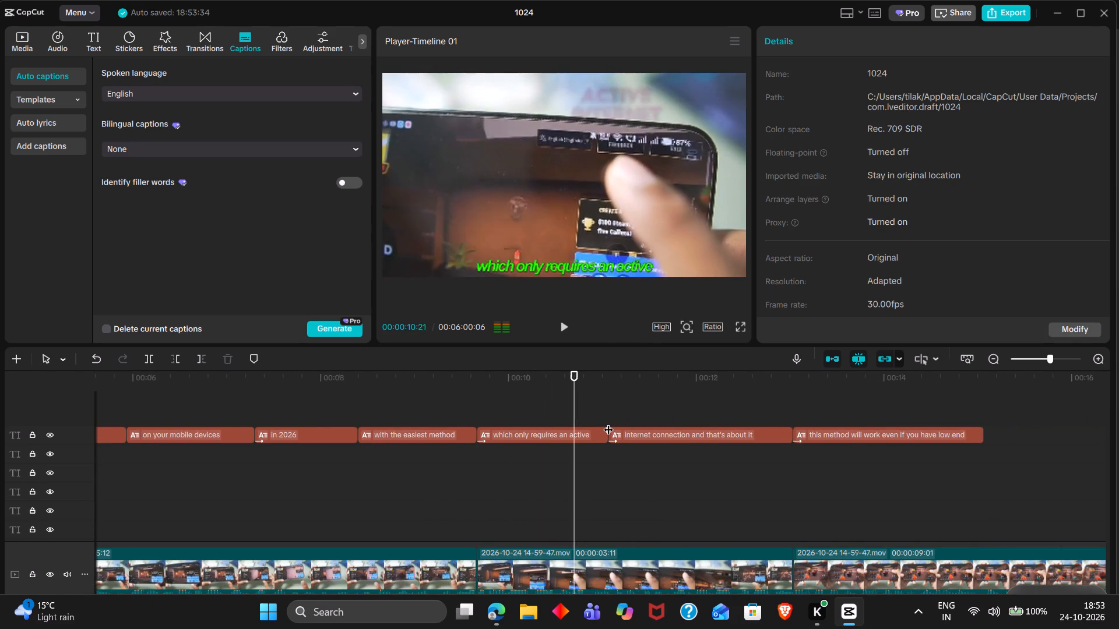
{"action": "key", "text": "space"}
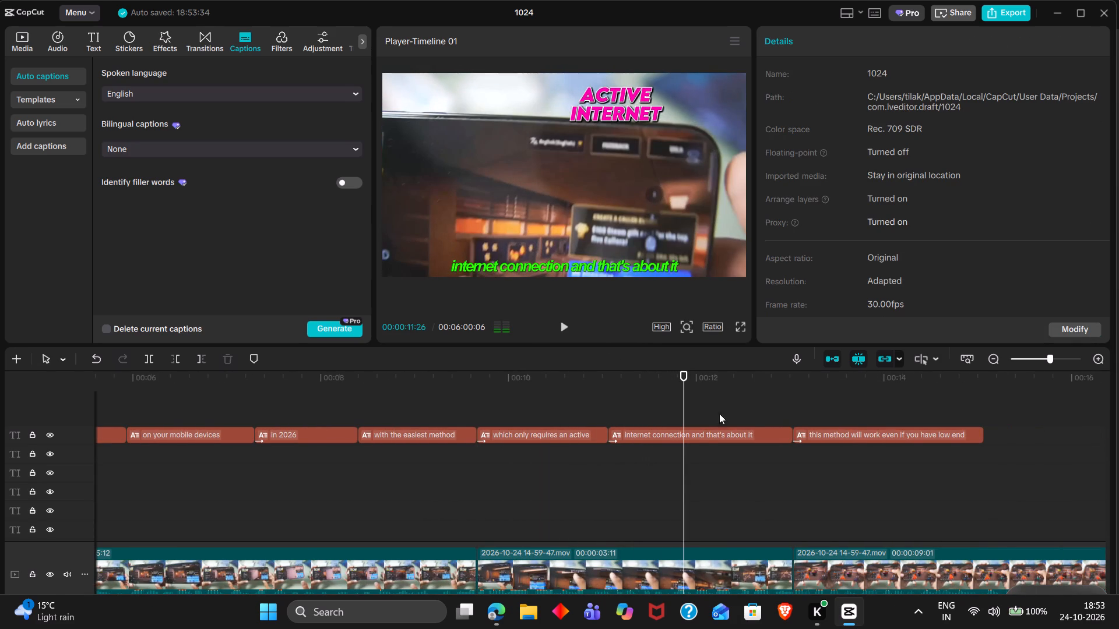
{"action": "left_click", "coordinate": [682, 400]}
{"action": "key", "text": "space"}
{"action": "key", "text": "space"}
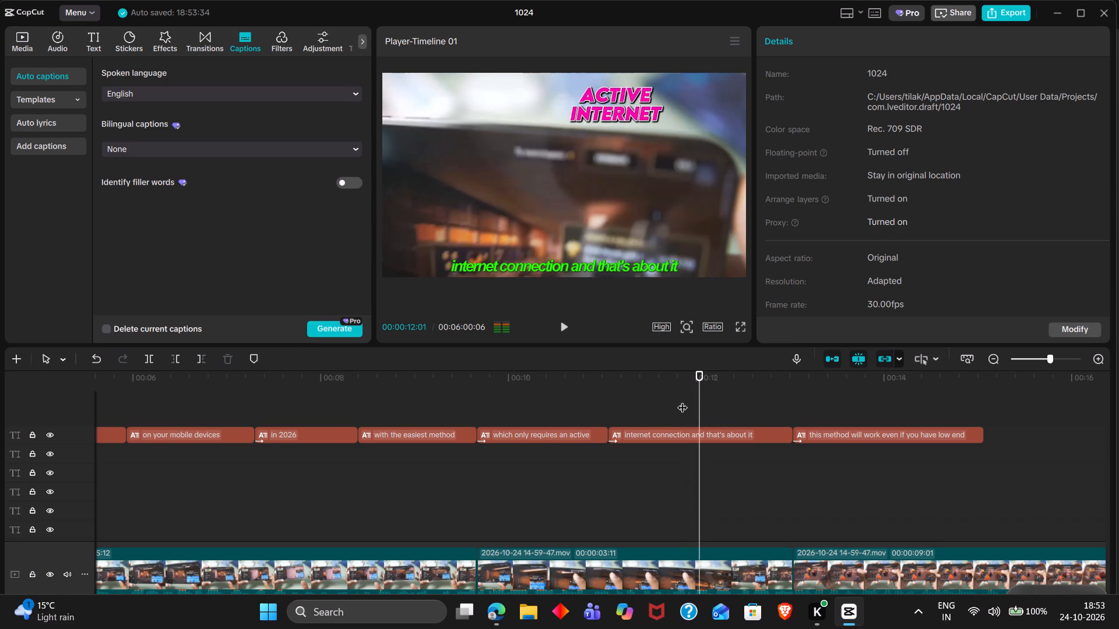
{"action": "scroll", "coordinate": [682, 400], "scroll_direction": "down", "scroll_amount": 5}
{"action": "scroll", "coordinate": [684, 468], "scroll_direction": "up", "scroll_amount": 1}
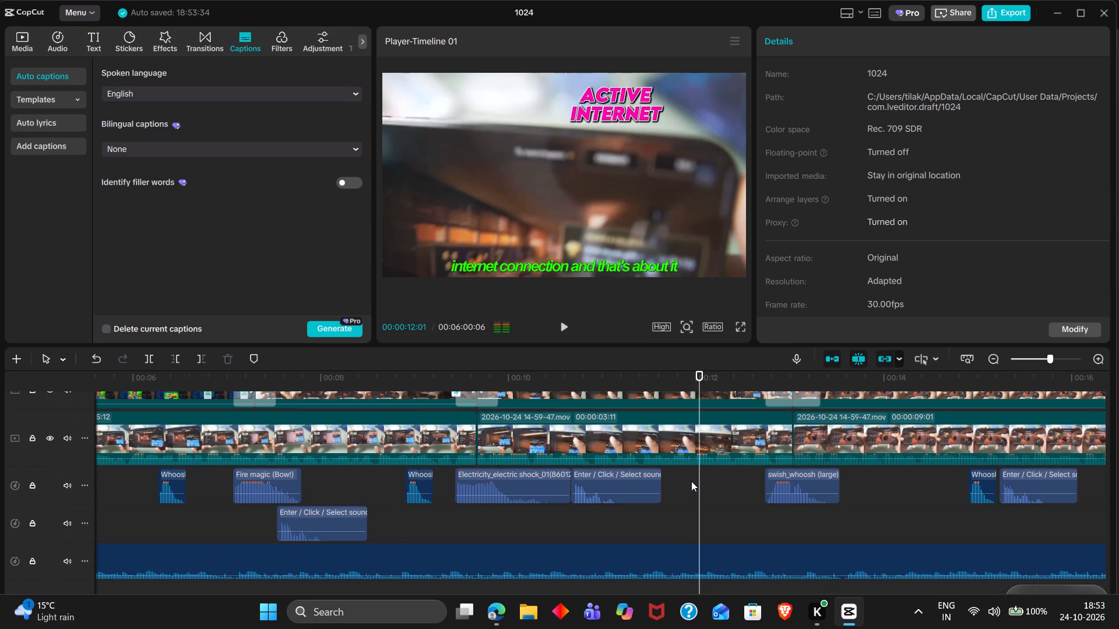
{"action": "double_click", "coordinate": [691, 481]}
{"action": "scroll", "coordinate": [692, 481], "scroll_direction": "up", "scroll_amount": 5}
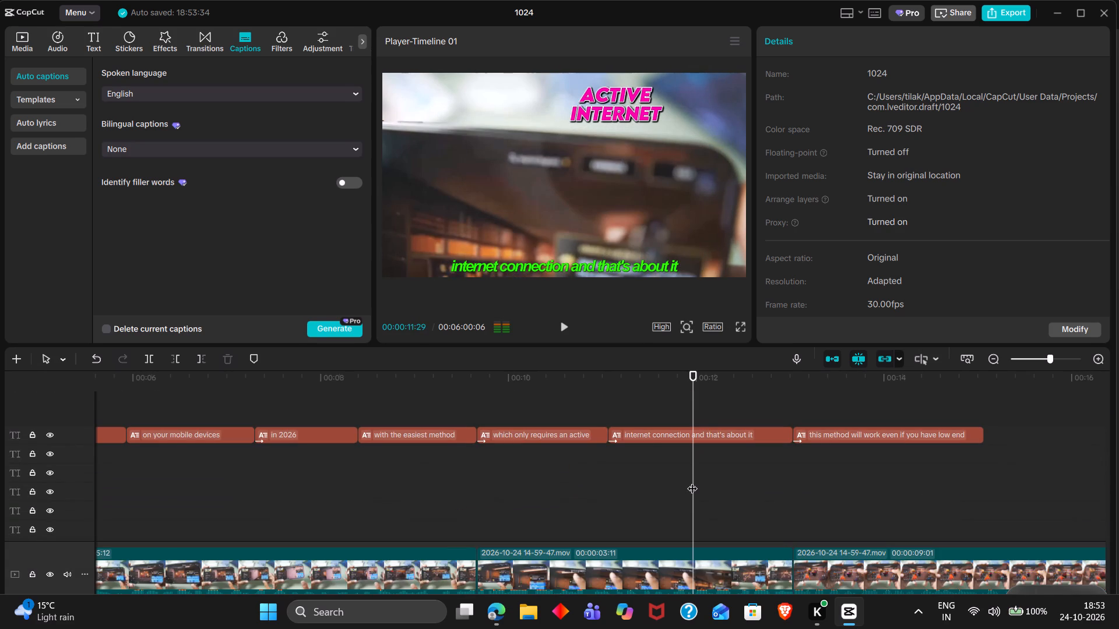
{"action": "scroll", "coordinate": [692, 481], "scroll_direction": "up", "scroll_amount": 1}
{"action": "left_click", "coordinate": [697, 429]}
{"action": "key", "text": "ctrl+b"}
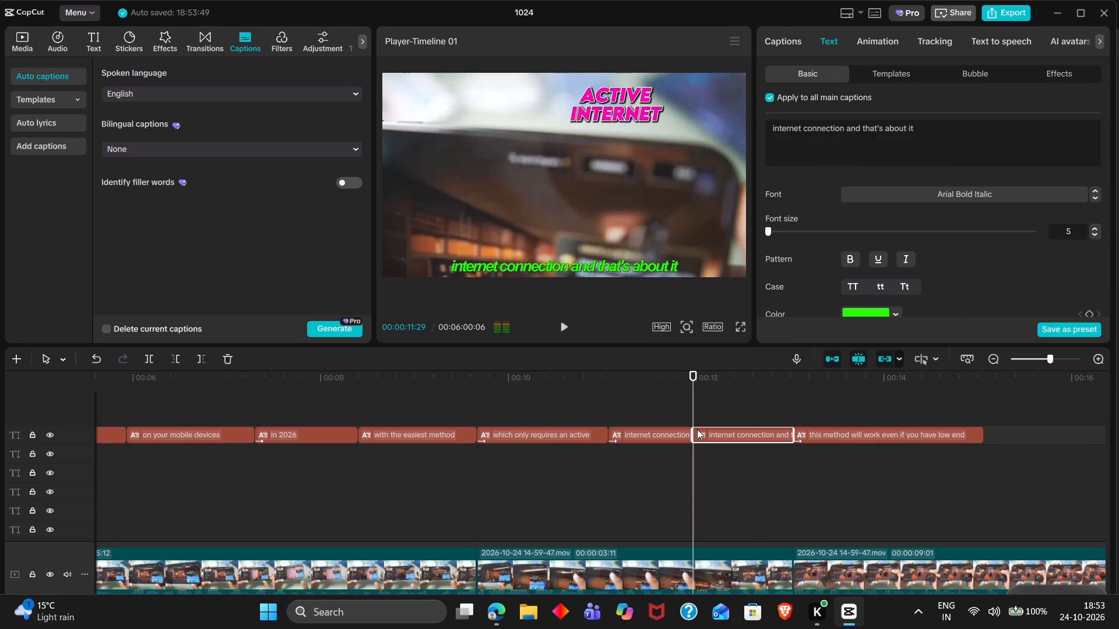
Trim the split captions' texts to "internet connection" for the first part and "and that's about it" for the second.
{"action": "left_click_drag", "start_coordinate": [843, 127], "coordinate": [726, 118]}
{"action": "key", "text": "BackSpace"}
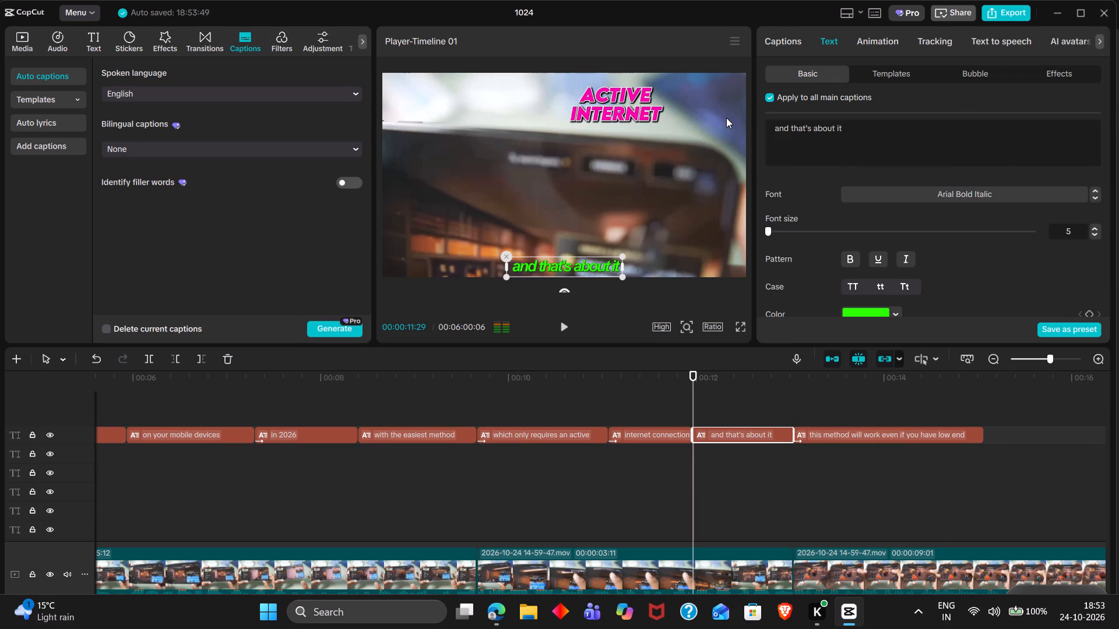
{"action": "key", "text": "Right"}
{"action": "key", "text": "BackSpace"}
{"action": "left_click", "coordinate": [671, 435]}
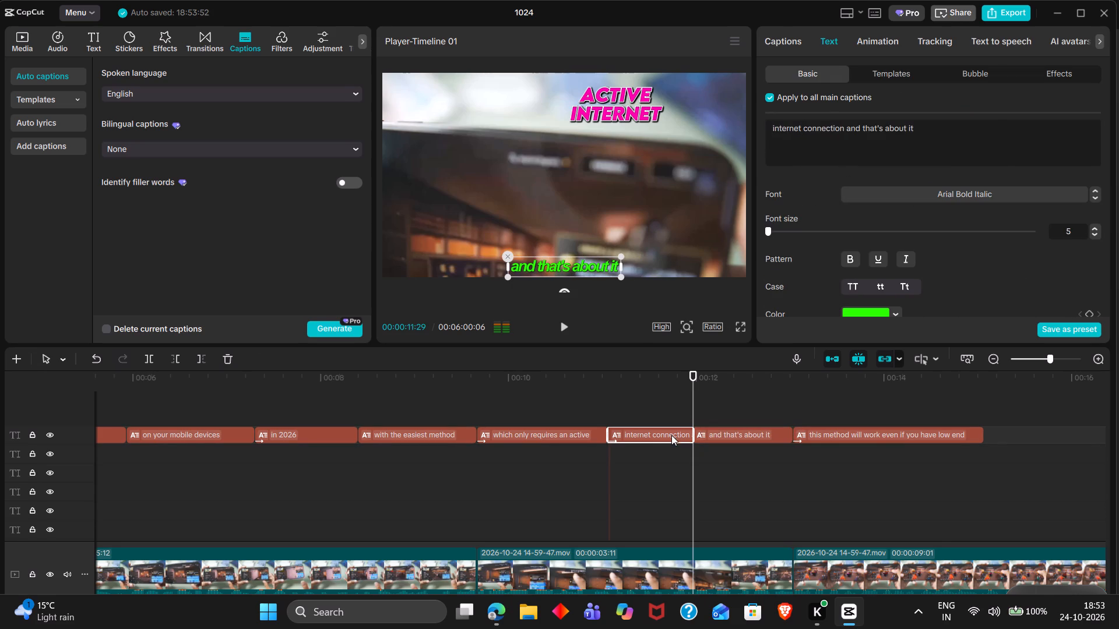
{"action": "left_click_drag", "start_coordinate": [956, 129], "coordinate": [846, 130]}
{"action": "key", "text": "BackSpace"}
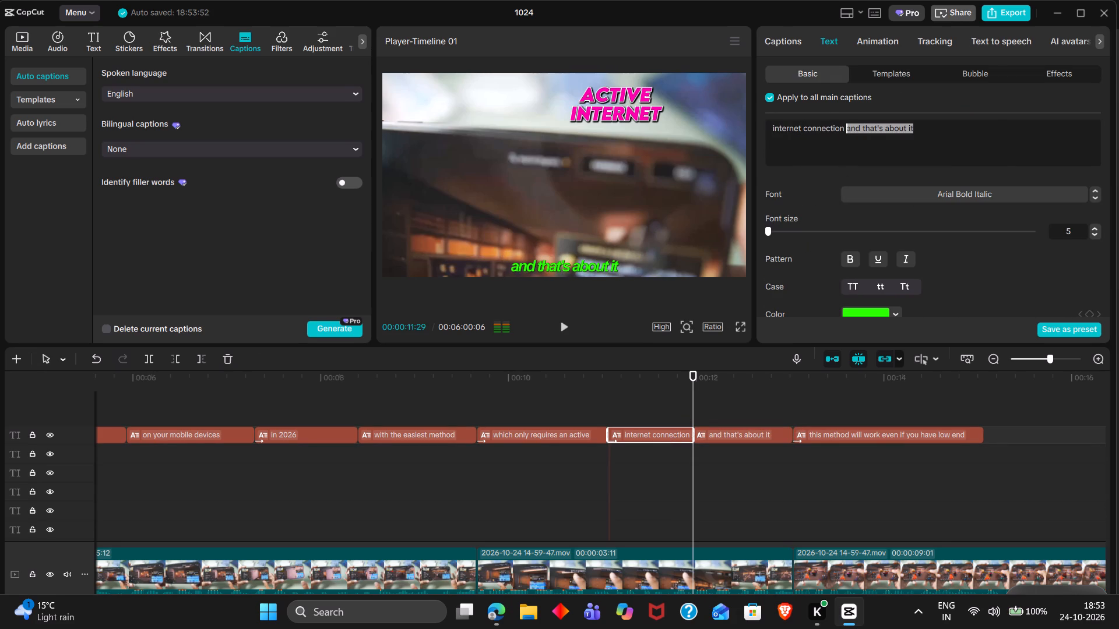
{"action": "key", "text": "BackSpace"}
Play on and split the "this method will work even if you have low end" caption at 00:00:13:29.
{"action": "left_click", "coordinate": [695, 405]}
{"action": "key", "text": "space"}
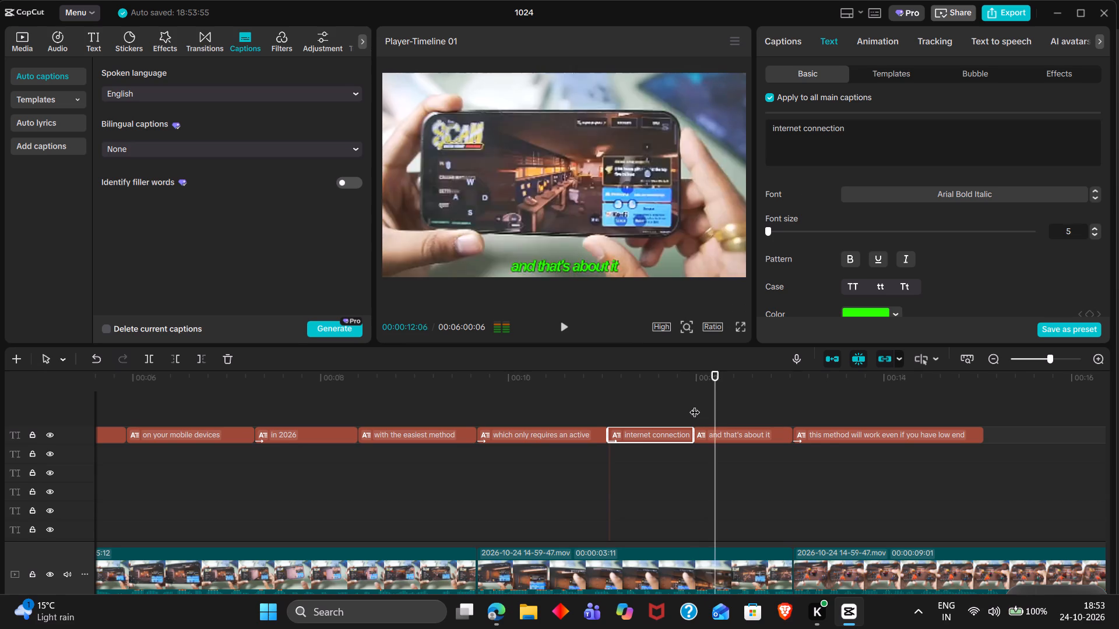
{"action": "scroll", "coordinate": [695, 405], "scroll_direction": "left", "scroll_amount": 1}
{"action": "key", "text": "space"}
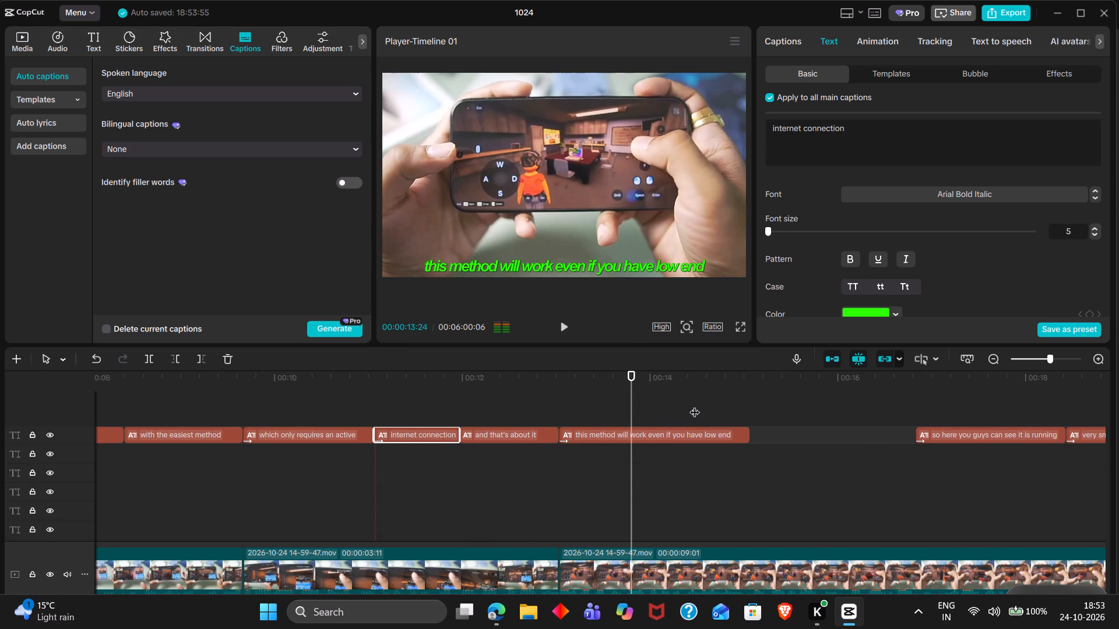
{"action": "key", "text": "space"}
{"action": "key", "text": "space"}
{"action": "left_click", "coordinate": [670, 440]}
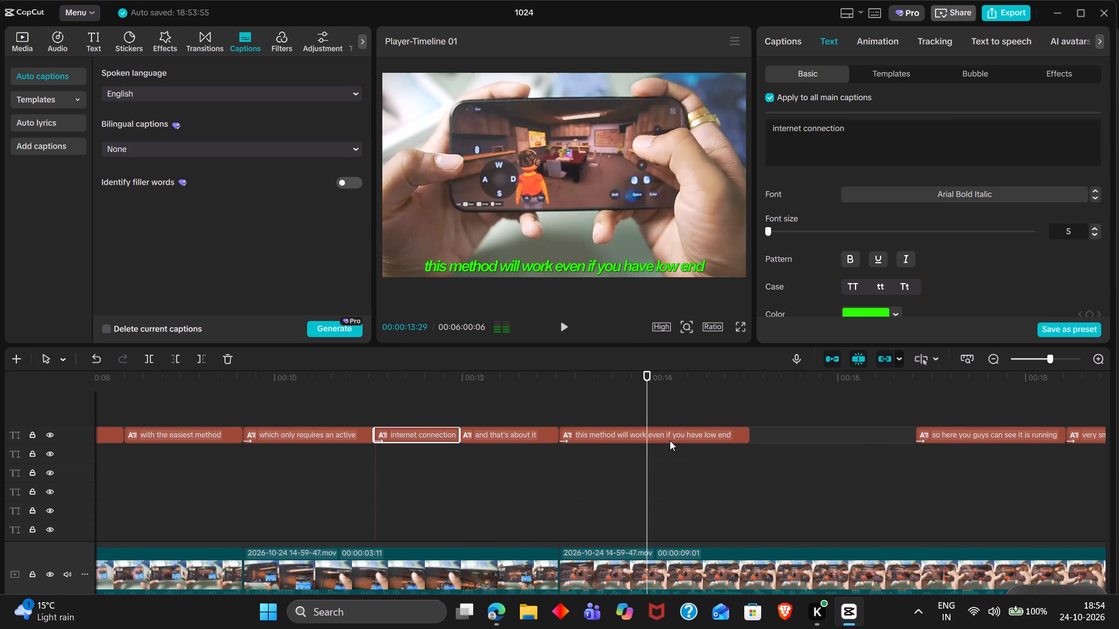
{"action": "key", "text": "ctrl+b"}
Trim the split captions' texts to "this method will work" for the first part and "even if you have low end" for the second.
{"action": "key", "text": "space"}
{"action": "key", "text": "space"}
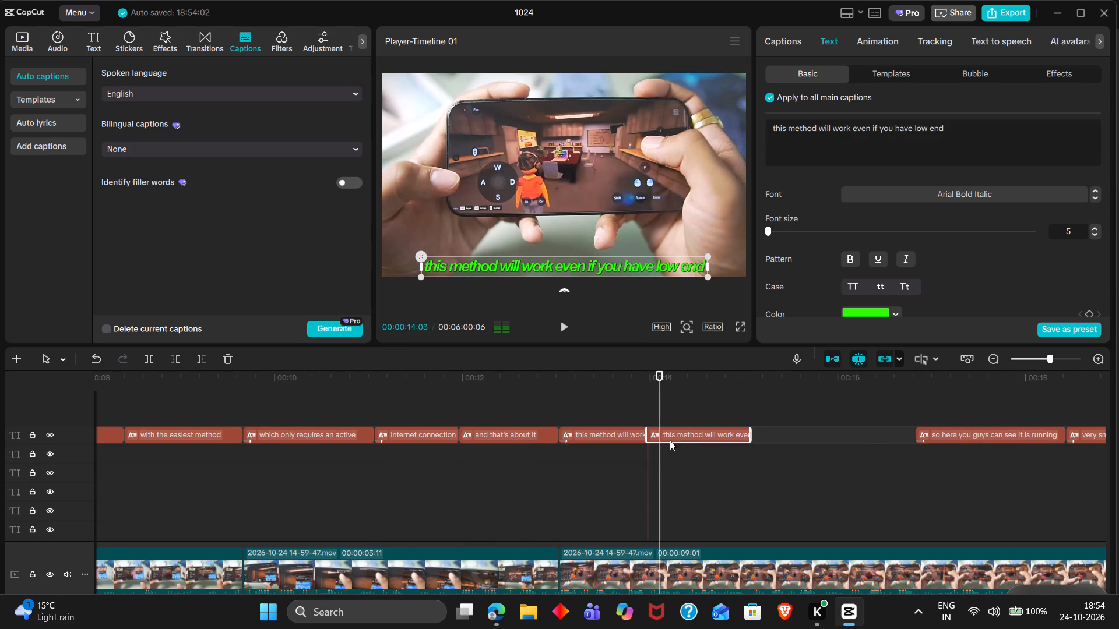
{"action": "left_click_drag", "start_coordinate": [854, 132], "coordinate": [754, 119]}
{"action": "key", "text": "BackSpace"}
{"action": "left_click", "coordinate": [607, 431]}
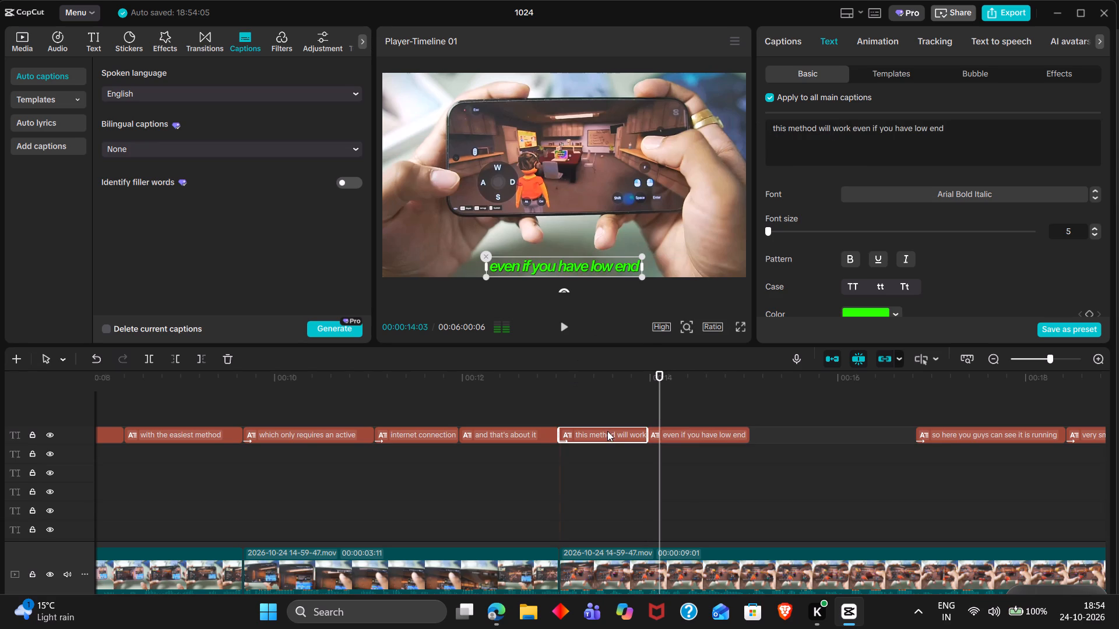
{"action": "left_click_drag", "start_coordinate": [979, 122], "coordinate": [974, 129]}
{"action": "left_click", "coordinate": [974, 129]}
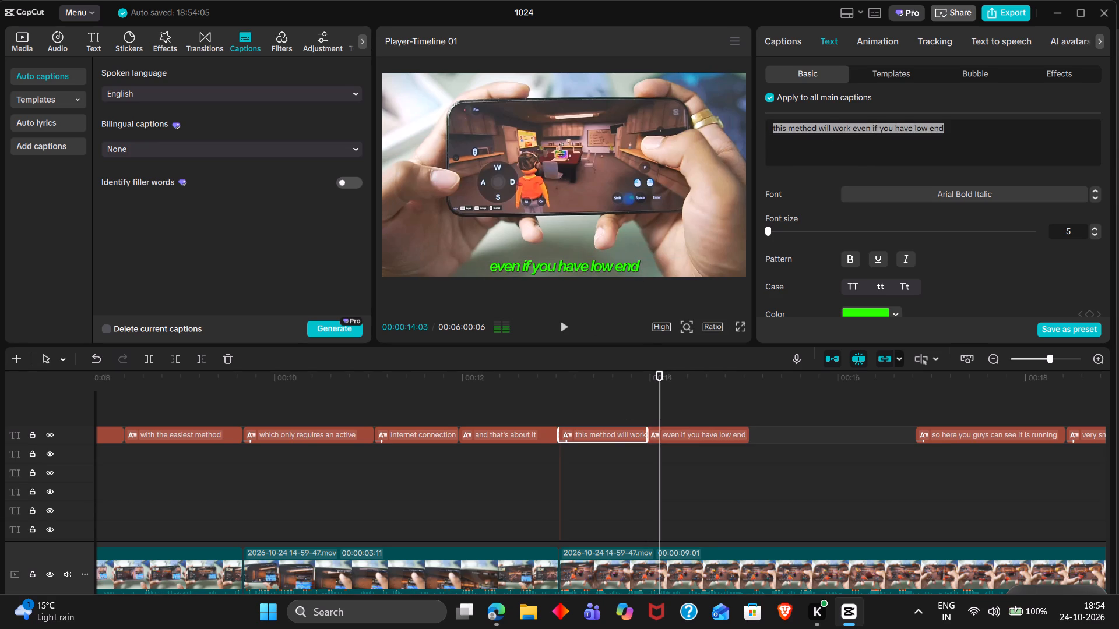
{"action": "left_click_drag", "start_coordinate": [974, 129], "coordinate": [854, 128]}
{"action": "key", "text": "BackSpace"}
{"action": "key", "text": "BackSpace"}
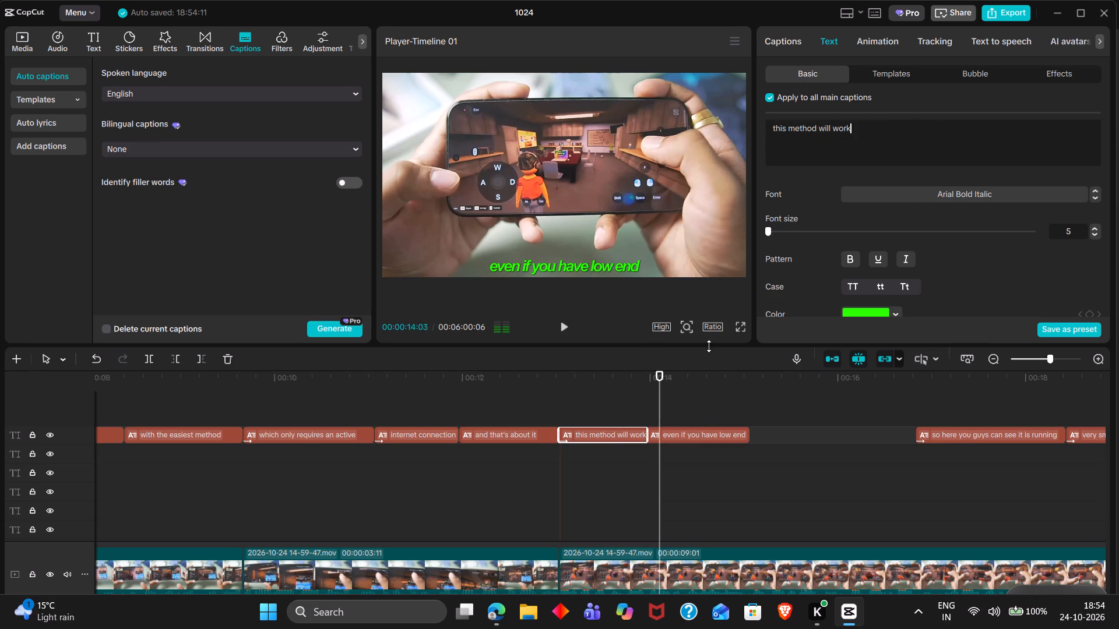
Duplicate the "even if you have low end" caption at 00:00:15:02 and extend the copy to the start of the "so here you guys" caption.
{"action": "left_click", "coordinate": [698, 417]}
{"action": "key", "text": "space"}
{"action": "key", "text": "space"}
{"action": "key", "text": "space"}
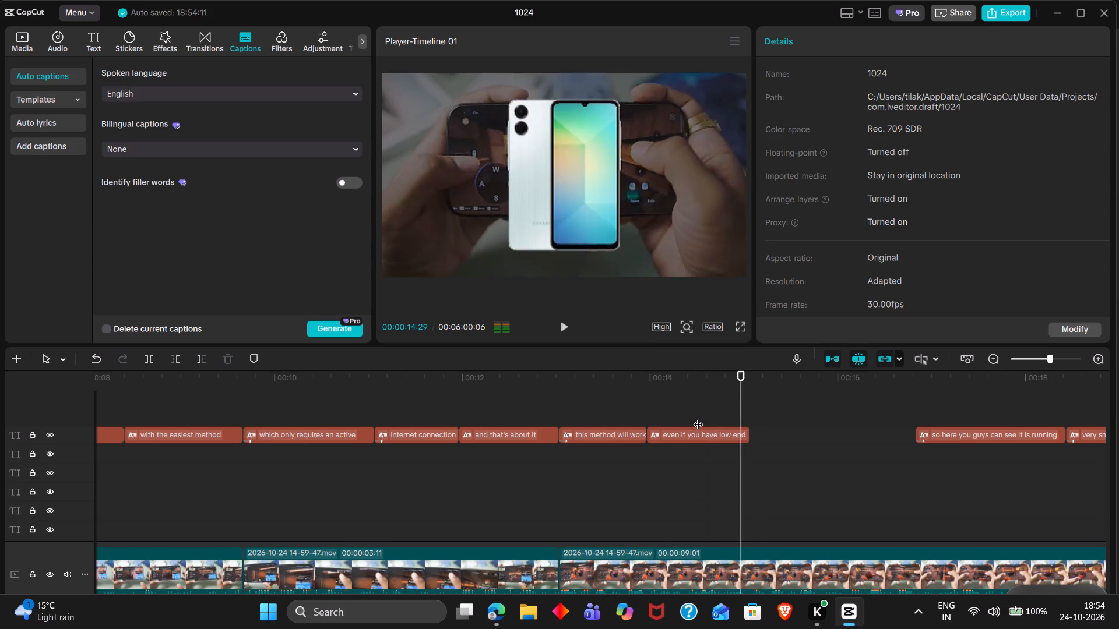
{"action": "left_click", "coordinate": [729, 430]}
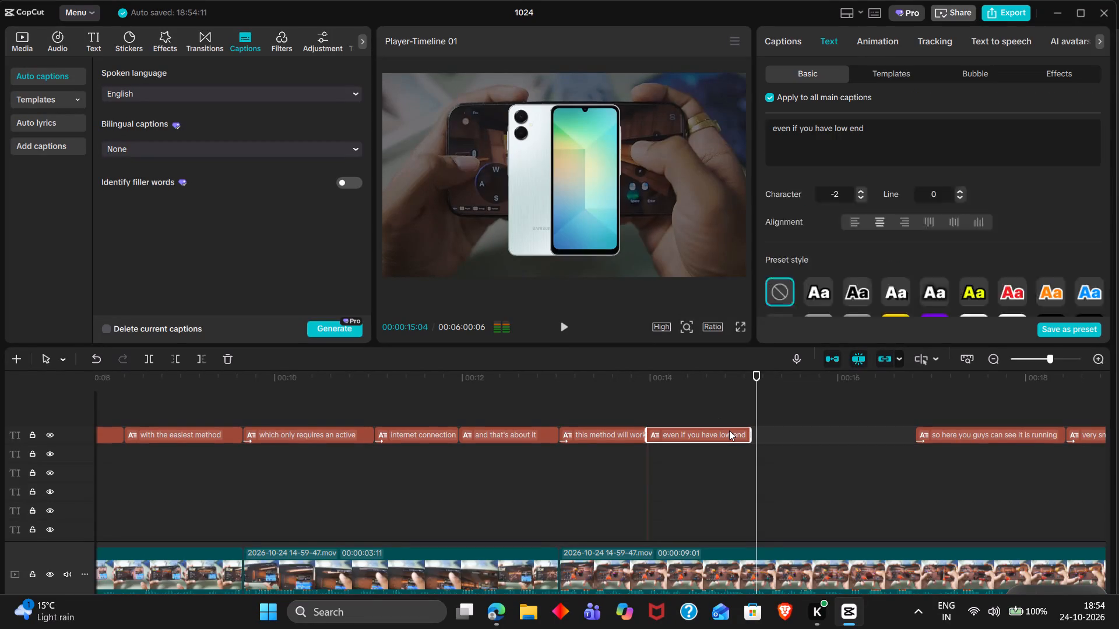
{"action": "key", "text": "ctrl+c"}
{"action": "double_click", "coordinate": [749, 416]}
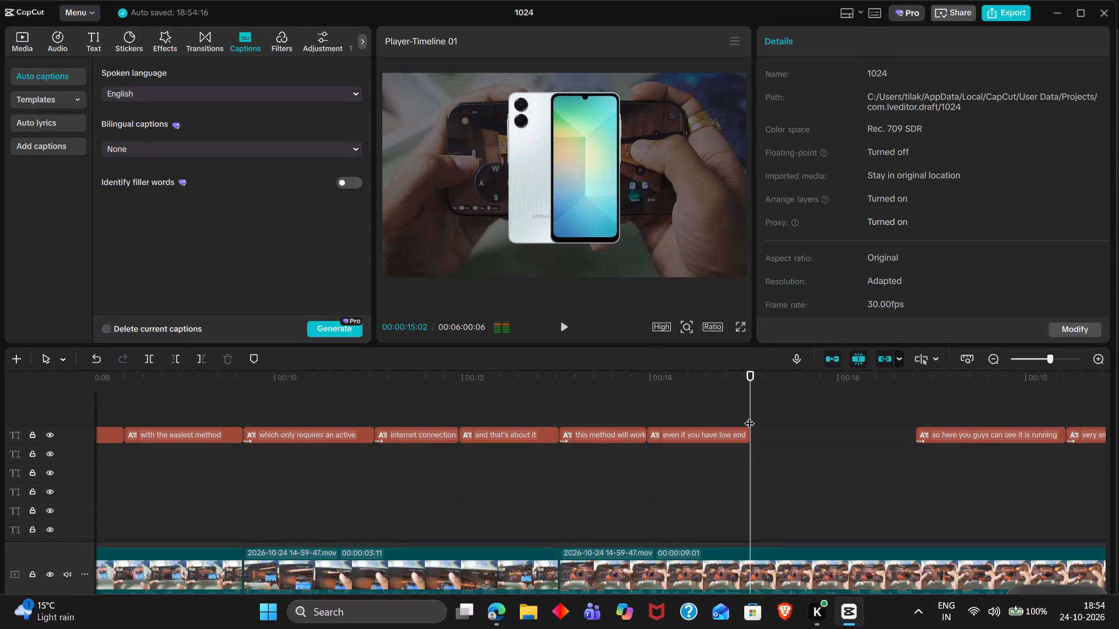
{"action": "key", "text": "ctrl+v"}
{"action": "left_click_drag", "start_coordinate": [850, 435], "coordinate": [861, 435]}
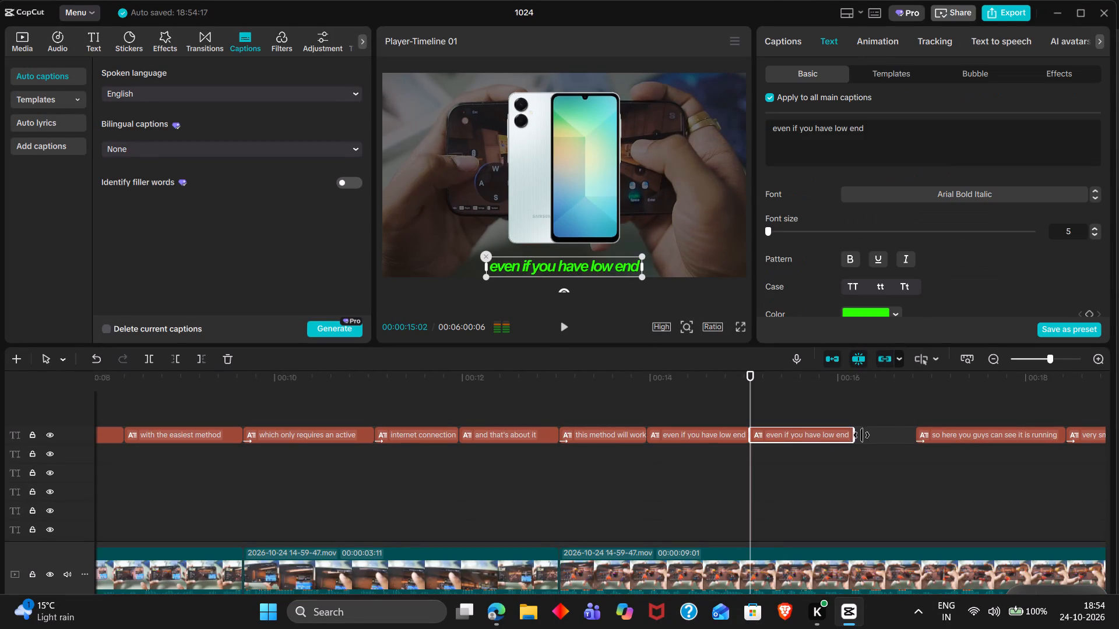
{"action": "left_click_drag", "start_coordinate": [861, 435], "coordinate": [965, 437]}
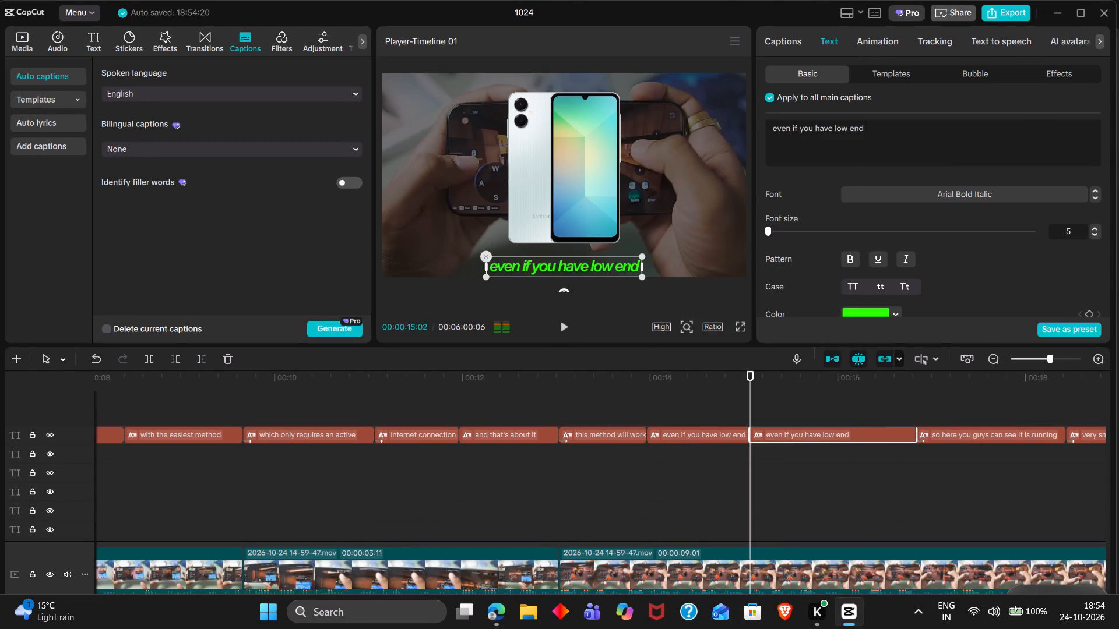
Replace the duplicated caption's text with "android" in lowercase.
{"action": "triple_click", "coordinate": [854, 150]}
{"action": "type", "text": "an"}
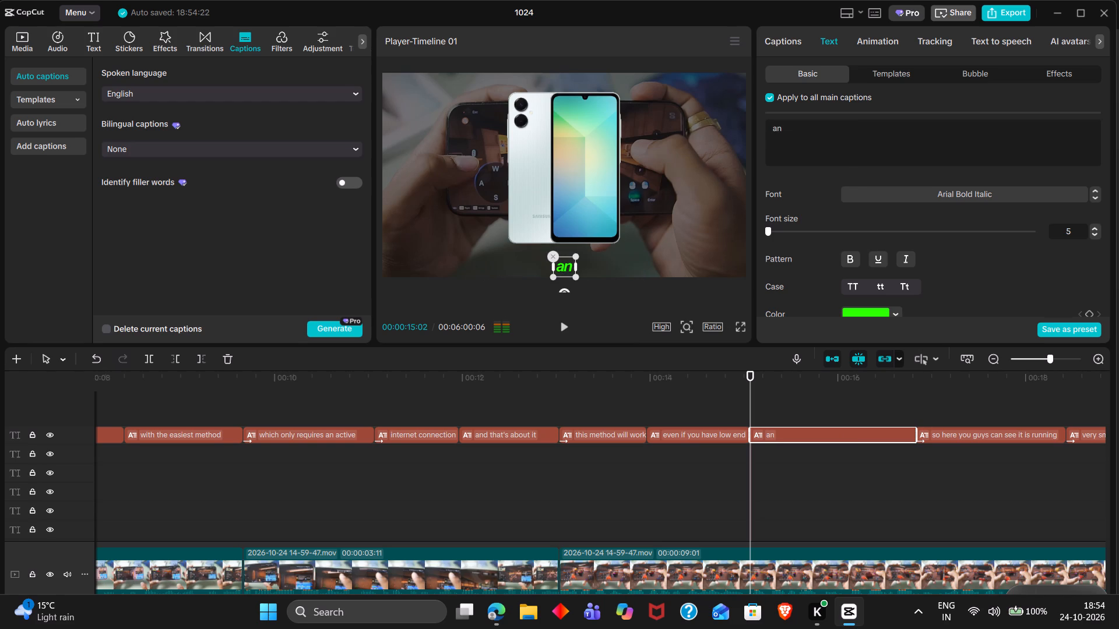
{"action": "type", "text": "droid"}
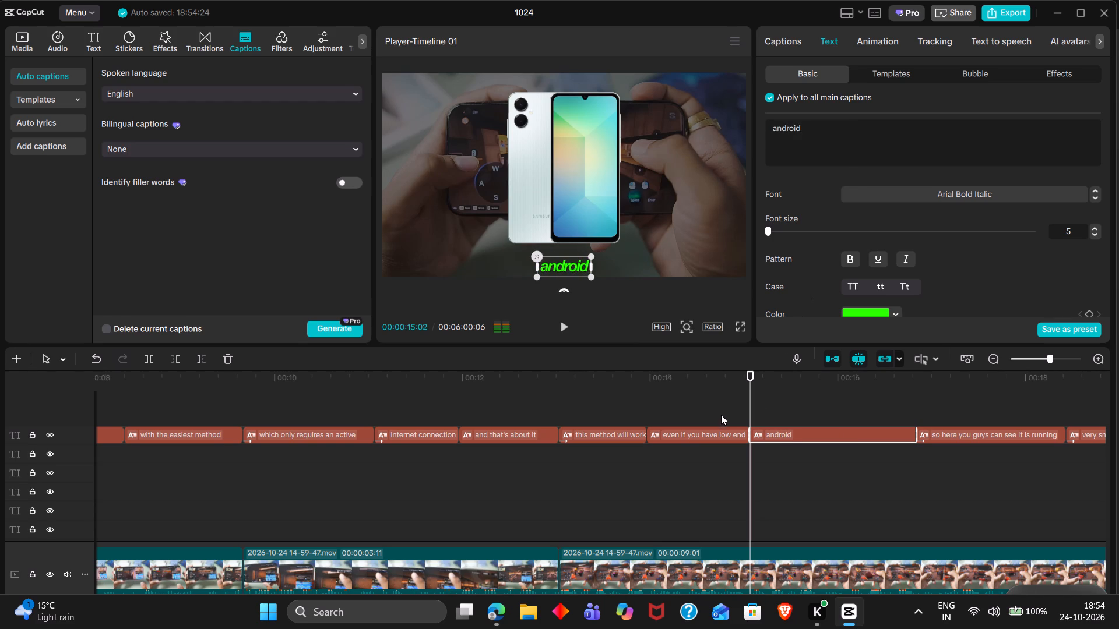
Play the "android" caption to hear the rest of the phrase and complete its text as "android devices".
{"action": "left_click", "coordinate": [720, 413]}
{"action": "key", "text": "space"}
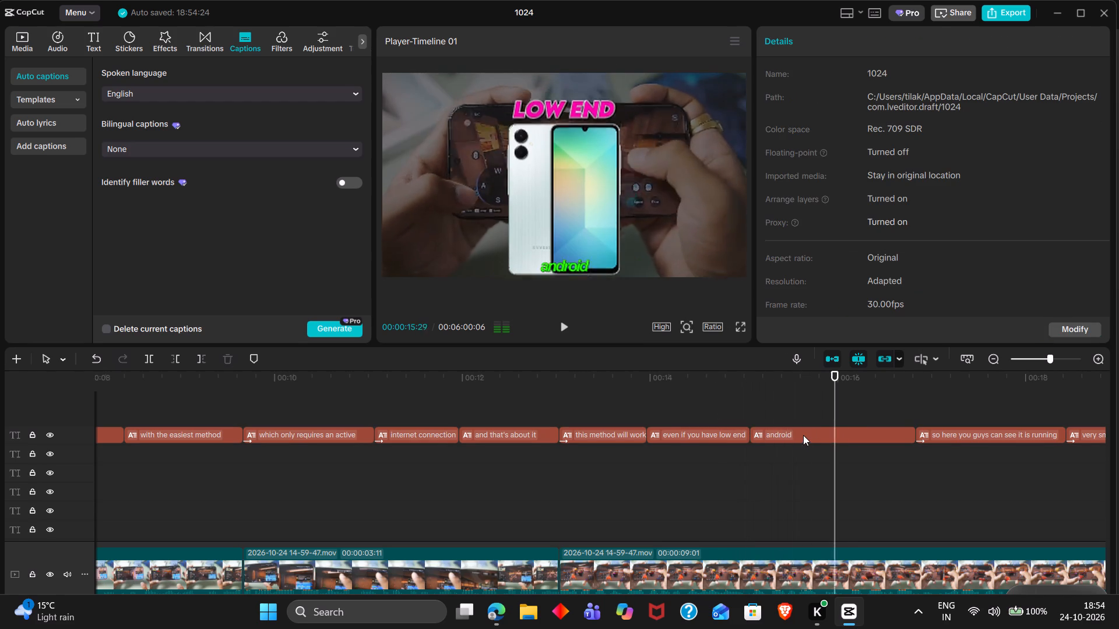
{"action": "left_click", "coordinate": [803, 435]}
{"action": "left_click", "coordinate": [869, 156]}
{"action": "key", "text": "space"}
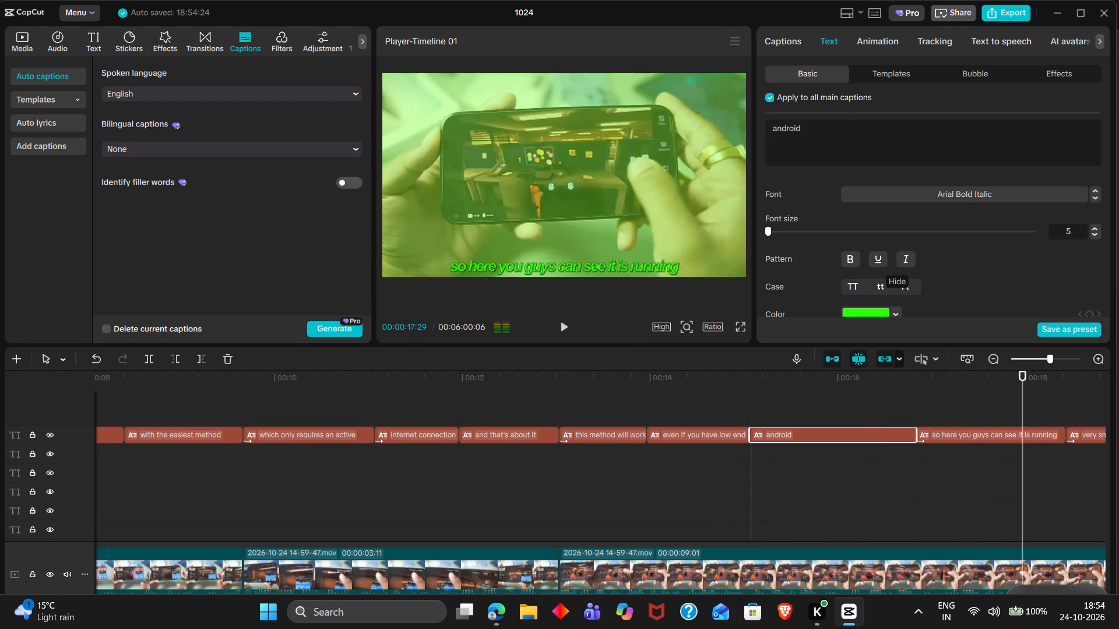
{"action": "left_click", "coordinate": [815, 392]}
{"action": "scroll", "coordinate": [815, 392], "scroll_direction": "right", "scroll_amount": 1}
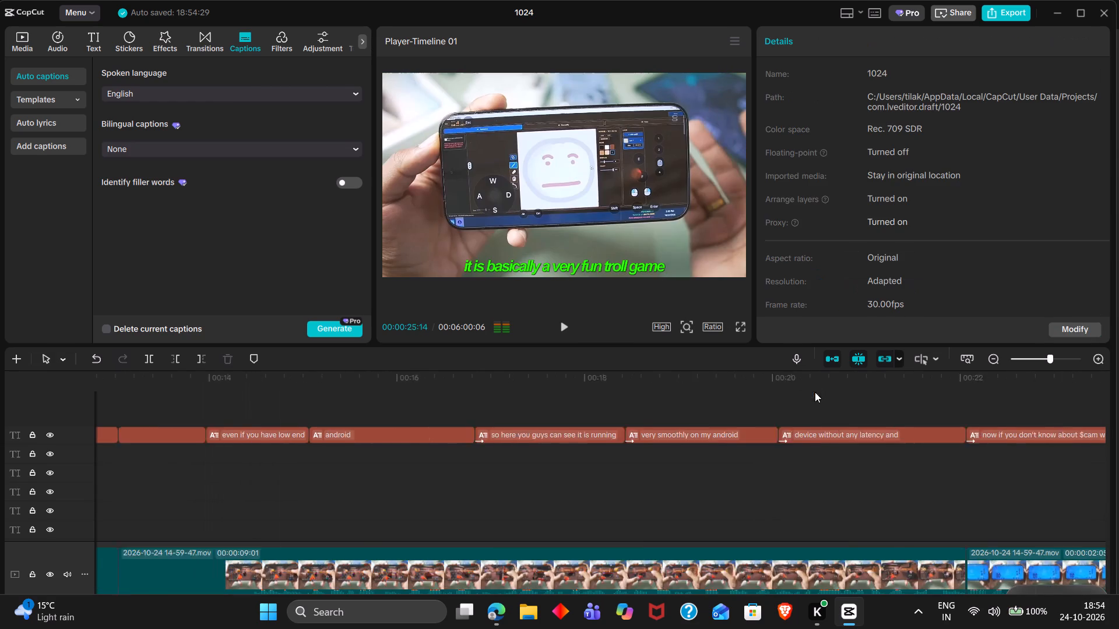
{"action": "scroll", "coordinate": [815, 392], "scroll_direction": "right", "scroll_amount": 1}
{"action": "left_click", "coordinate": [677, 396]}
{"action": "left_click_drag", "start_coordinate": [677, 396], "coordinate": [454, 404]}
{"action": "left_click", "coordinate": [504, 444]}
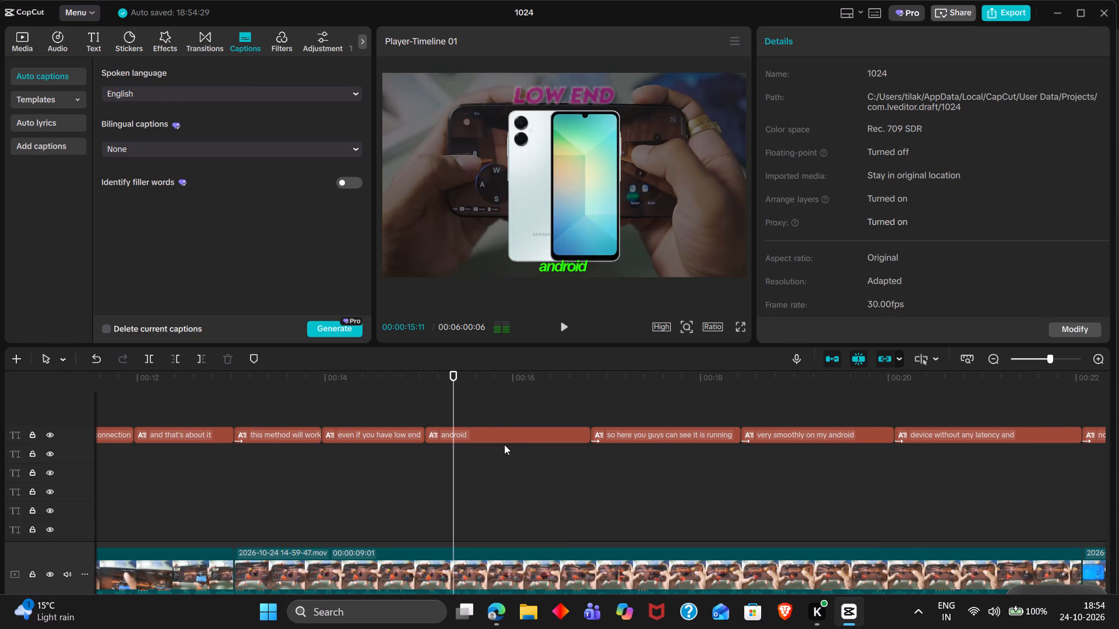
{"action": "left_click", "coordinate": [525, 434]}
{"action": "left_click", "coordinate": [874, 144]}
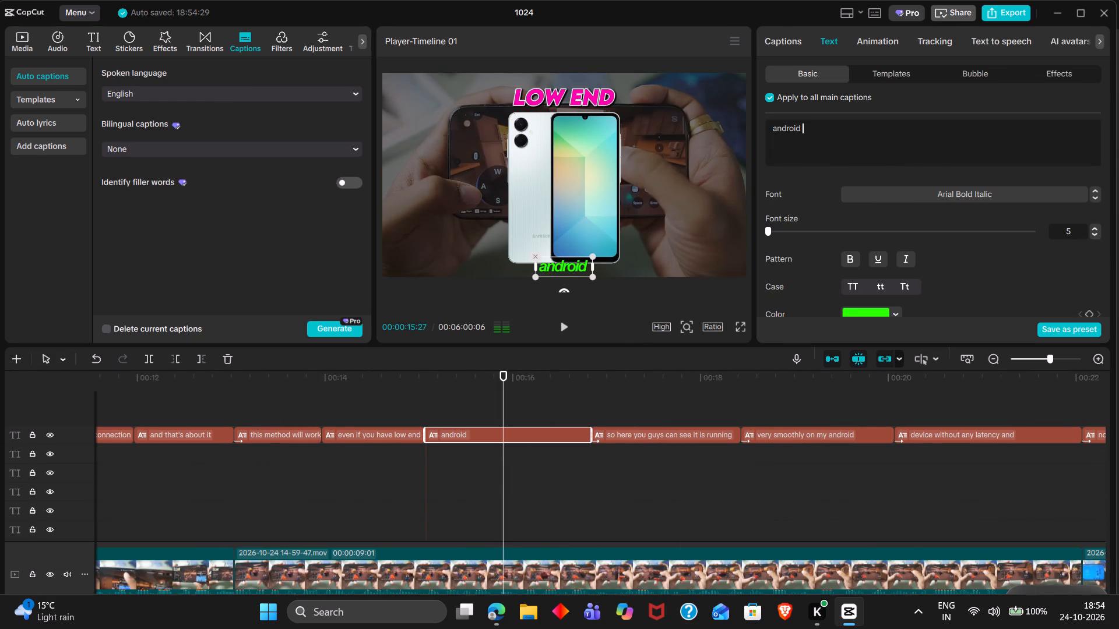
{"action": "type", "text": "devices"}
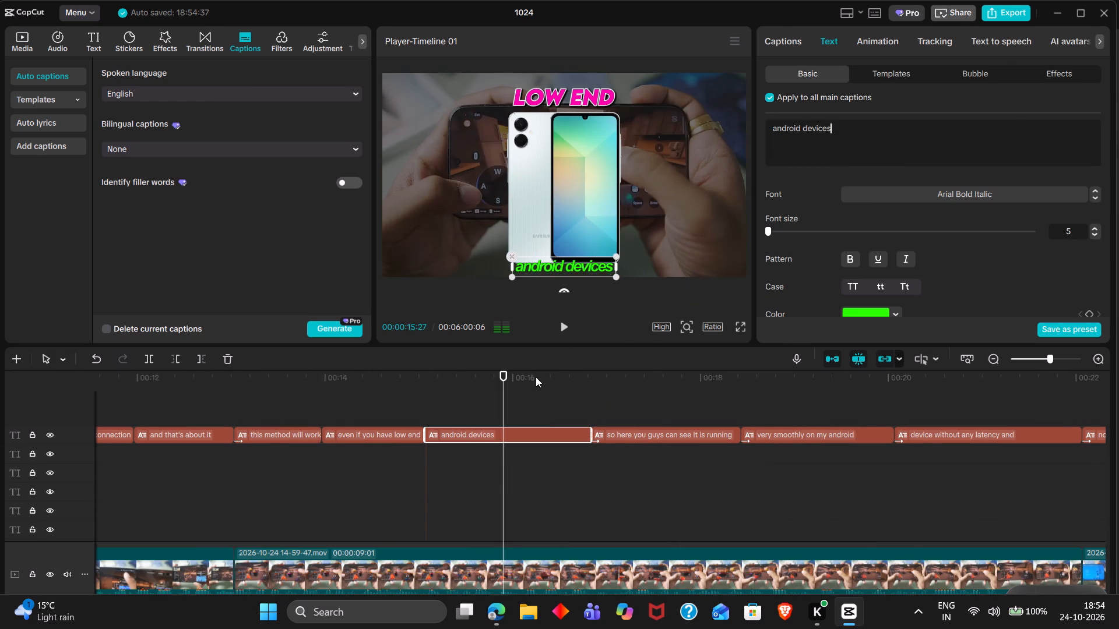
Replay the speech to find where "android devices" ends and split that caption at 00:00:16:03.
{"action": "double_click", "coordinate": [379, 399]}
{"action": "key", "text": "space"}
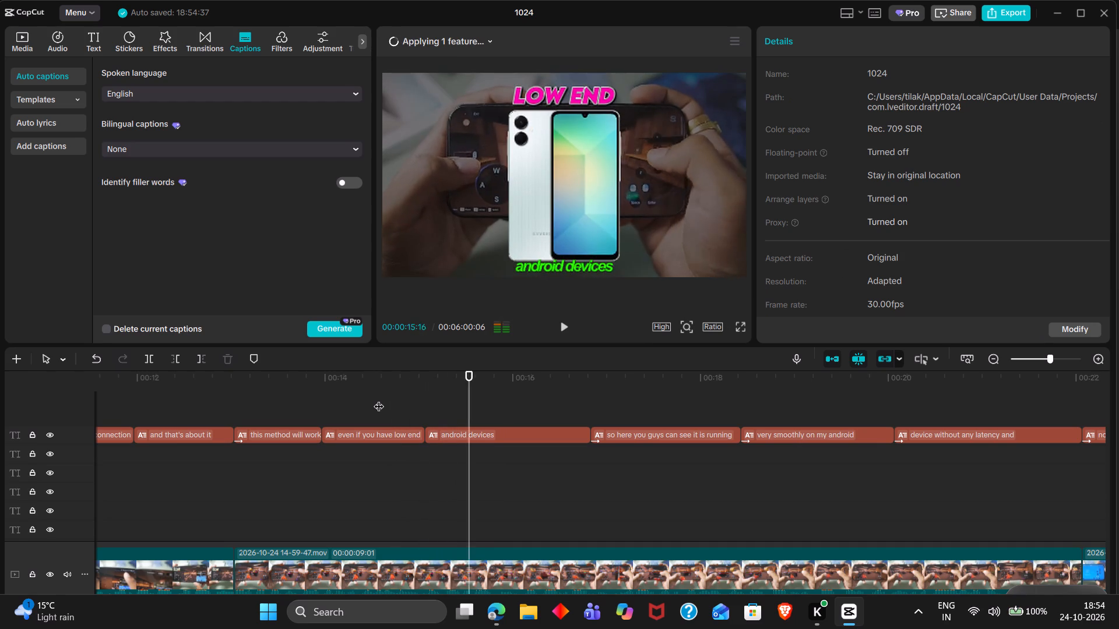
{"action": "key", "text": "space"}
{"action": "scroll", "coordinate": [583, 465], "scroll_direction": "down", "scroll_amount": 2}
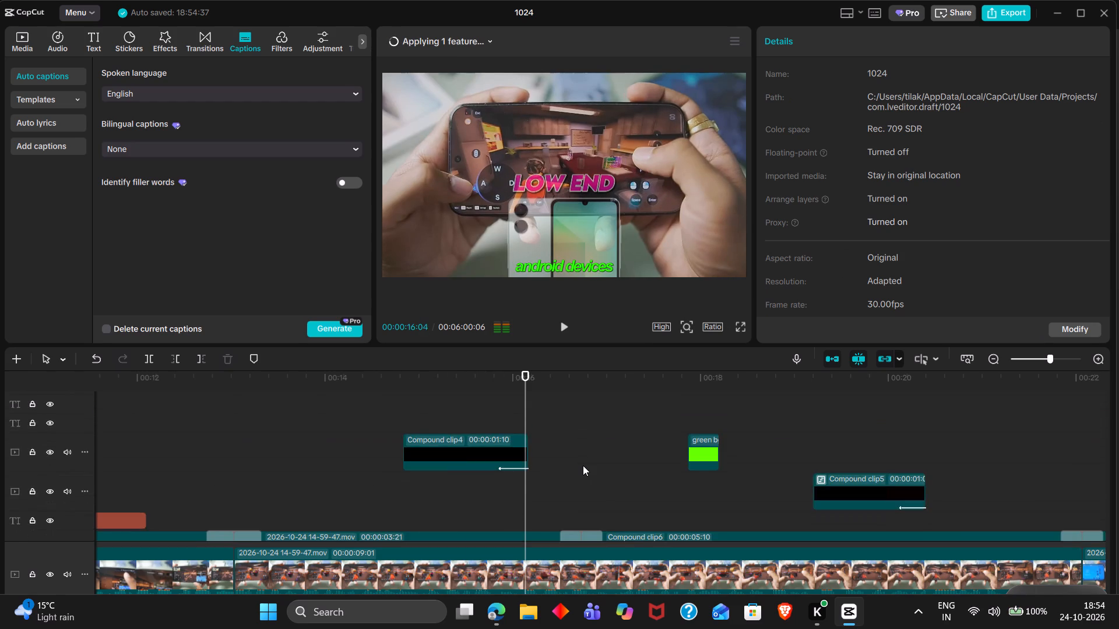
{"action": "scroll", "coordinate": [583, 465], "scroll_direction": "up", "scroll_amount": 1}
{"action": "key", "text": "space"}
{"action": "key", "text": "space"}
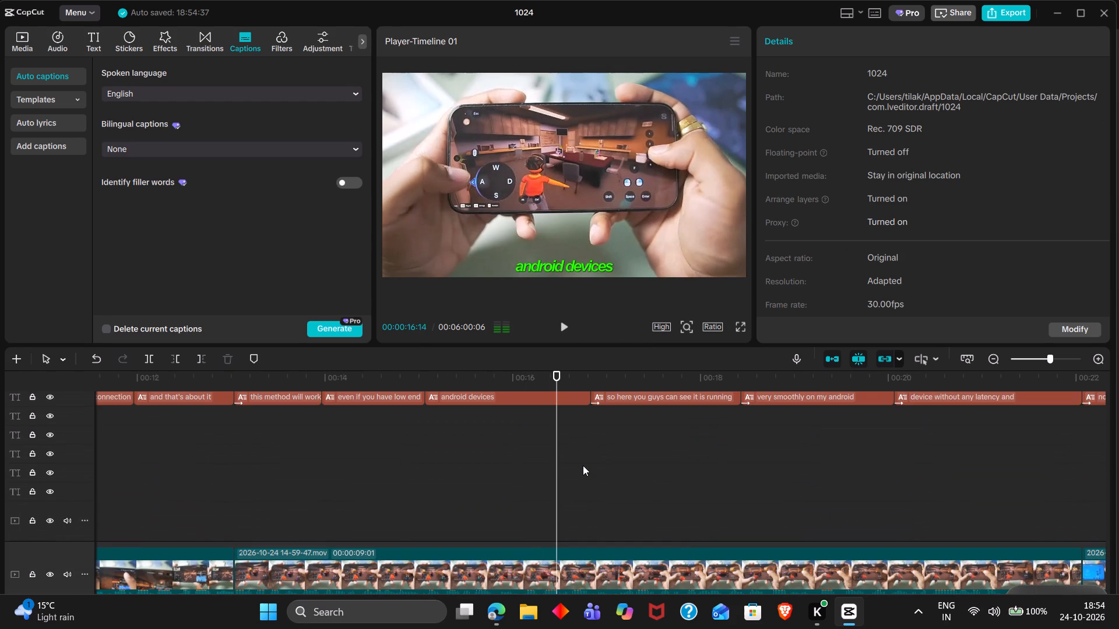
{"action": "key", "text": "space"}
{"action": "key", "text": "space"}
{"action": "double_click", "coordinate": [477, 434]}
{"action": "scroll", "coordinate": [477, 434], "scroll_direction": "down", "scroll_amount": 3}
{"action": "key", "text": "space"}
{"action": "key", "text": "space"}
{"action": "key", "text": "space"}
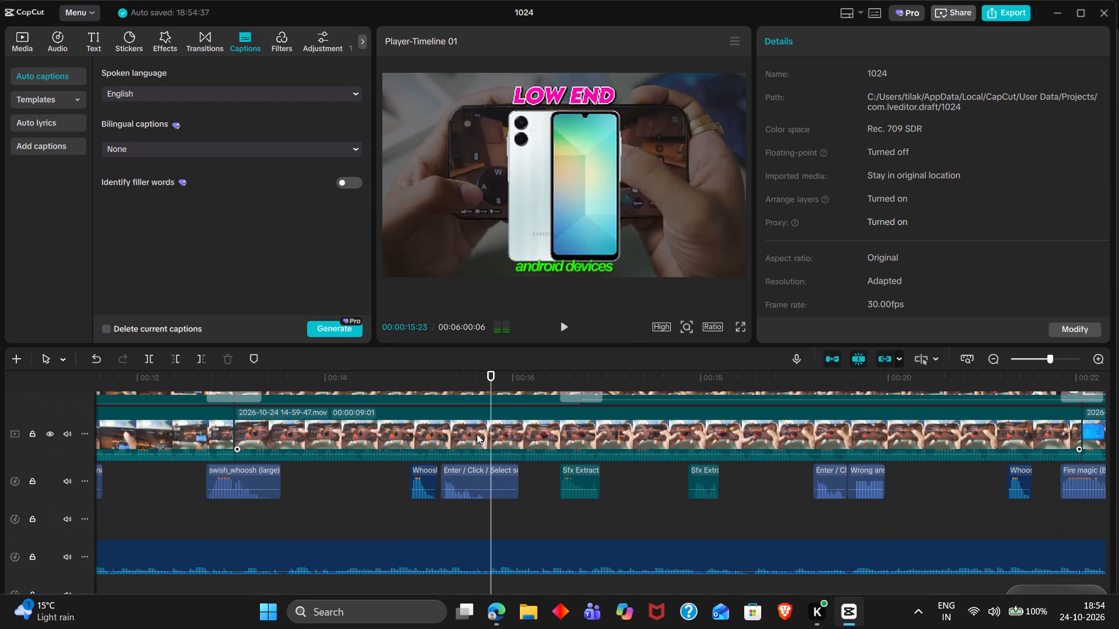
{"action": "key", "text": "space"}
{"action": "key", "text": "Right"}
{"action": "scroll", "coordinate": [477, 434], "scroll_direction": "up", "scroll_amount": 4}
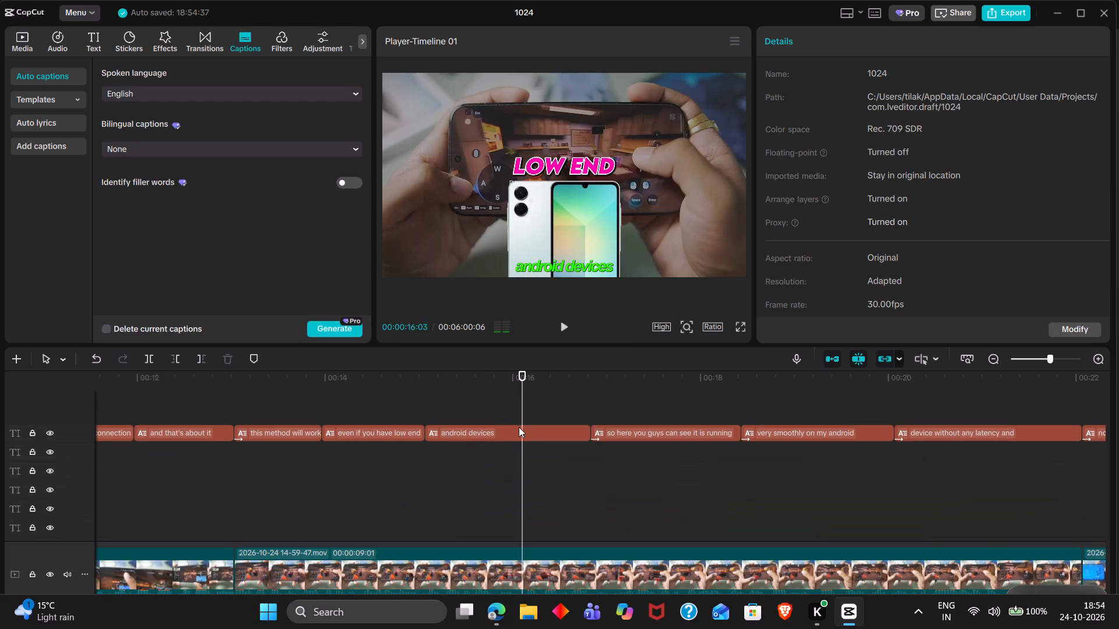
{"action": "left_click", "coordinate": [519, 426]}
{"action": "key", "text": "ctrl+b"}
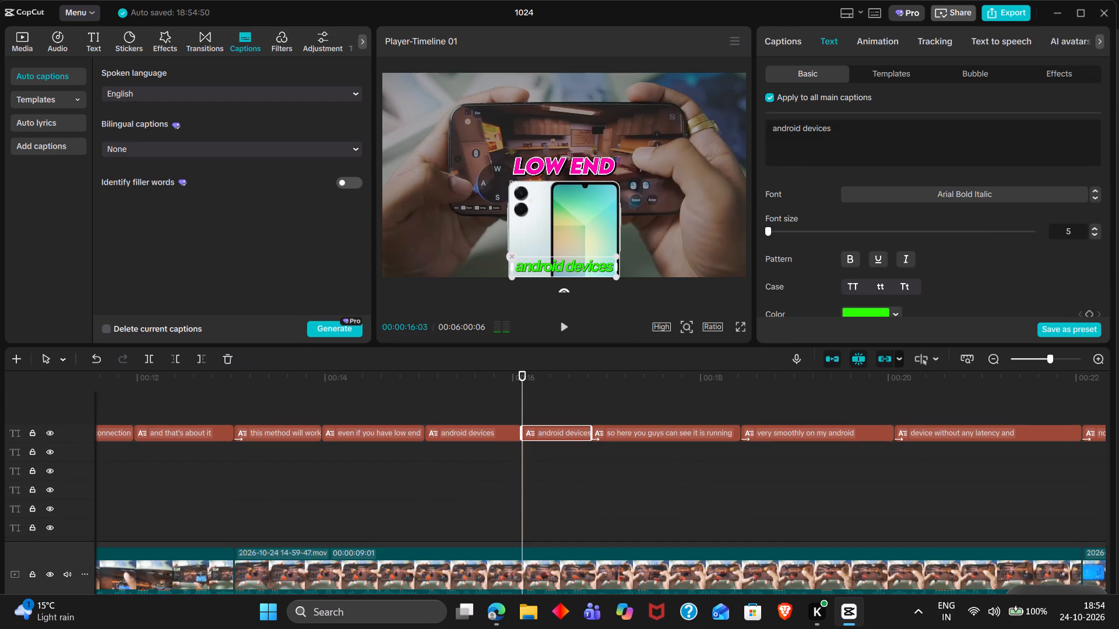
Replace the text of the second "android devices" caption, starting at 00:00:16:03, with "and as you guys can see".
{"action": "triple_click", "coordinate": [871, 150]}
{"action": "type", "text": "and as you"}
{"action": "key", "text": "space"}
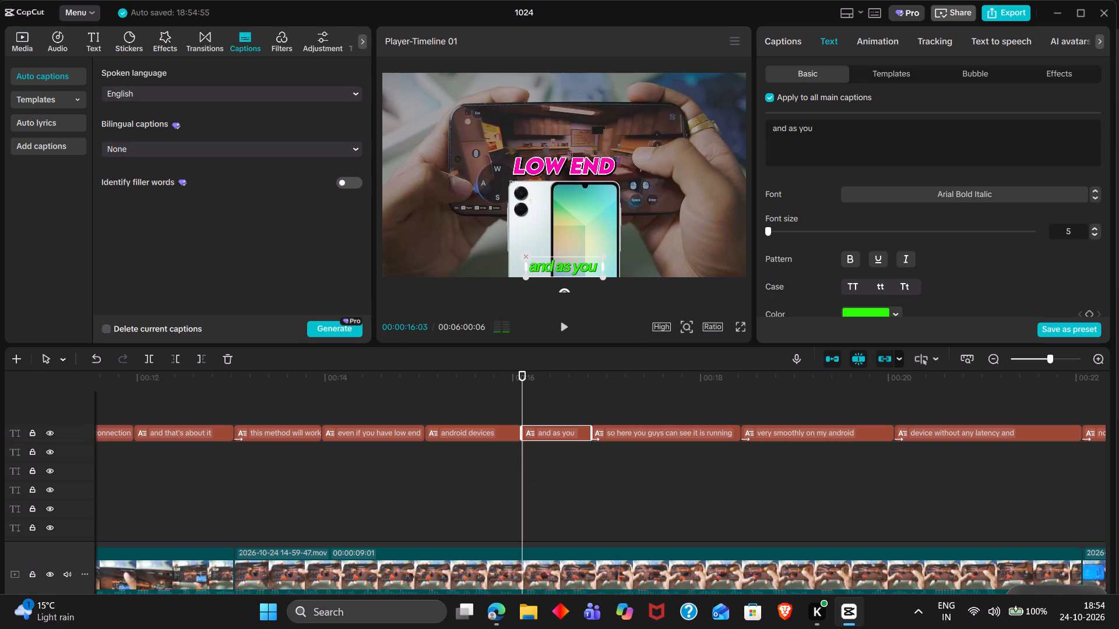
{"action": "type", "text": "gys can see"}
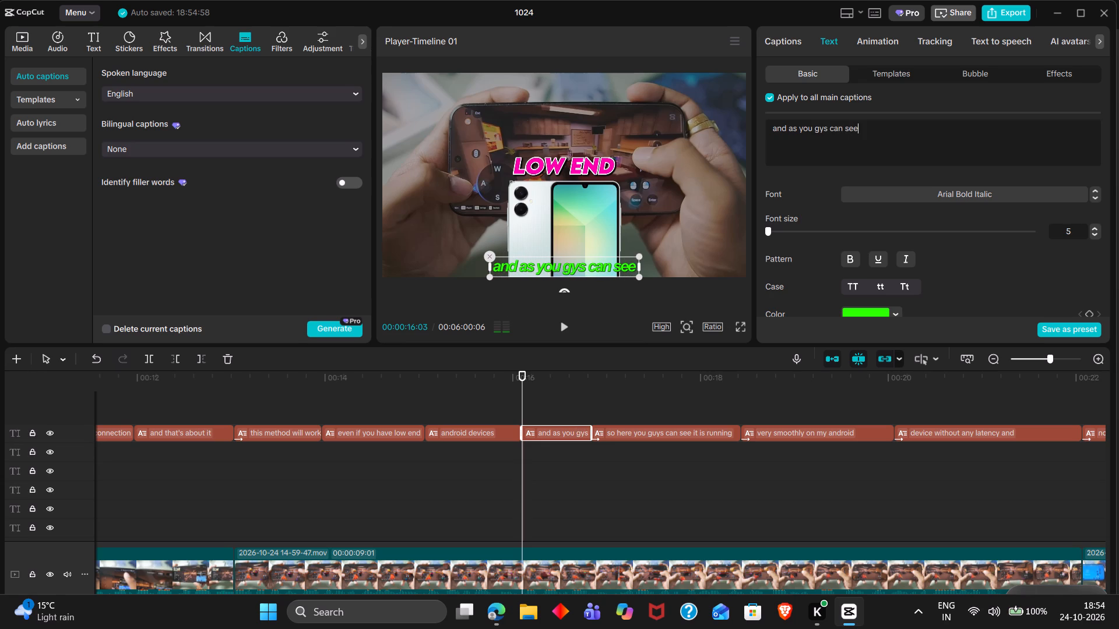
{"action": "left_click", "coordinate": [821, 128]}
{"action": "key", "text": "u"}
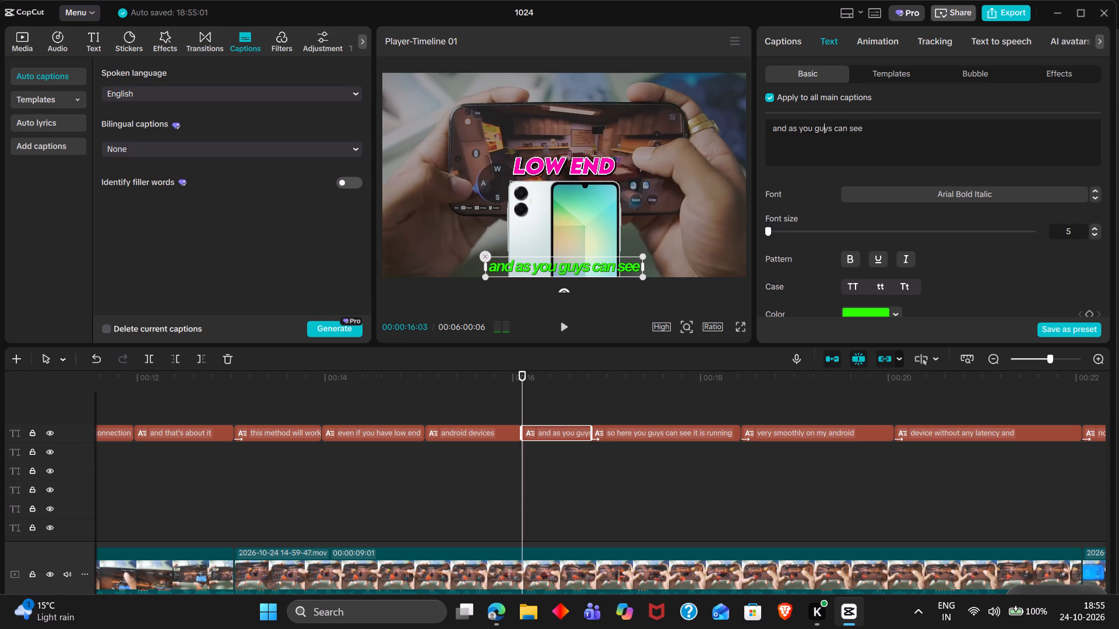
Play the "and as you guys can see" caption against the speech and shorten its text to "and as you guys".
{"action": "double_click", "coordinate": [474, 398]}
{"action": "key", "text": "space"}
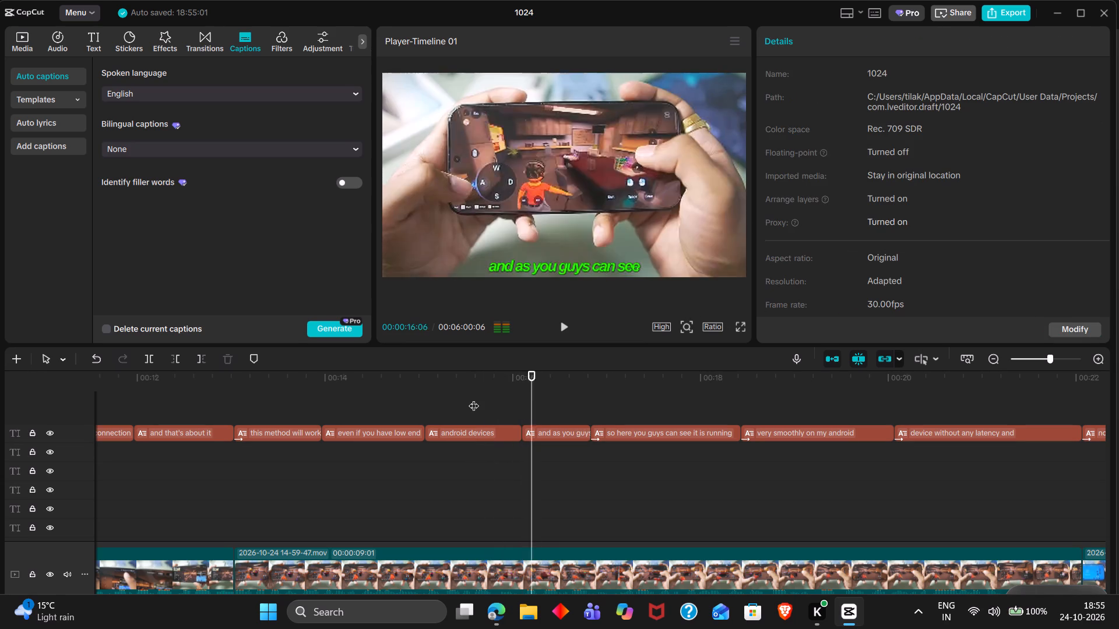
{"action": "key", "text": "space"}
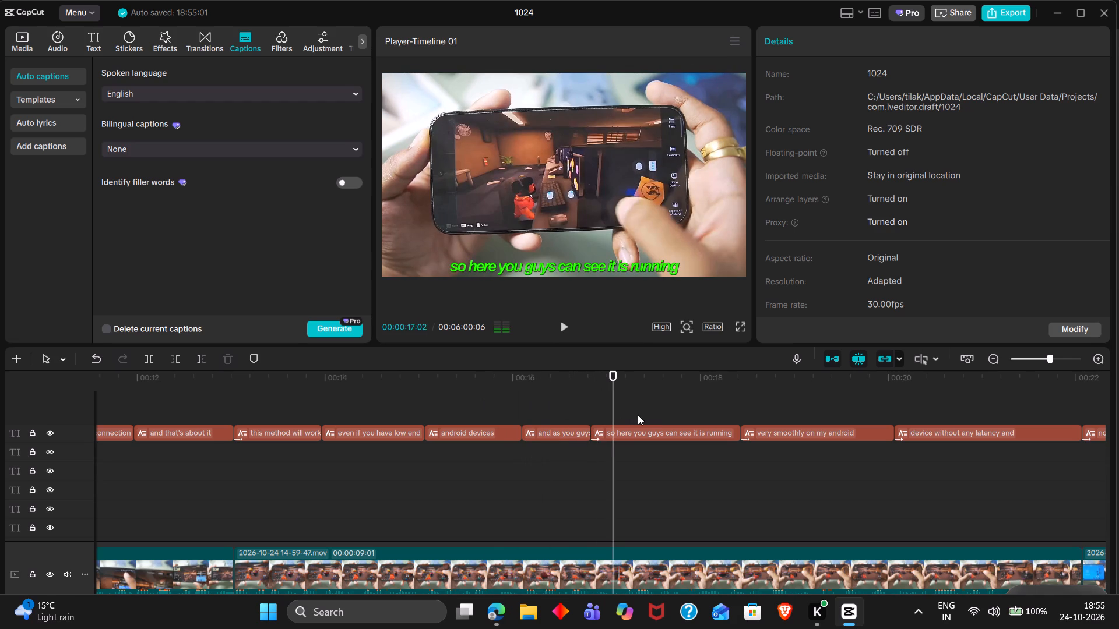
{"action": "left_click", "coordinate": [579, 407]}
{"action": "left_click_drag", "start_coordinate": [579, 407], "coordinate": [546, 405]}
{"action": "key", "text": "space"}
{"action": "key", "text": "space"}
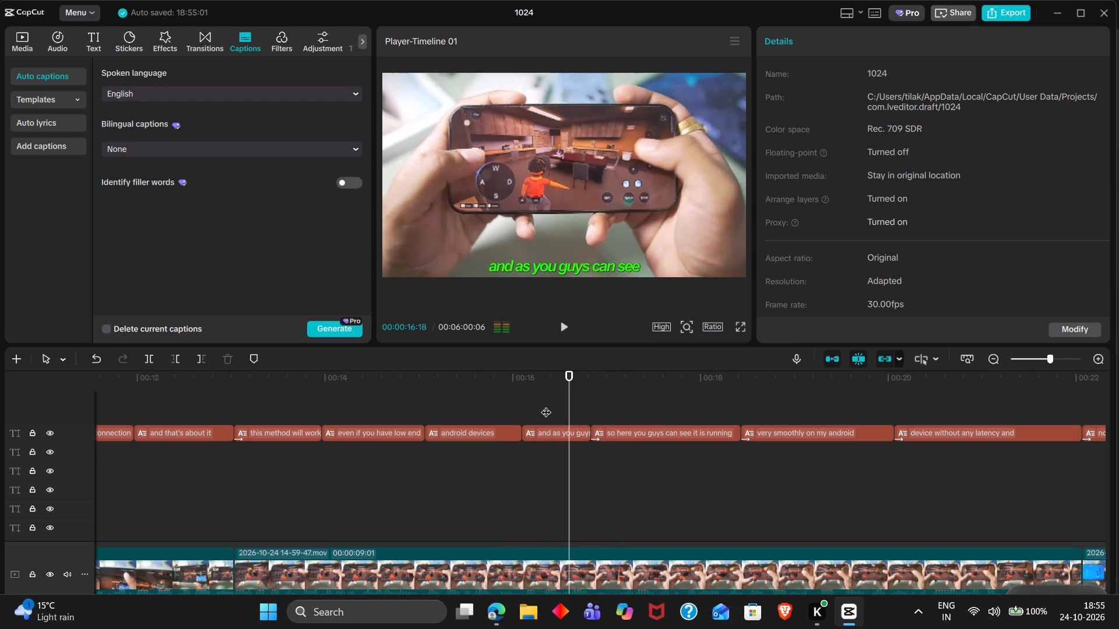
{"action": "key", "text": "space"}
{"action": "key", "text": "space"}
{"action": "double_click", "coordinate": [590, 415]}
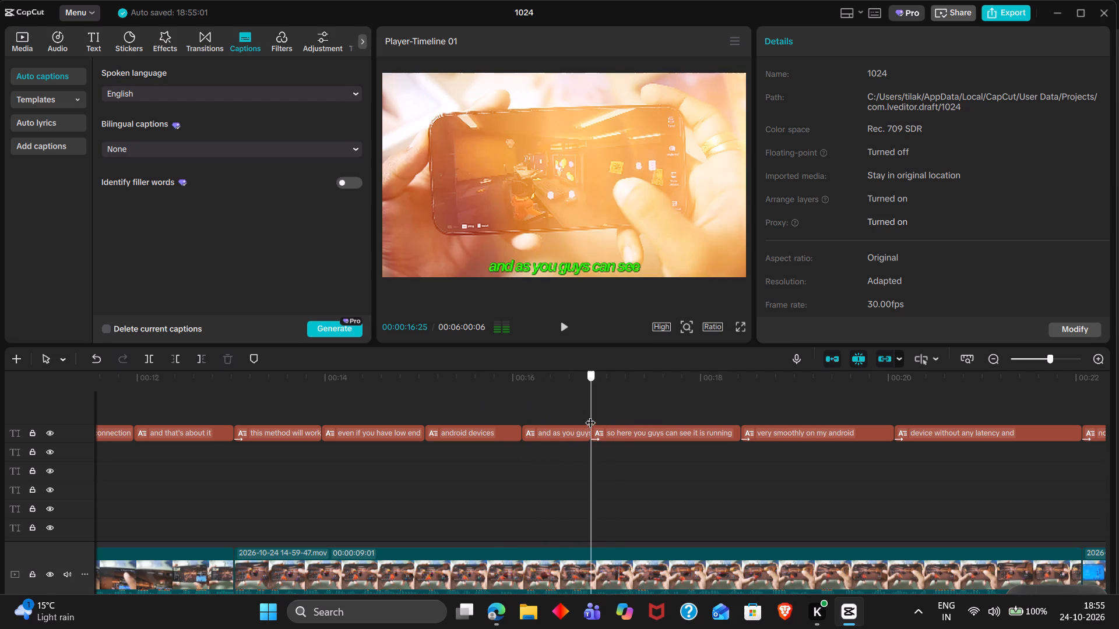
{"action": "left_click", "coordinate": [584, 432]}
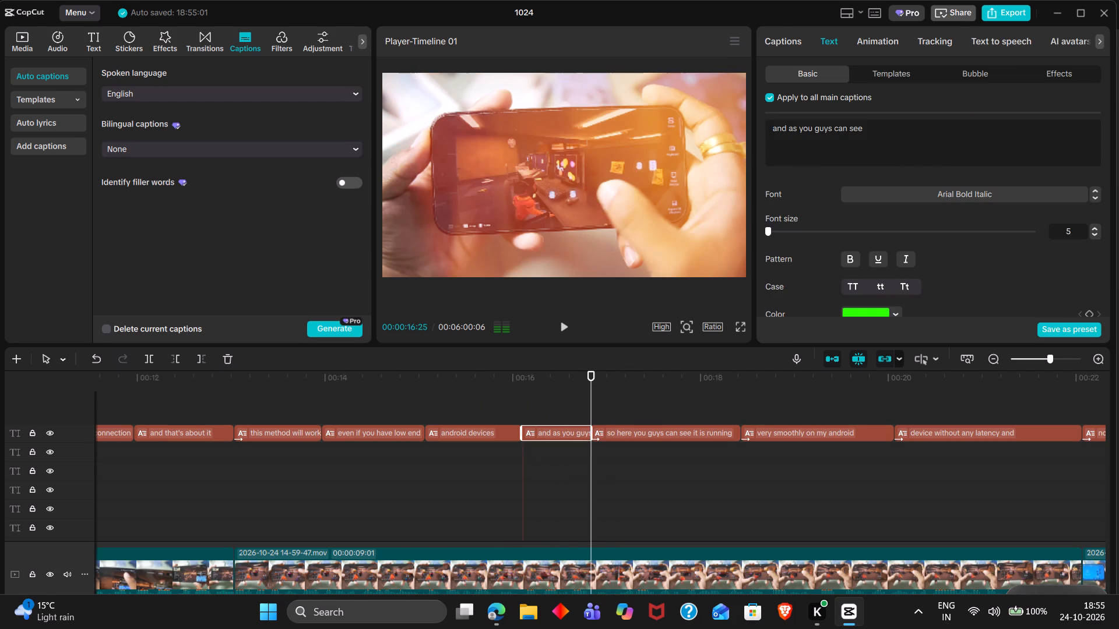
{"action": "left_click_drag", "start_coordinate": [889, 130], "coordinate": [833, 125]}
{"action": "key", "text": "BackSpace"}
{"action": "key", "text": "BackSpace"}
Listen to the speech that follows and replace the "so here you guys can see it is running" text with "can see i'm".
{"action": "double_click", "coordinate": [576, 397]}
{"action": "key", "text": "space"}
{"action": "key", "text": "space"}
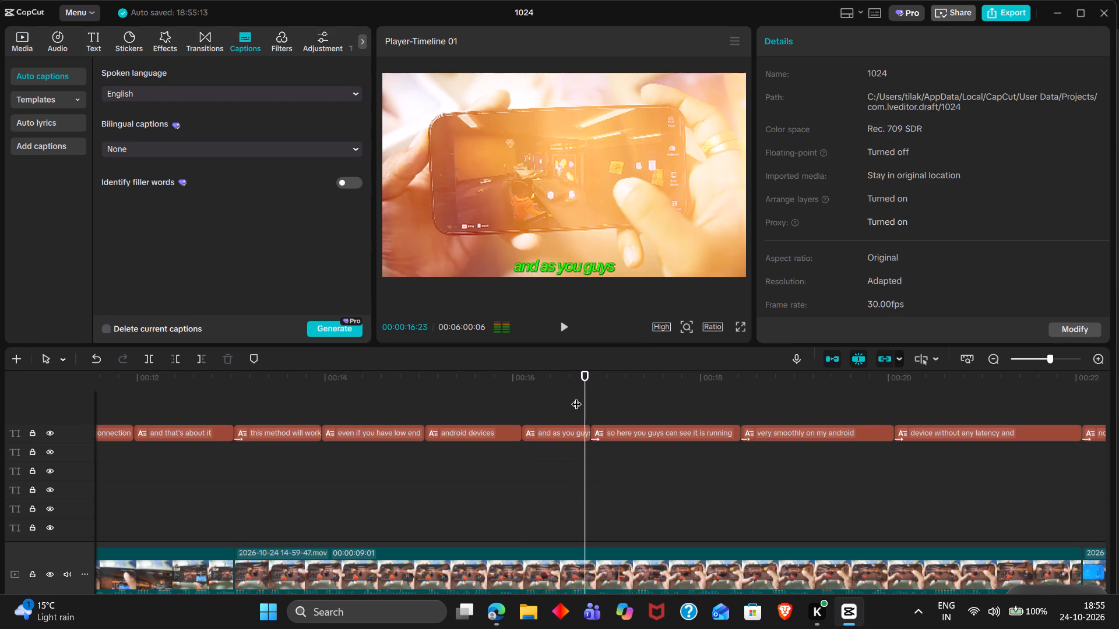
{"action": "key", "text": "space"}
{"action": "key", "text": "space"}
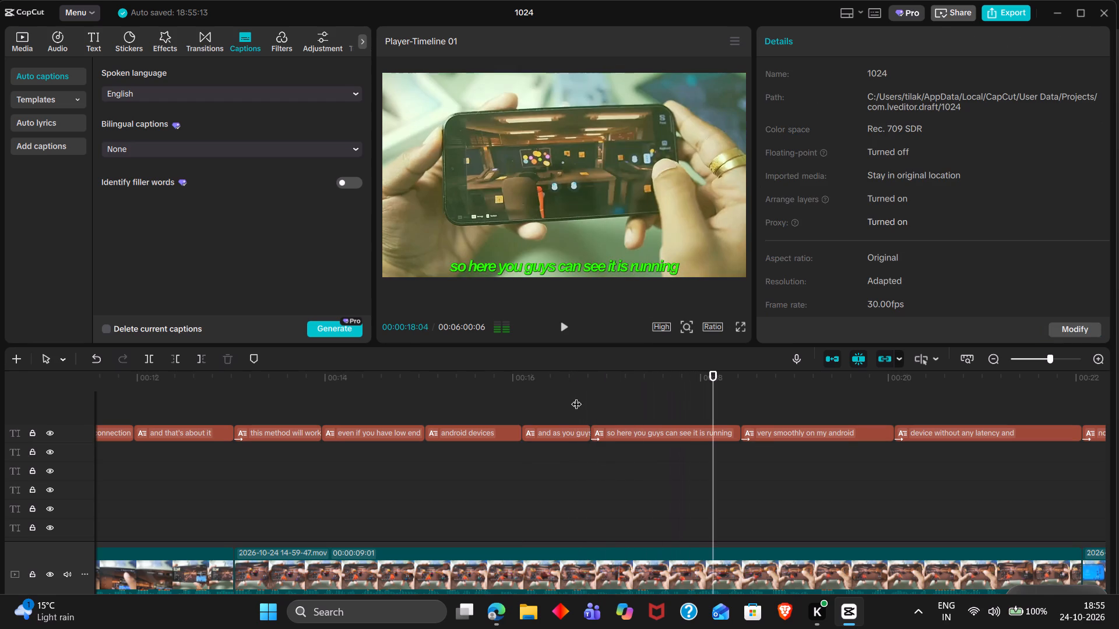
{"action": "left_click", "coordinate": [620, 434]}
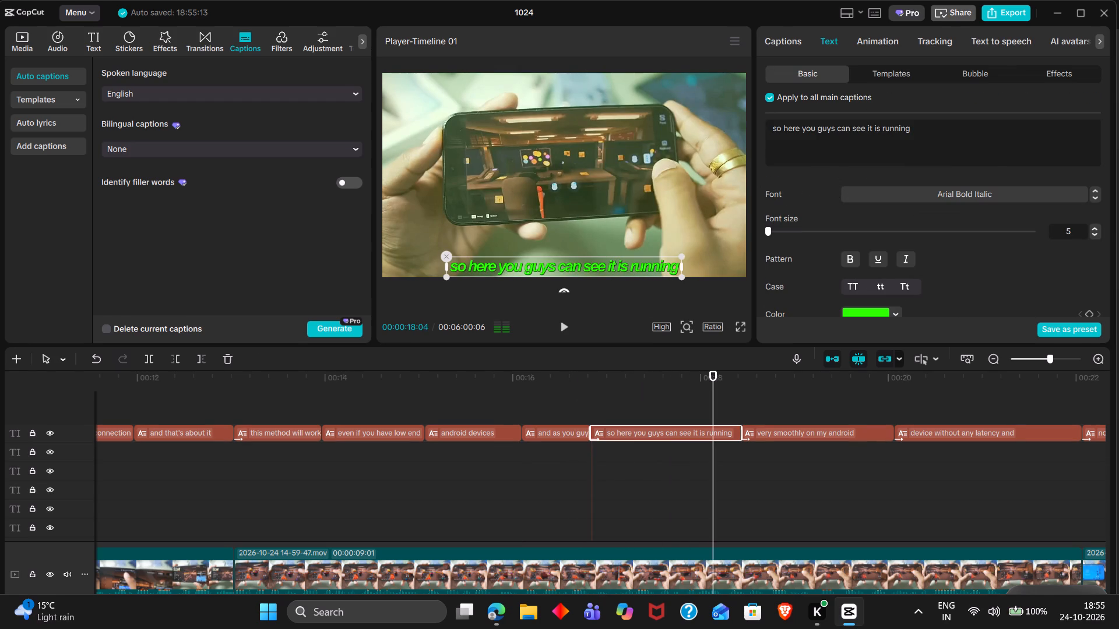
{"action": "triple_click", "coordinate": [839, 157]}
{"action": "type", "text": "can see"}
{"action": "key", "text": "space"}
{"action": "type", "text": "i"}
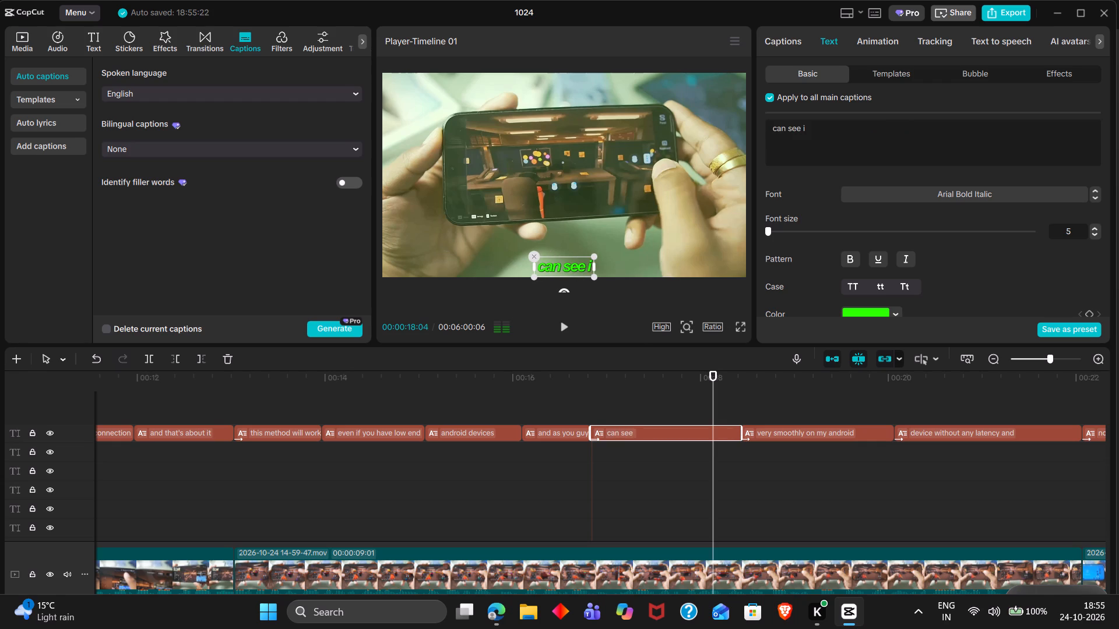
{"action": "type", "text": "'m"}
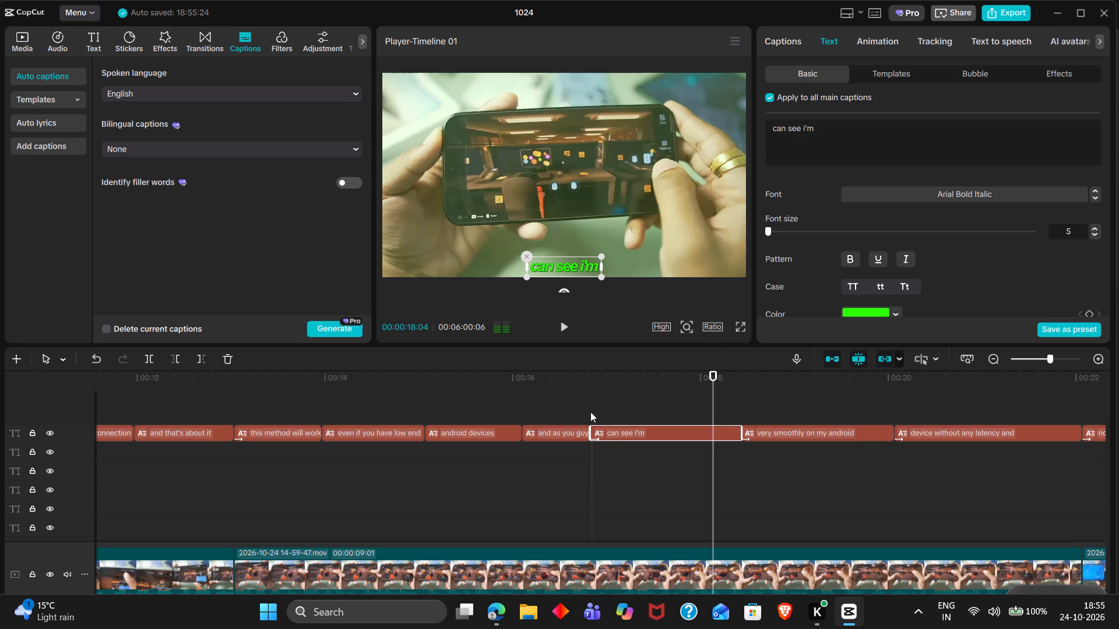
Play the "can see i'm" caption to hear the rest of the phrase and complete its text as "can see i'm running".
{"action": "double_click", "coordinate": [593, 407]}
{"action": "key", "text": "space"}
{"action": "key", "text": "space"}
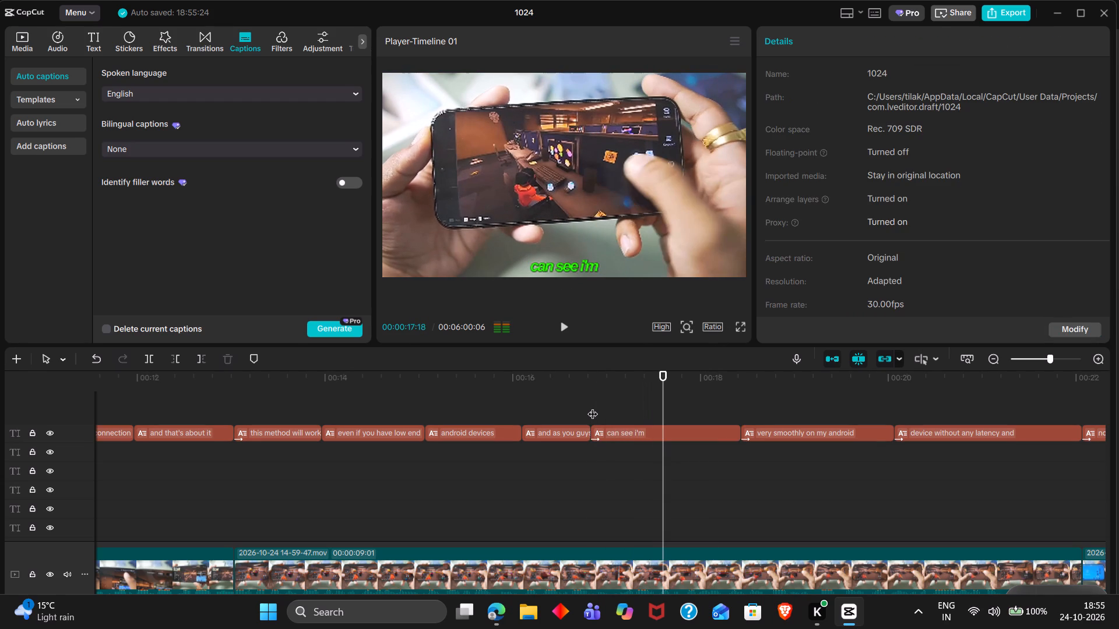
{"action": "left_click", "coordinate": [629, 433]}
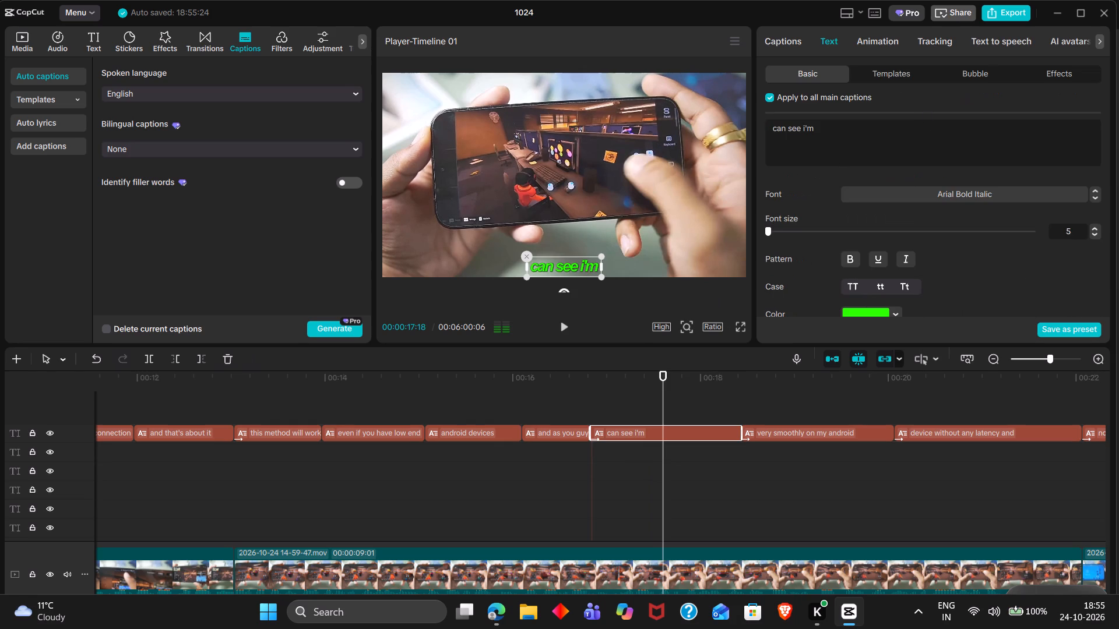
{"action": "left_click", "coordinate": [924, 125]}
{"action": "key", "text": "space"}
{"action": "type", "text": "running"}
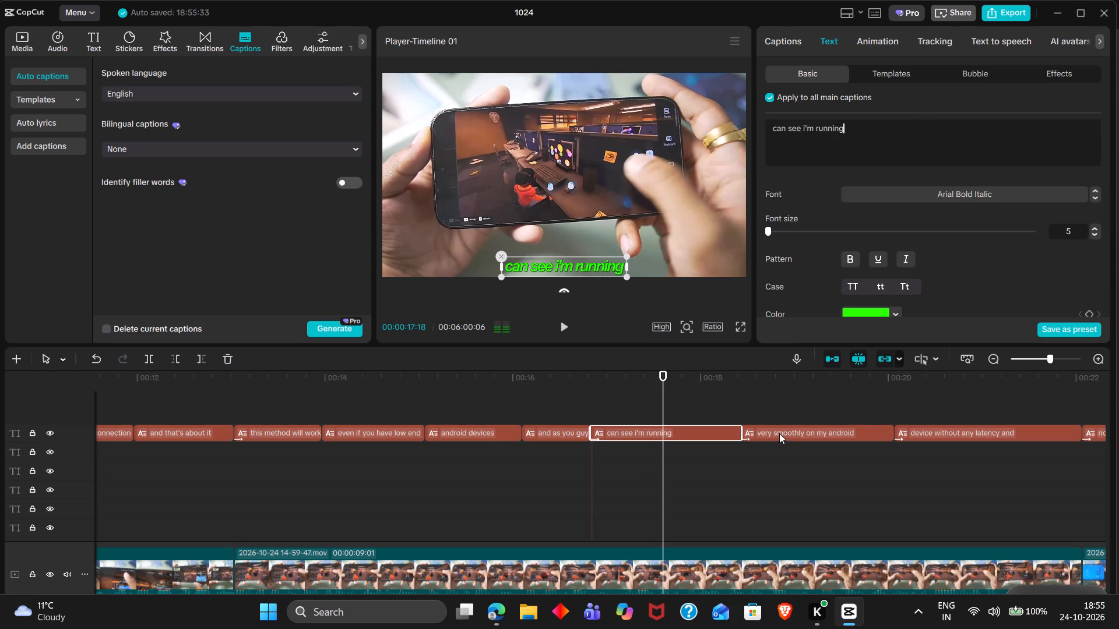
{"action": "scroll", "coordinate": [779, 433], "scroll_direction": "down", "scroll_amount": 2}
{"action": "key", "text": "space"}
{"action": "key", "text": "space"}
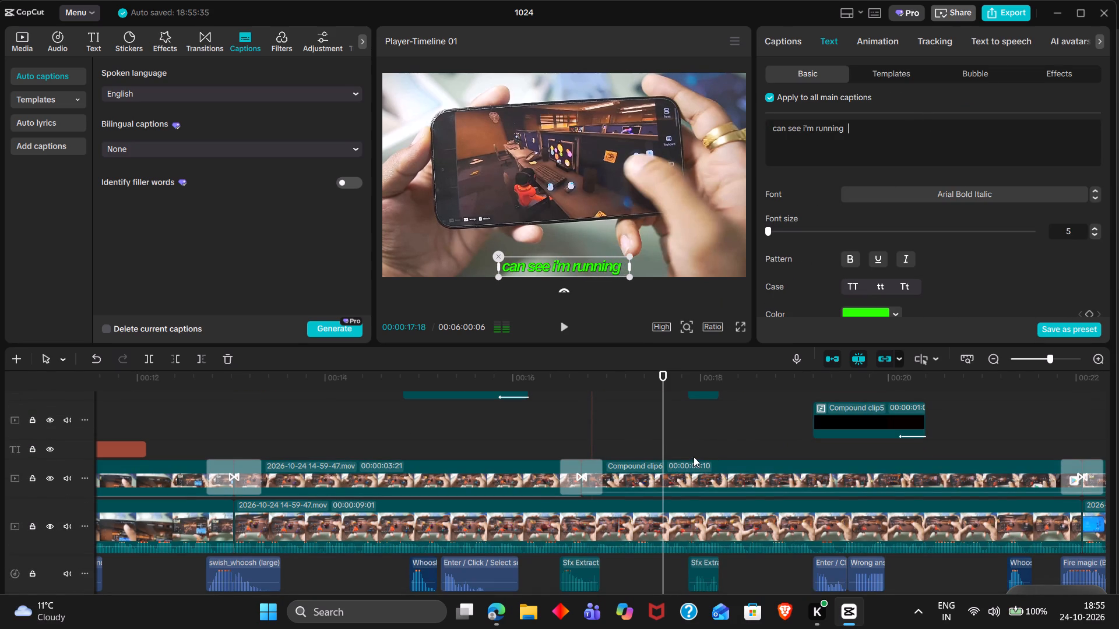
{"action": "key", "text": "BackSpace"}
{"action": "key", "text": "BackSpace"}
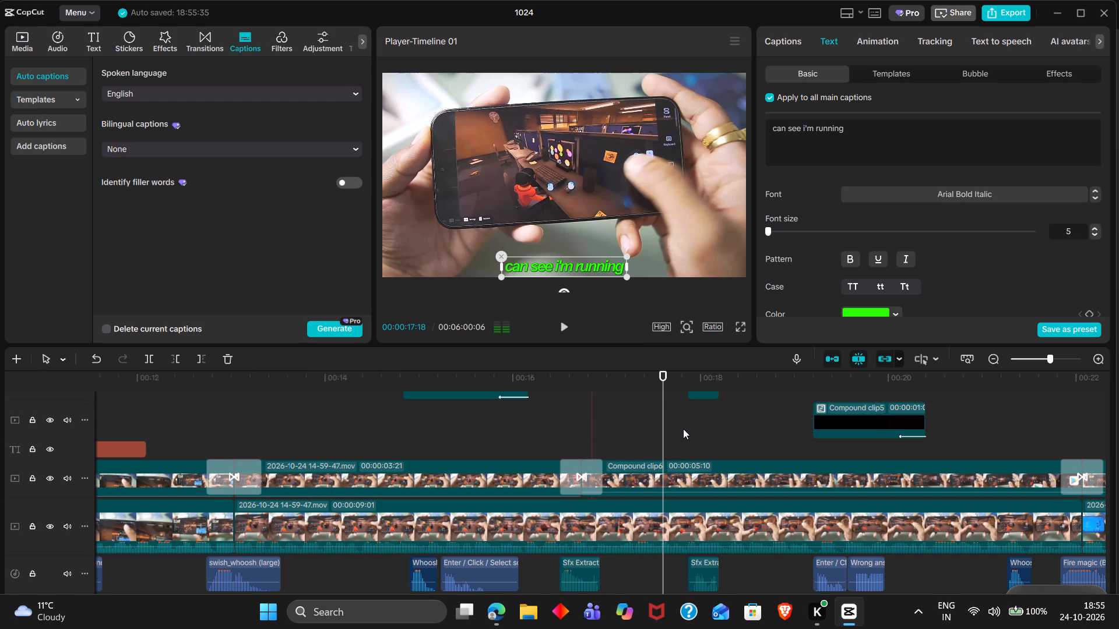
Play on to find where the phrase "can see i'm running" ends and split that caption at 00:00:17:25.
{"action": "left_click", "coordinate": [662, 444]}
{"action": "key", "text": "space"}
{"action": "key", "text": "space"}
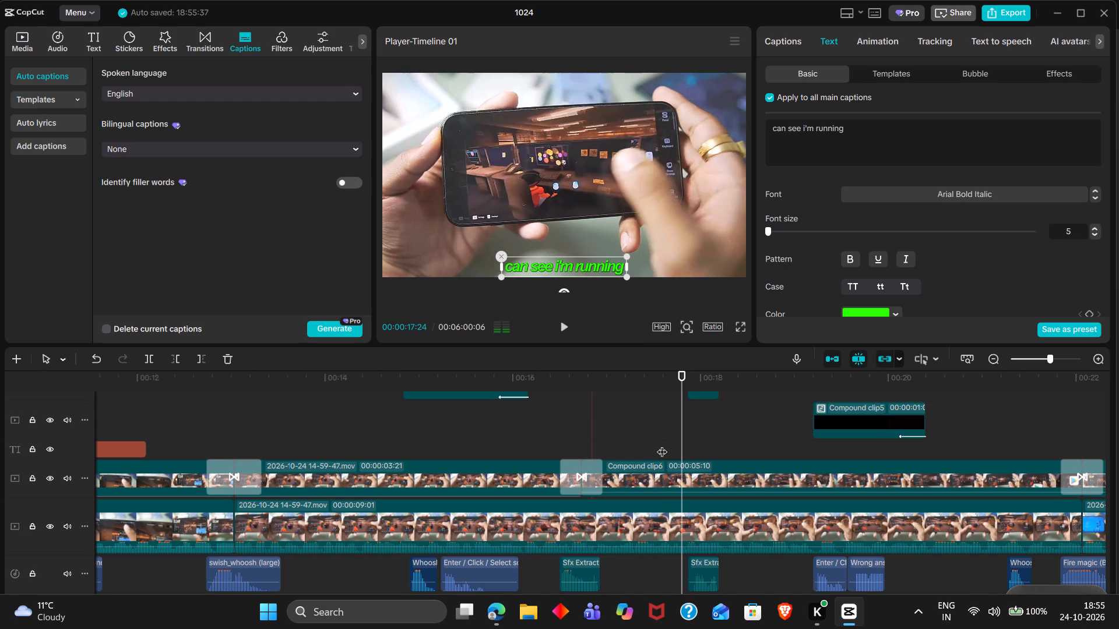
{"action": "key", "text": "Right"}
{"action": "scroll", "coordinate": [680, 495], "scroll_direction": "up", "scroll_amount": 2}
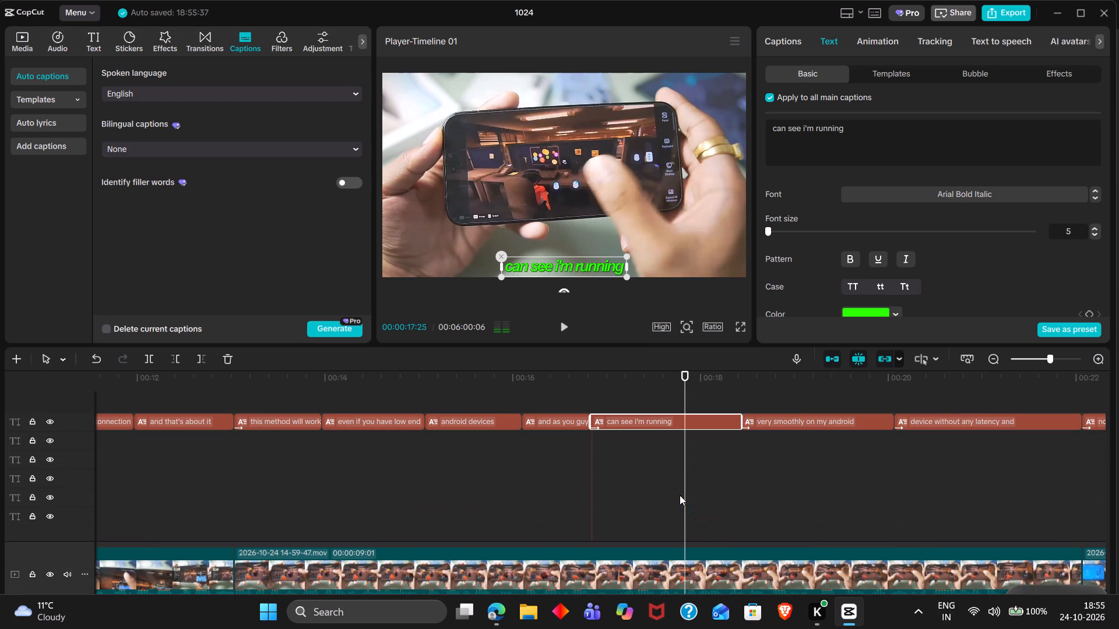
{"action": "key", "text": "ctrl+b"}
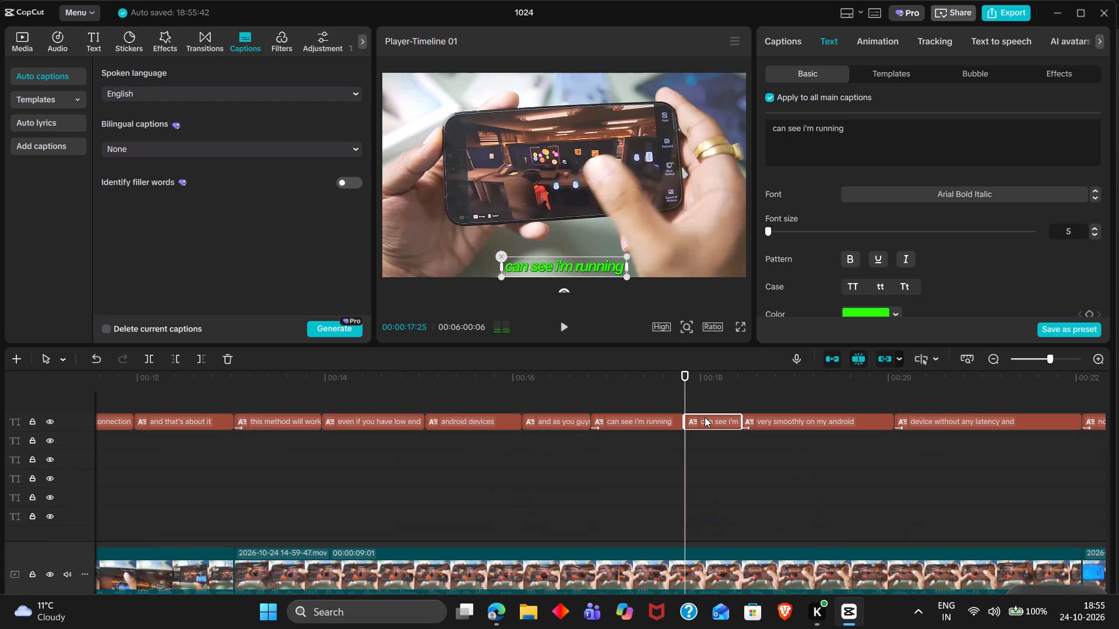
Listen to the speech from the split and replace the second piece's text with "The original".
{"action": "left_click", "coordinate": [684, 388]}
{"action": "key", "text": "space"}
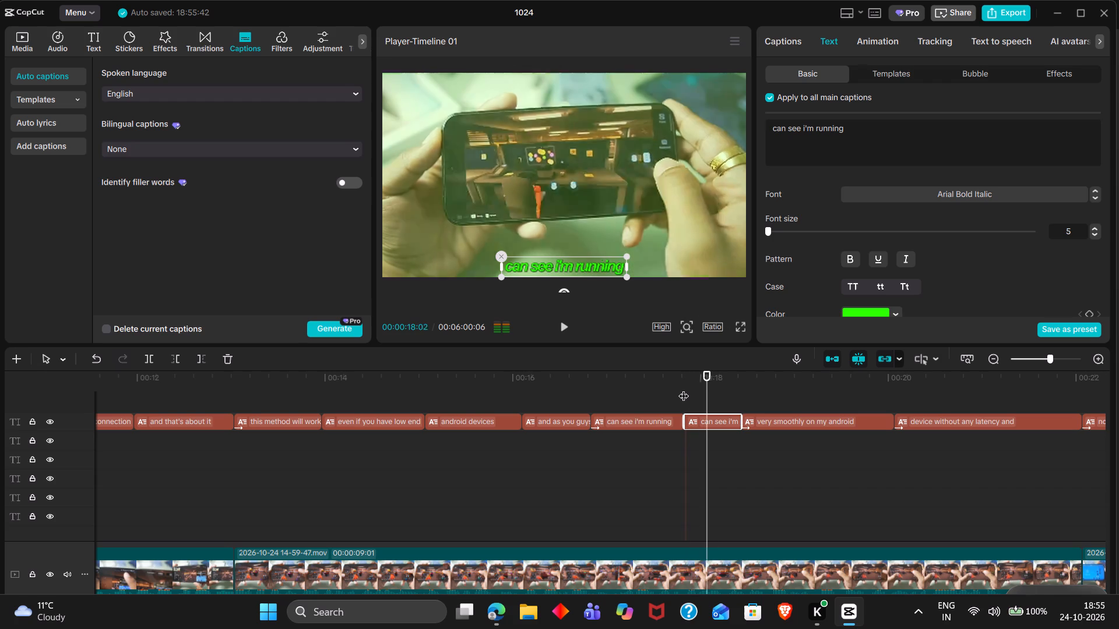
{"action": "key", "text": "space"}
{"action": "key", "text": "space"}
{"action": "key", "text": "space"}
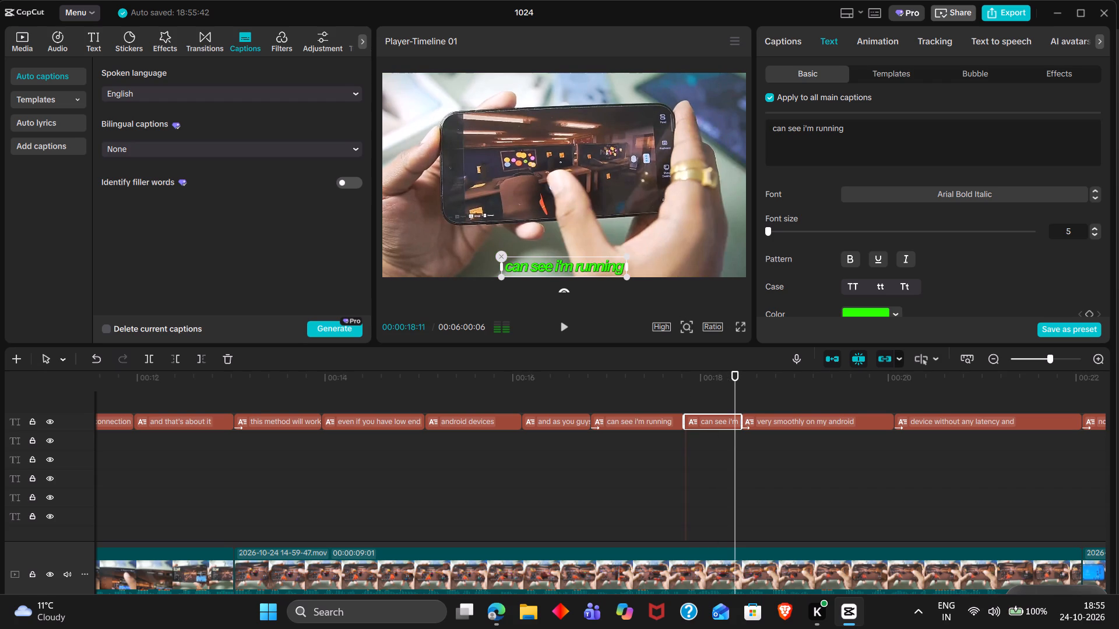
{"action": "triple_click", "coordinate": [848, 137]}
{"action": "type", "text": "The original"}
Replay the speech from the "can see i'm running" caption and set the "The original" caption to lowercase.
{"action": "left_click", "coordinate": [677, 380]}
{"action": "left_click_drag", "start_coordinate": [677, 380], "coordinate": [660, 381]}
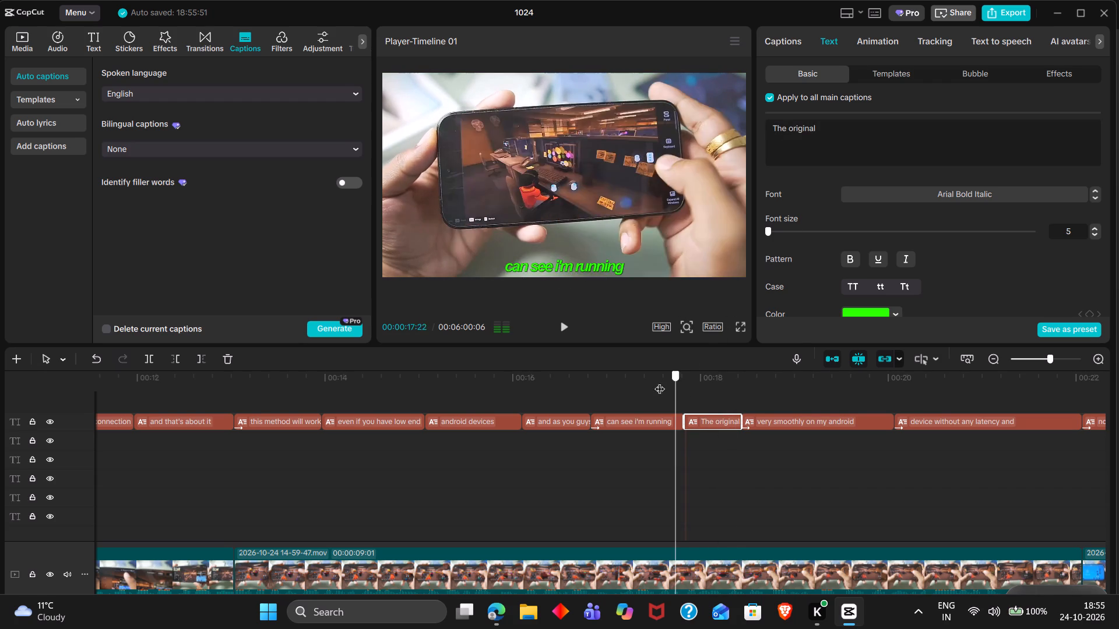
{"action": "left_click_drag", "start_coordinate": [660, 381], "coordinate": [613, 382]}
{"action": "key", "text": "space"}
{"action": "key", "text": "space"}
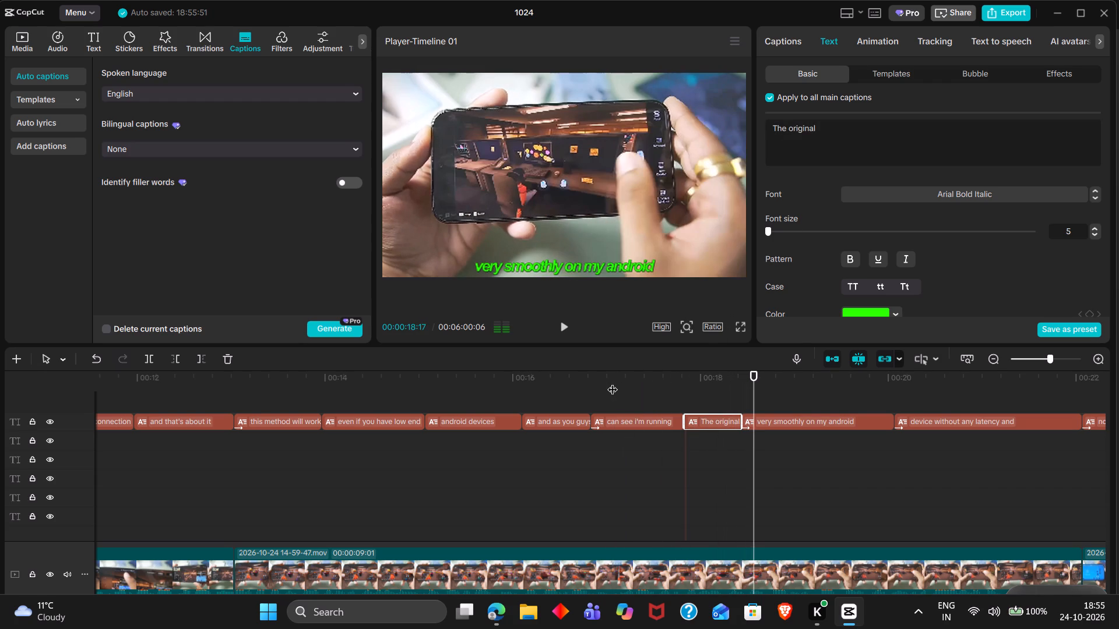
{"action": "left_click", "coordinate": [881, 285]}
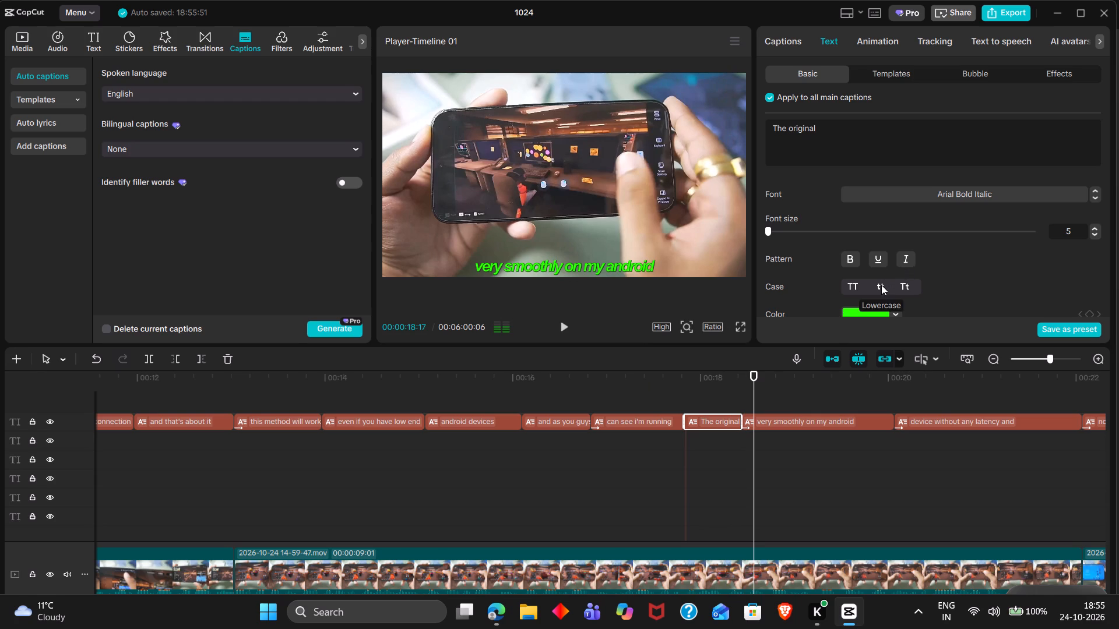
Replace the "very smoothly on my android" caption's text with "game".
{"action": "left_click", "coordinate": [798, 418]}
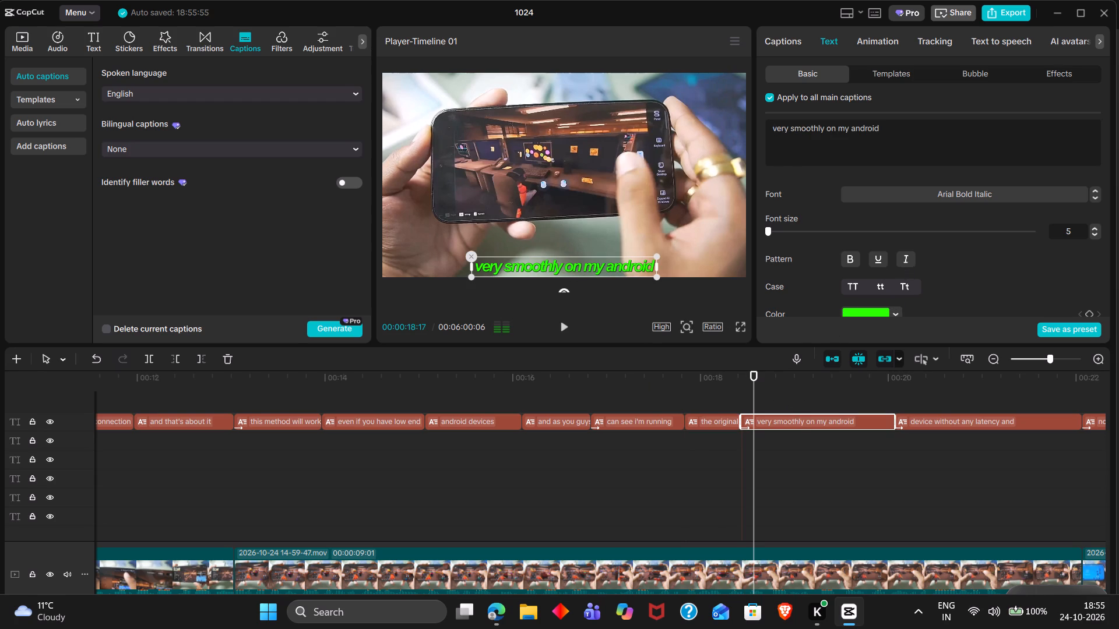
{"action": "triple_click", "coordinate": [827, 146]}
{"action": "type", "text": "game"}
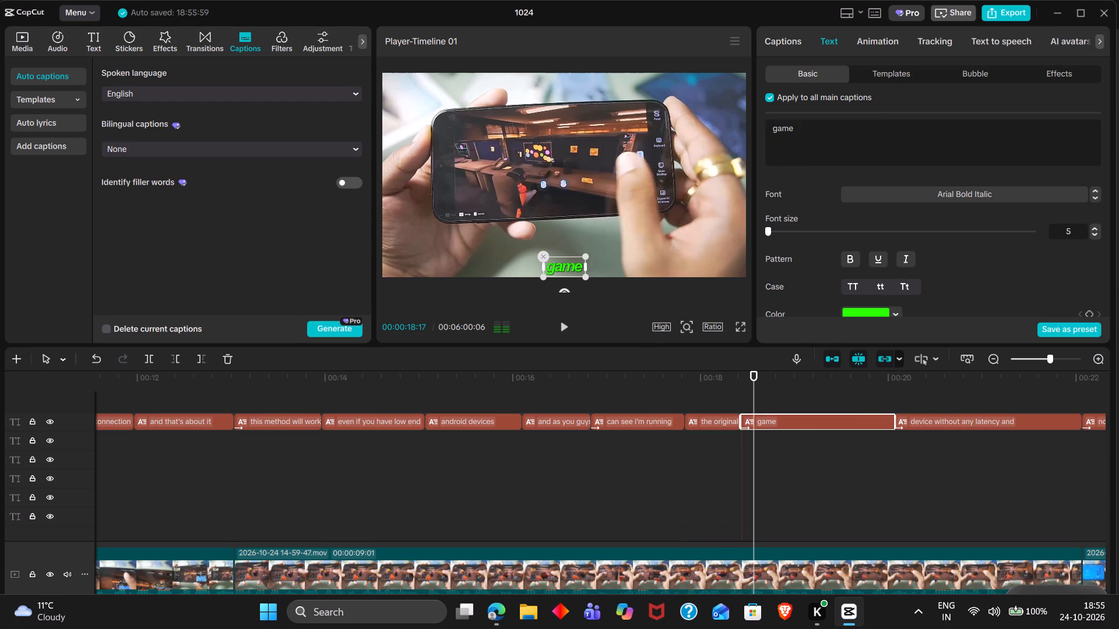
Replay the speech under the "game" caption and complete its text as "game, not any".
{"action": "left_click", "coordinate": [723, 409]}
{"action": "key", "text": "space"}
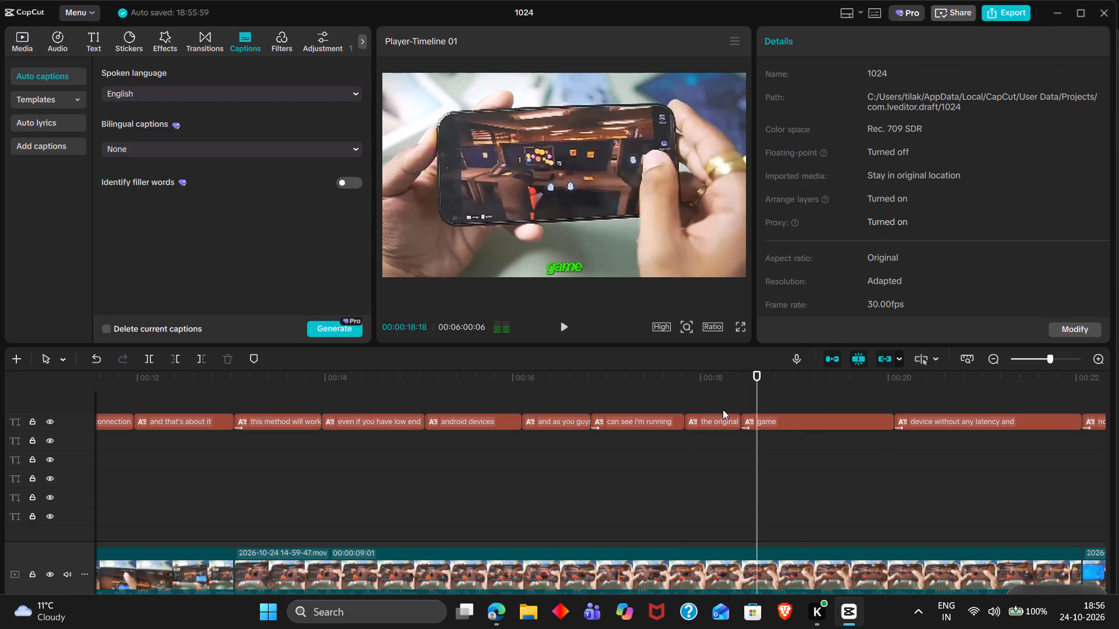
{"action": "left_click", "coordinate": [787, 408]}
{"action": "left_click_drag", "start_coordinate": [787, 408], "coordinate": [773, 404]}
{"action": "left_click", "coordinate": [794, 420]}
{"action": "key", "text": "space"}
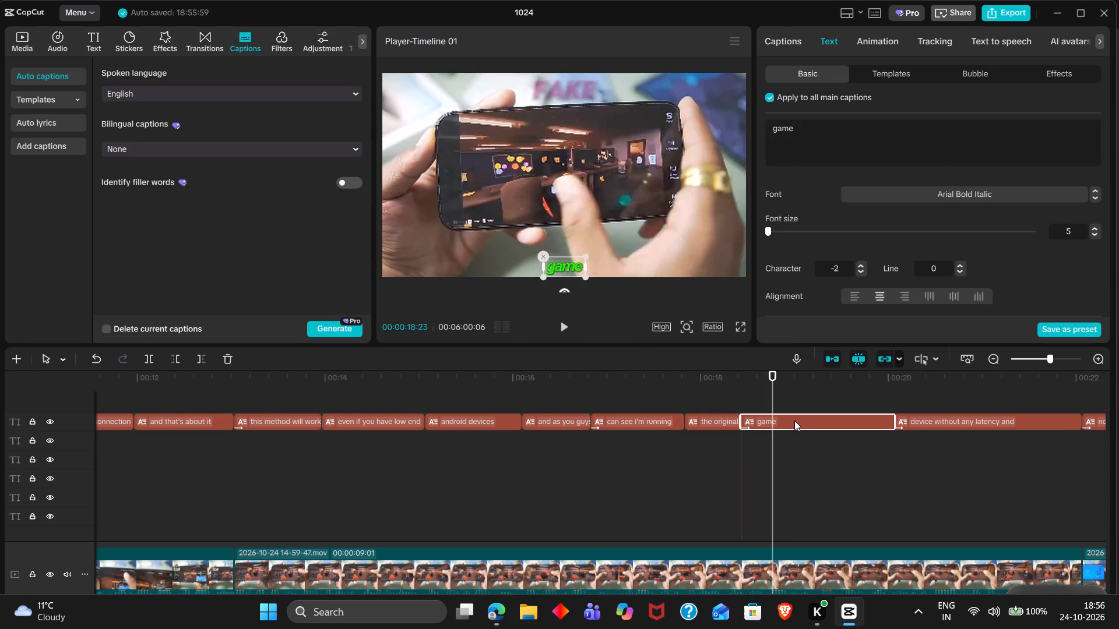
{"action": "key", "text": "space"}
{"action": "key", "text": "space"}
{"action": "key", "text": "space"}
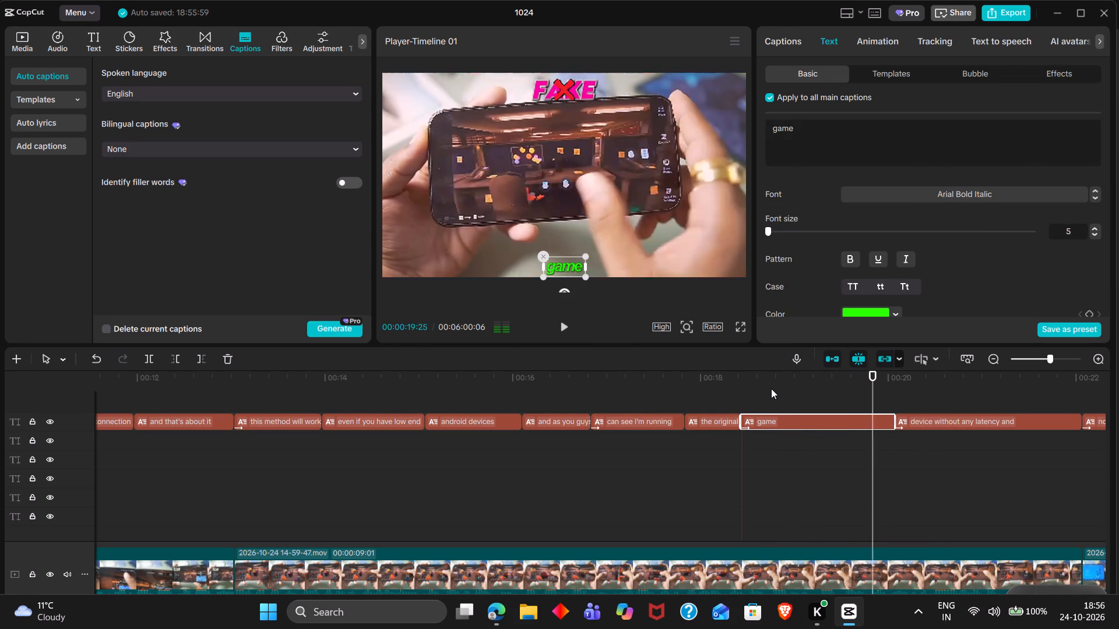
{"action": "key", "text": "space"}
{"action": "key", "text": "space"}
{"action": "triple_click", "coordinate": [762, 387]}
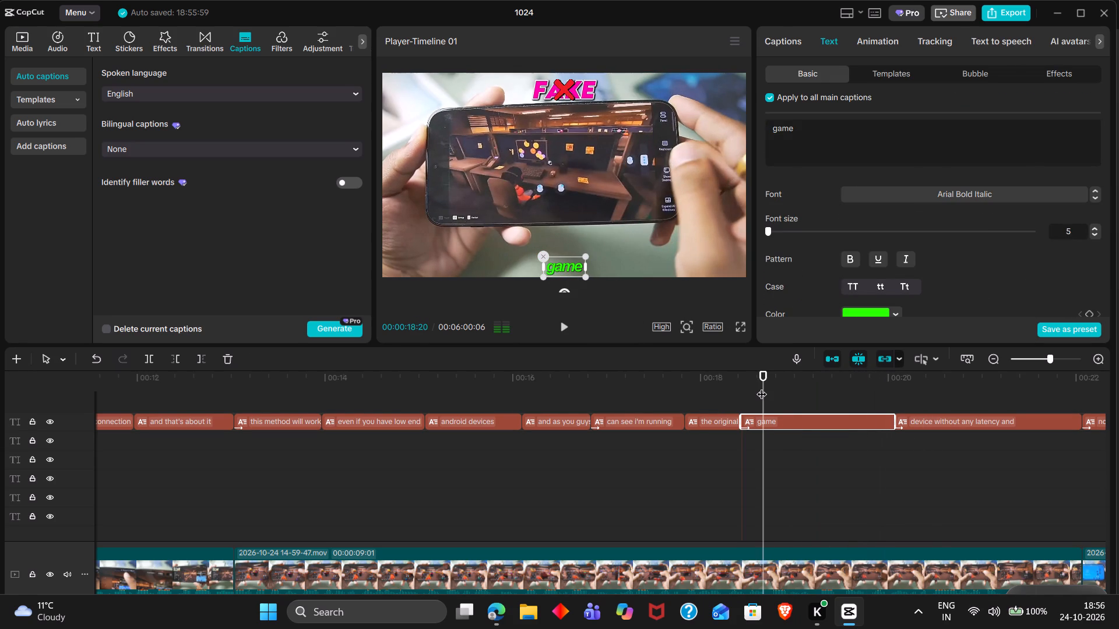
{"action": "key", "text": "space"}
{"action": "key", "text": "space"}
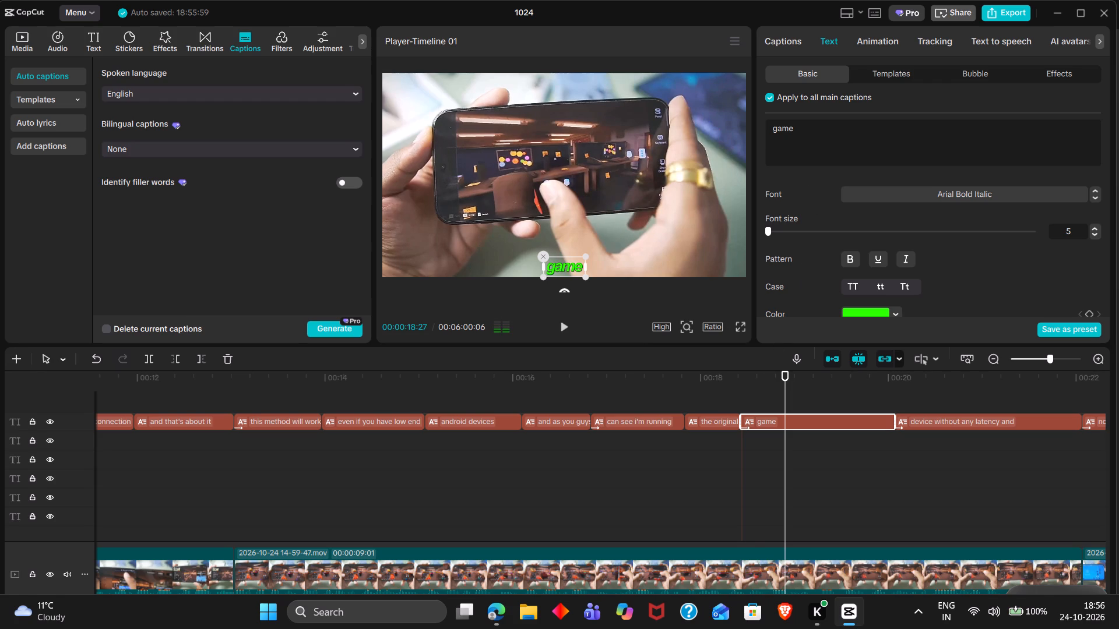
{"action": "left_click", "coordinate": [809, 155]}
{"action": "type", "text": ", not any"}
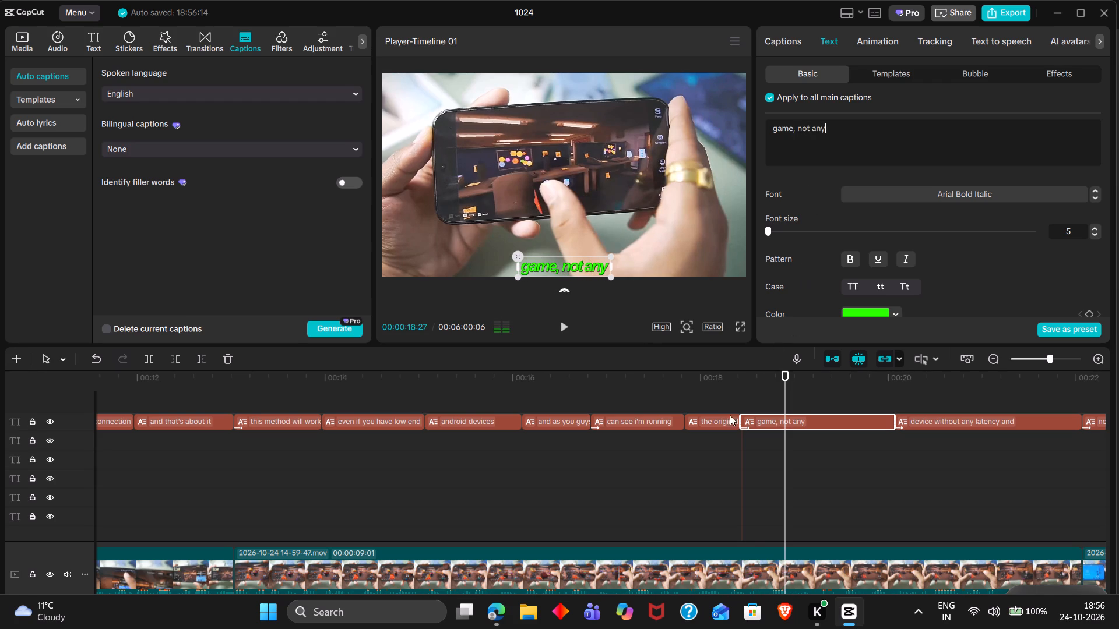
Replay the speech under the "game, not any" caption and split that caption at 00:00:19:06.
{"action": "left_click", "coordinate": [744, 407]}
{"action": "key", "text": "space"}
{"action": "key", "text": "space"}
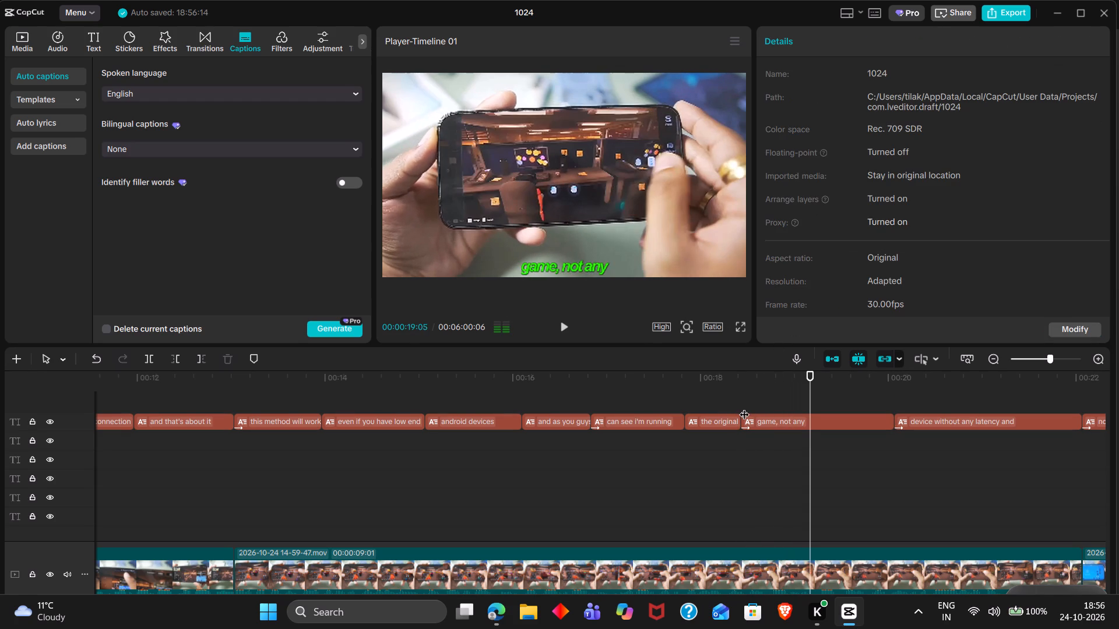
{"action": "scroll", "coordinate": [744, 407], "scroll_direction": "down", "scroll_amount": 3}
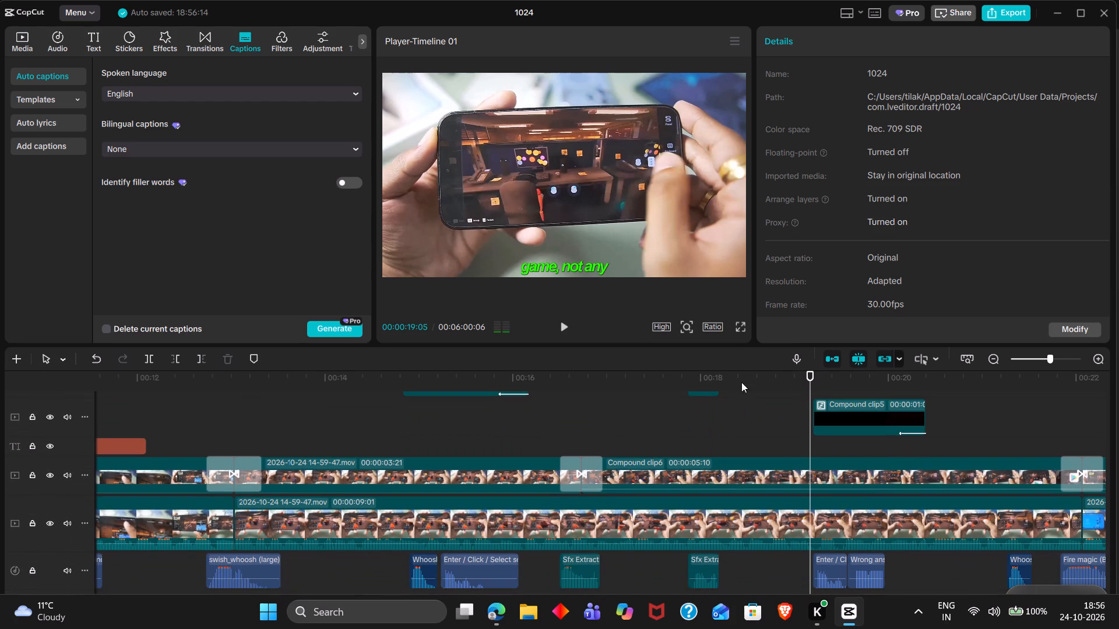
{"action": "key", "text": "Right"}
{"action": "scroll", "coordinate": [801, 514], "scroll_direction": "up", "scroll_amount": 4}
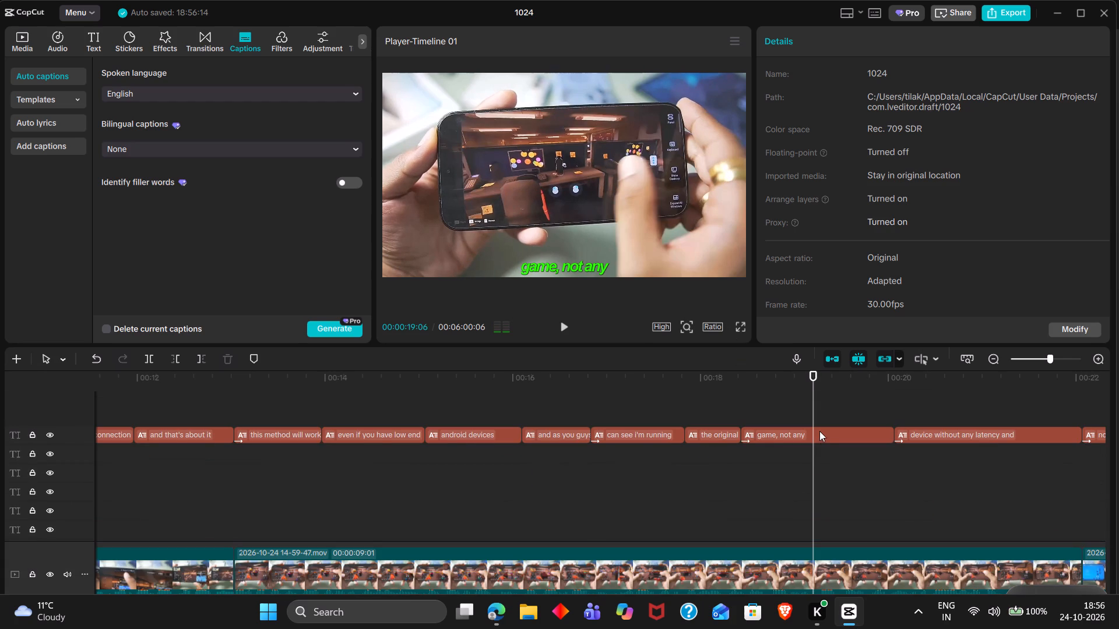
{"action": "left_click", "coordinate": [818, 432]}
{"action": "key", "text": "ctrl+b"}
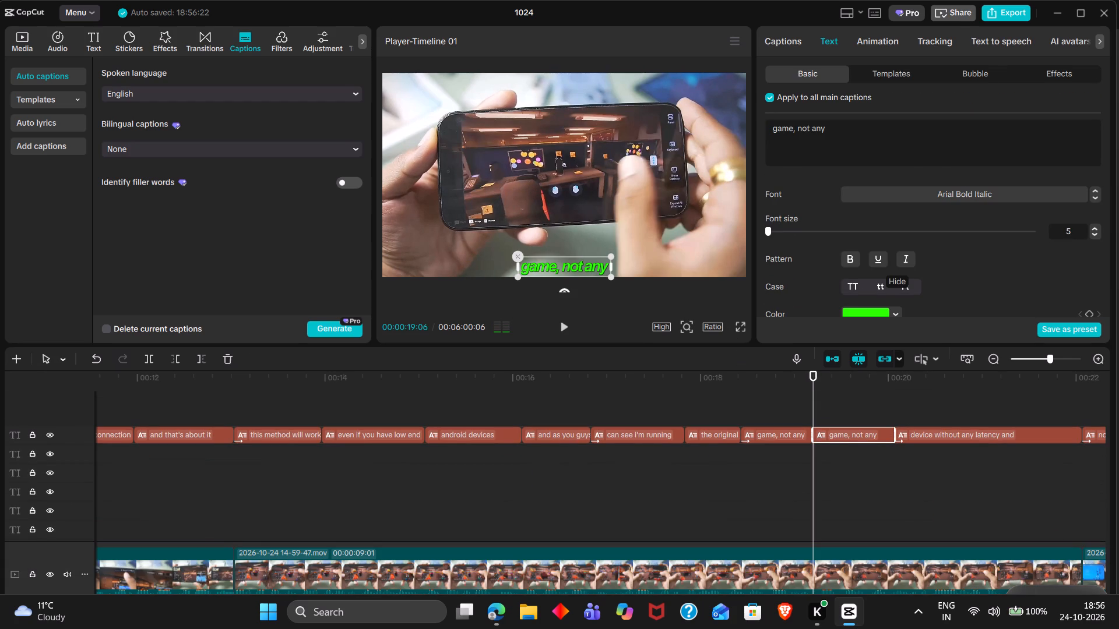
Replace the text of the second "game, not any" piece with "fake clone version".
{"action": "triple_click", "coordinate": [848, 132]}
{"action": "key", "text": "f"}
{"action": "type", "text": "ake"}
{"action": "key", "text": "space"}
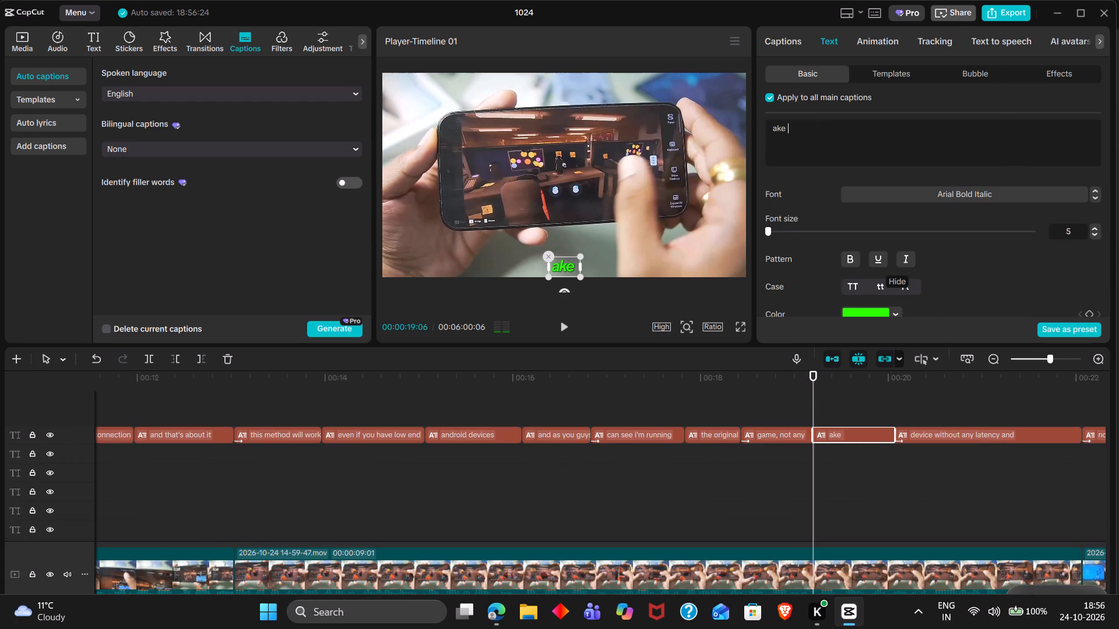
{"action": "key", "text": "ctrl+a"}
{"action": "type", "text": "fakec lone version"}
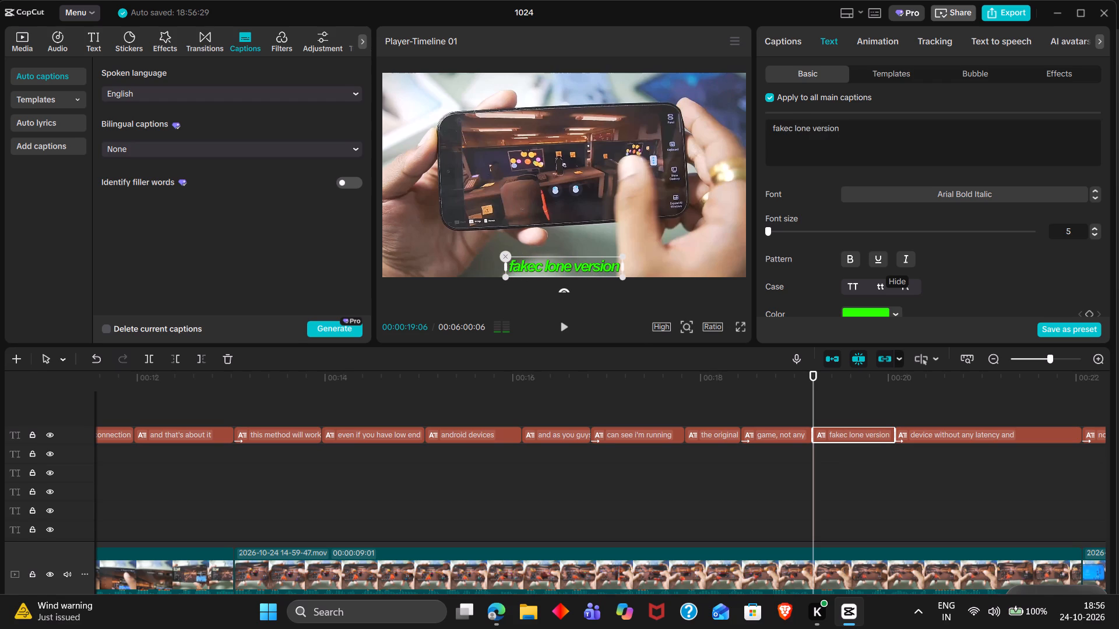
{"action": "left_click", "coordinate": [793, 130]}
{"action": "key", "text": "Right"}
{"action": "key", "text": "BackSpace"}
{"action": "key", "text": "Left"}
{"action": "key", "text": "space"}
Listen to the speech past "fake clone version" and replace the "device without any latency and" caption's text with "which are available".
{"action": "left_click", "coordinate": [791, 381]}
{"action": "key", "text": "space"}
{"action": "scroll", "coordinate": [791, 381], "scroll_direction": "left", "scroll_amount": 1}
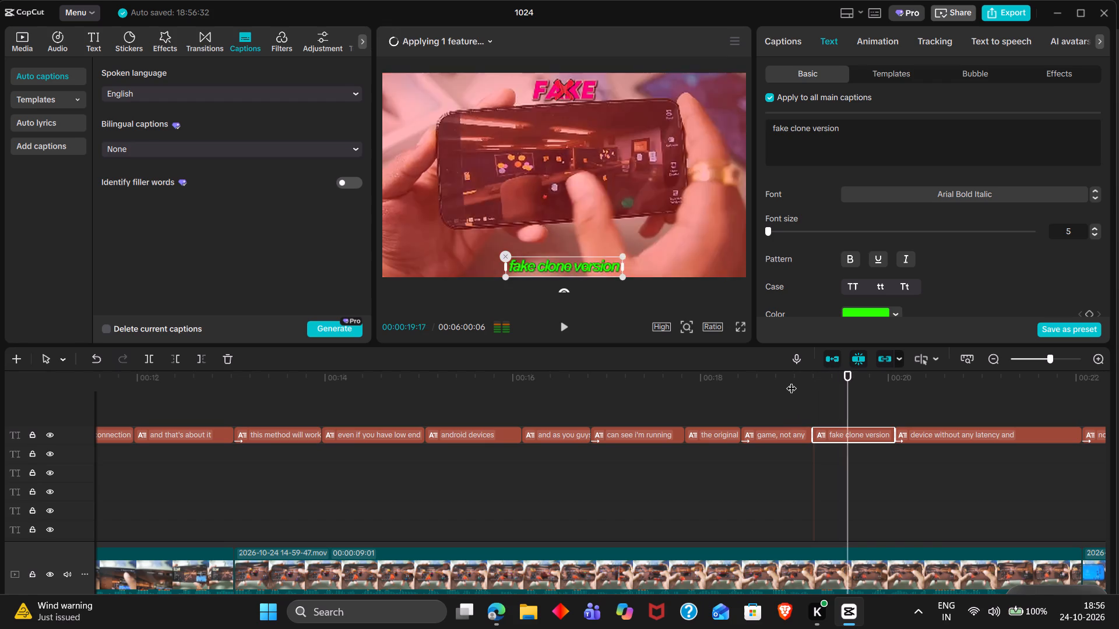
{"action": "scroll", "coordinate": [836, 450], "scroll_direction": "left", "scroll_amount": 3}
{"action": "key", "text": "space"}
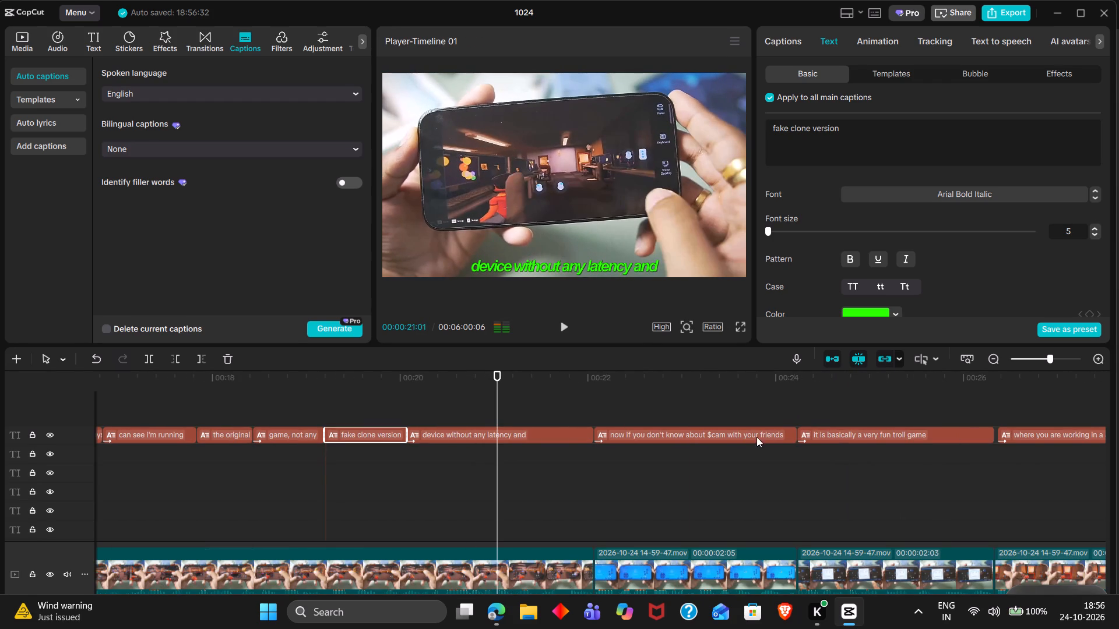
{"action": "left_click", "coordinate": [583, 433]}
{"action": "key", "text": "space"}
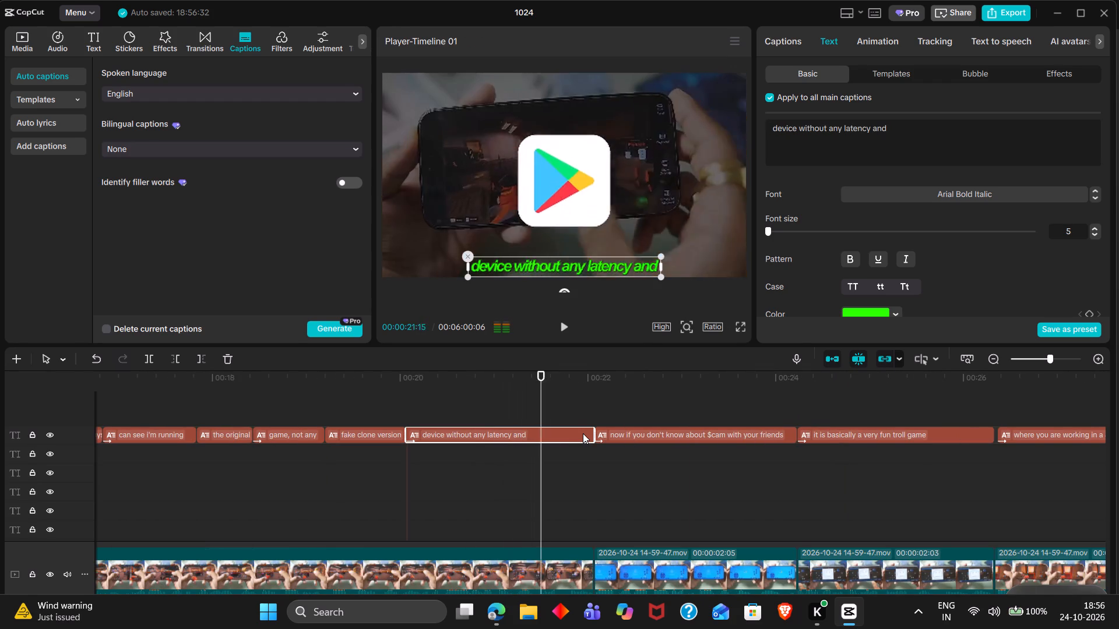
{"action": "key", "text": "space"}
{"action": "double_click", "coordinate": [910, 122]}
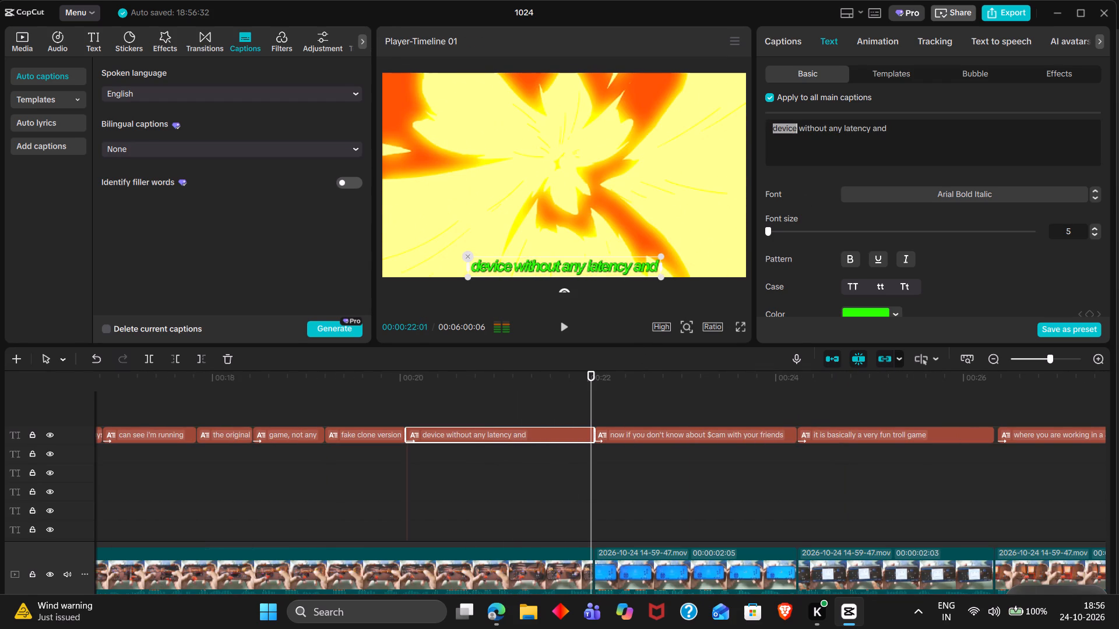
{"action": "key", "text": "ctrl+a"}
{"action": "type", "text": "whocjh"}
{"action": "key", "text": "space"}
{"action": "key", "text": "BackSpace"}
{"action": "key", "text": "BackSpace"}
{"action": "key", "text": "BackSpace"}
{"action": "key", "text": "BackSpace"}
{"action": "key", "text": "BackSpace"}
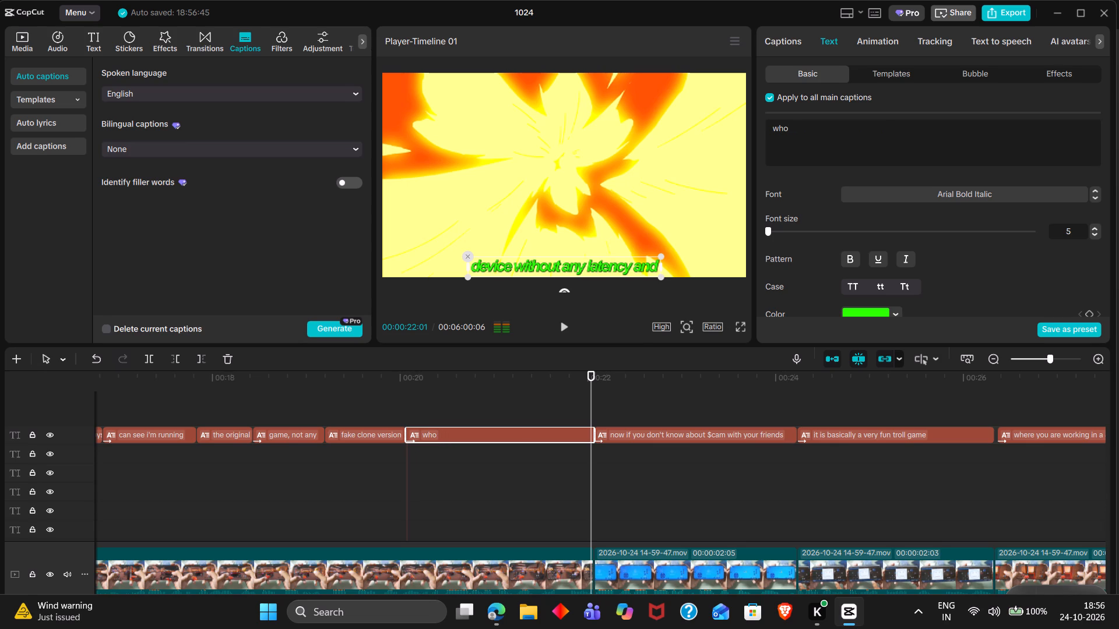
{"action": "type", "text": "ichj ar"}
{"action": "key", "text": "BackSpace"}
{"action": "key", "text": "BackSpace"}
{"action": "key", "text": "BackSpace"}
{"action": "key", "text": "BackSpace"}
{"action": "key", "text": "space"}
{"action": "type", "text": "are available"}
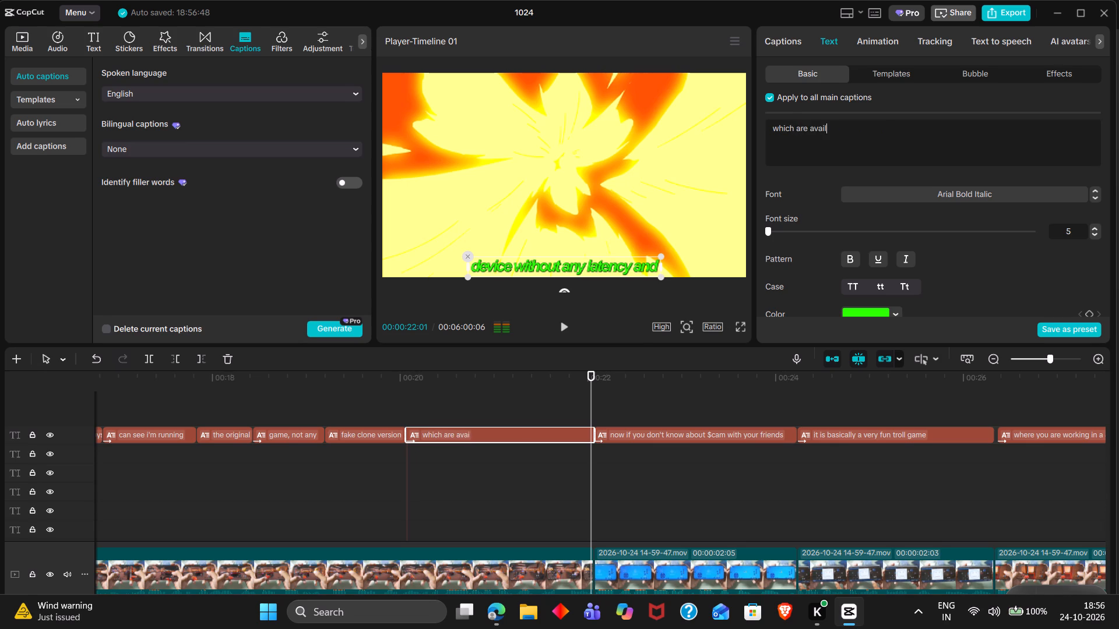
{"action": "key", "text": "space"}
{"action": "key", "text": "BackSpace"}
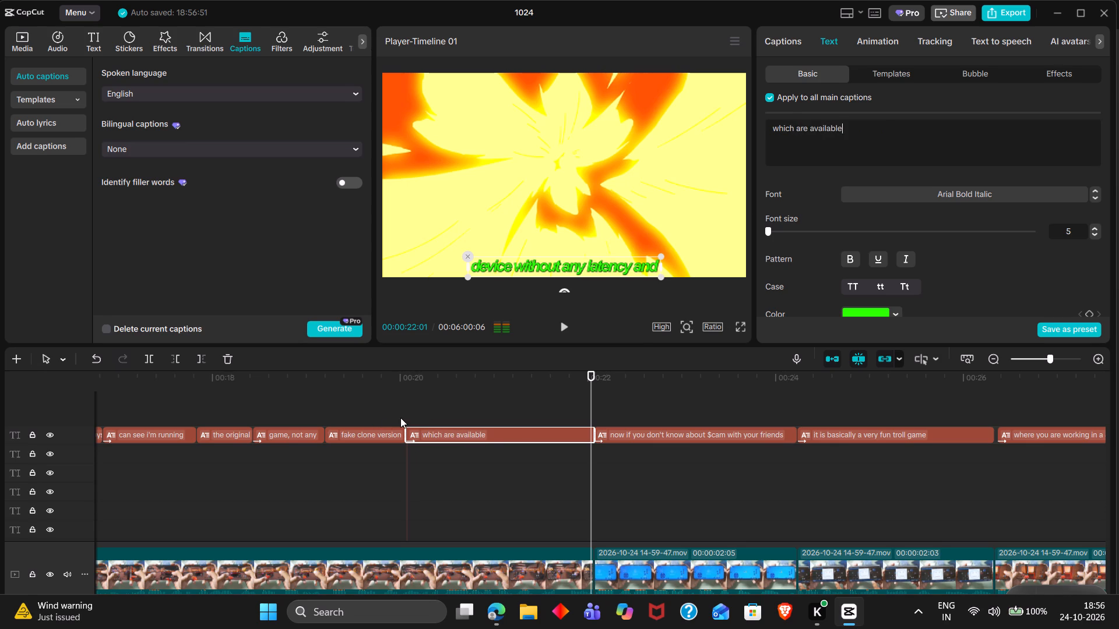
Replay the speech around the start of the "which are available" caption and trim its start to 00:00:20:07.
{"action": "double_click", "coordinate": [400, 418]}
{"action": "key", "text": "space"}
{"action": "key", "text": "space"}
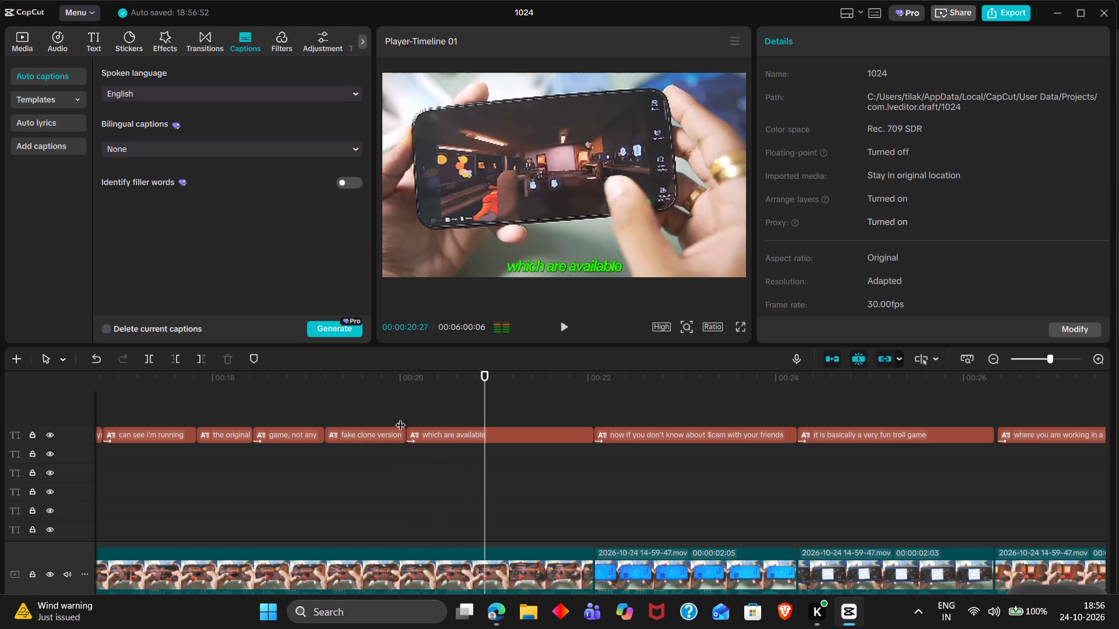
{"action": "double_click", "coordinate": [407, 418]}
{"action": "key", "text": "space"}
{"action": "key", "text": "space"}
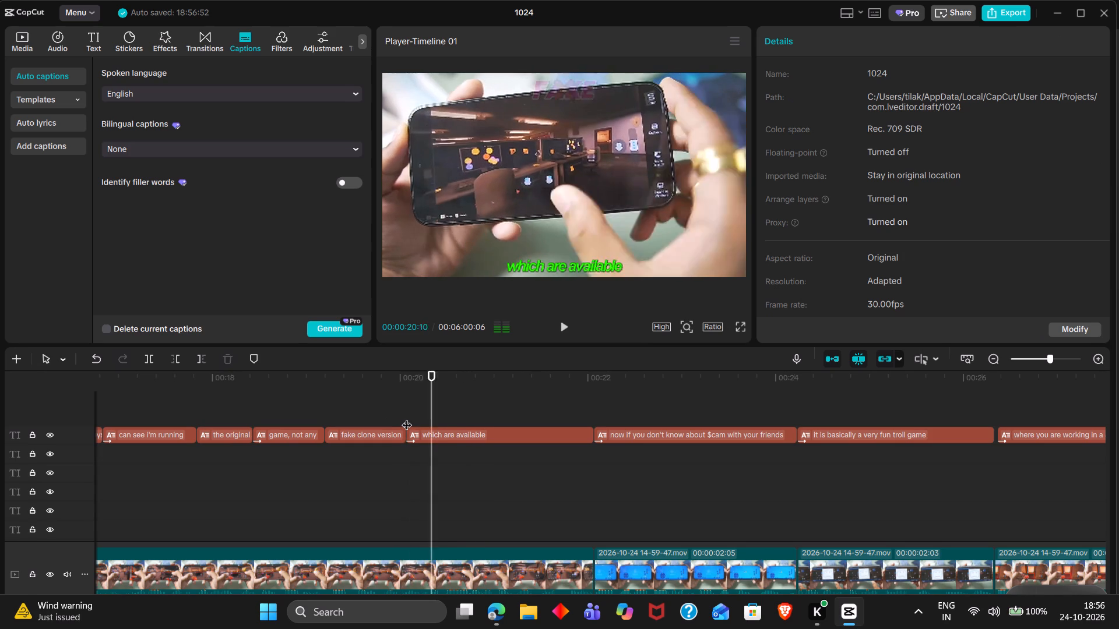
{"action": "key", "text": "space"}
{"action": "triple_click", "coordinate": [407, 418]}
{"action": "key", "text": "space"}
{"action": "key", "text": "space"}
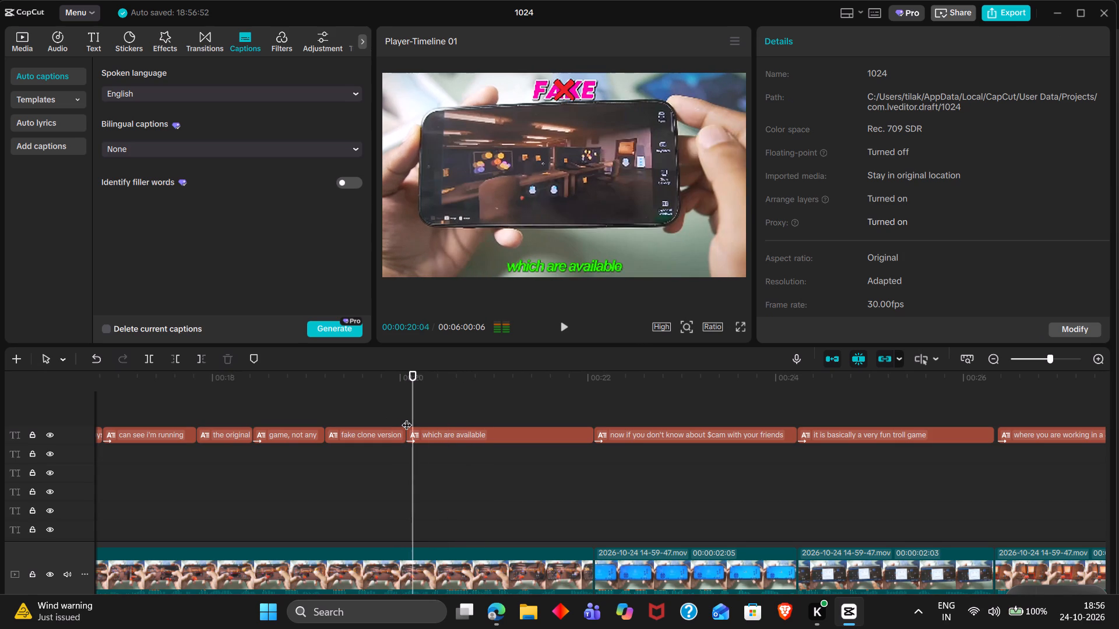
{"action": "scroll", "coordinate": [407, 418], "scroll_direction": "down", "scroll_amount": 4}
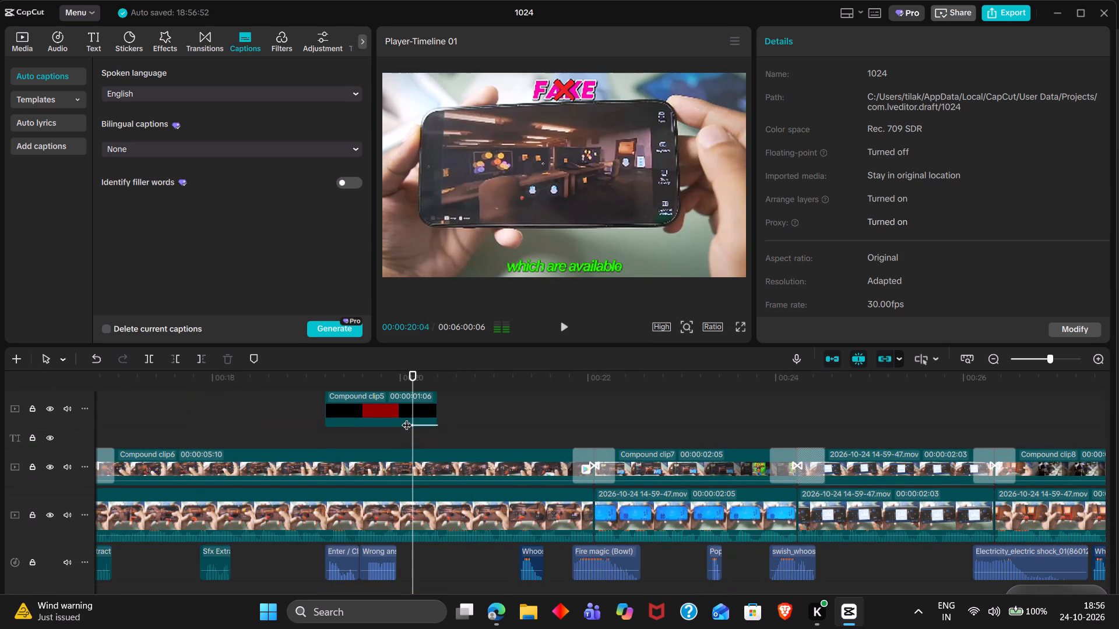
{"action": "key", "text": "space"}
{"action": "key", "text": "space"}
{"action": "key", "text": "space"}
{"action": "key", "text": "space"}
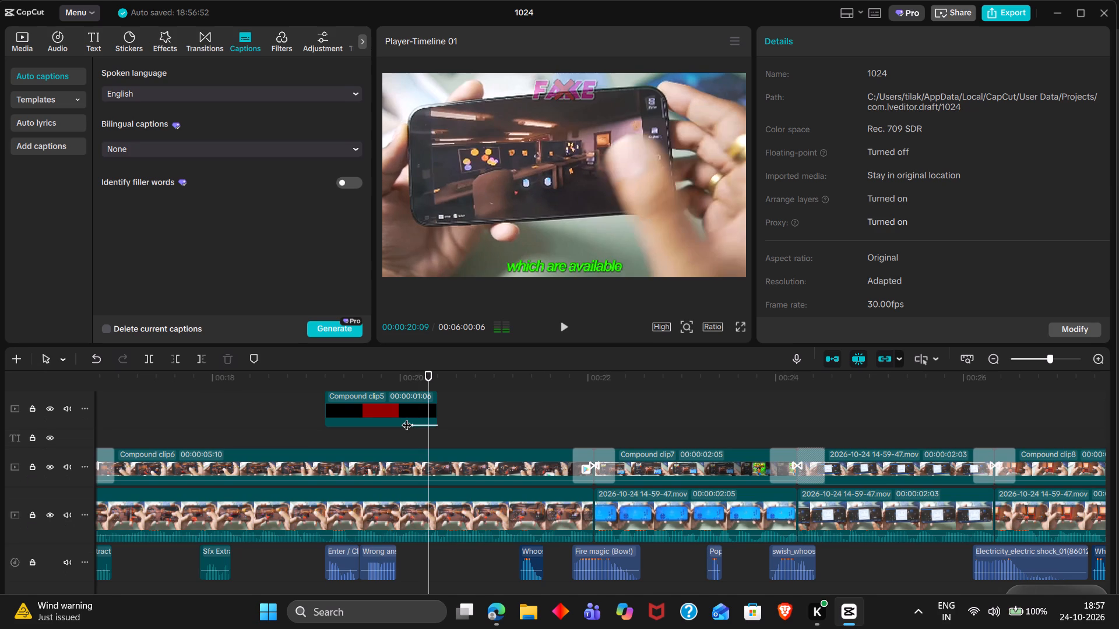
{"action": "triple_click", "coordinate": [423, 437]}
{"action": "scroll", "coordinate": [423, 437], "scroll_direction": "up", "scroll_amount": 2}
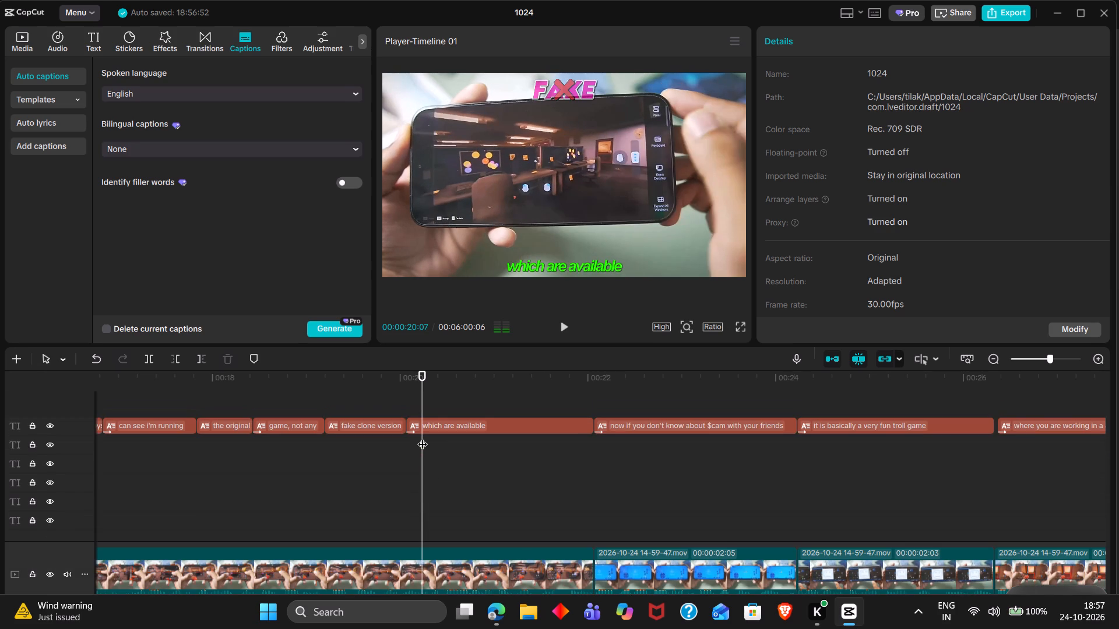
{"action": "left_click", "coordinate": [434, 420]}
{"action": "key", "text": "q"}
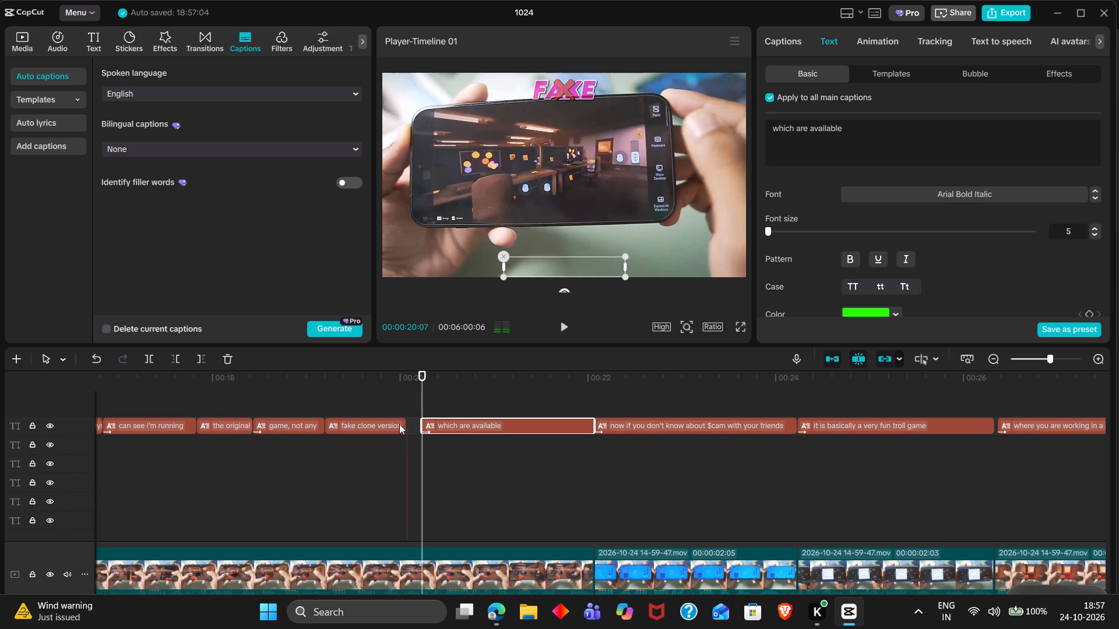
Extend the "fake clone version" caption's end to meet the next caption and change its text to "fake clone versions".
{"action": "left_click", "coordinate": [399, 424]}
{"action": "left_click_drag", "start_coordinate": [404, 426], "coordinate": [435, 427]}
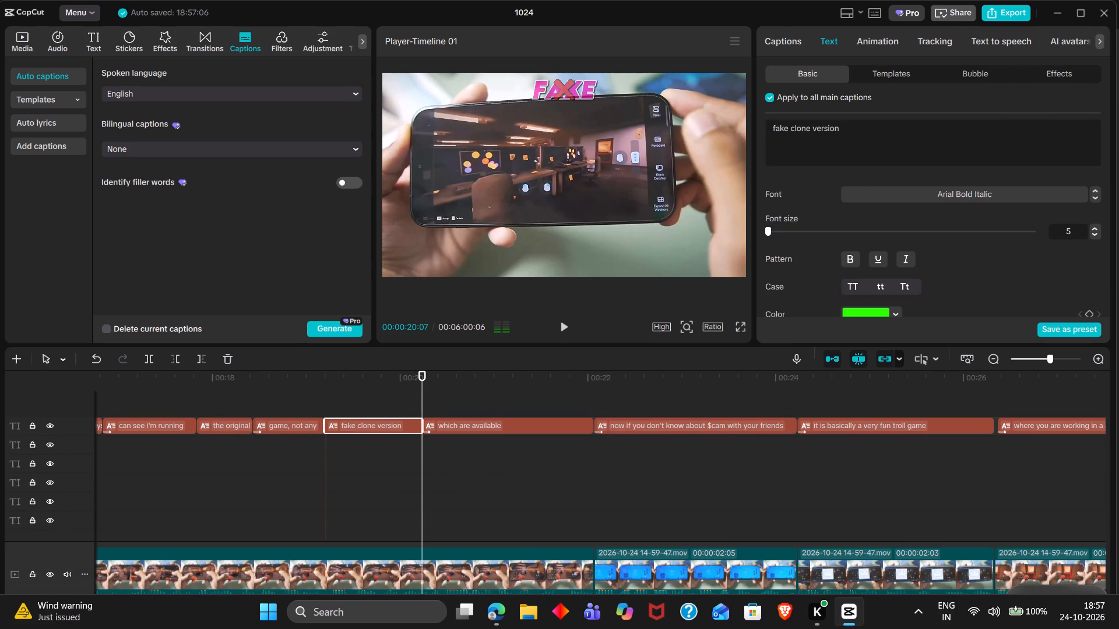
{"action": "left_click", "coordinate": [851, 147]}
{"action": "key", "text": "s"}
Replay the speech under the "which are available" caption and split that caption at 00:00:21:06.
{"action": "left_click", "coordinate": [427, 391]}
{"action": "key", "text": "space"}
{"action": "key", "text": "space"}
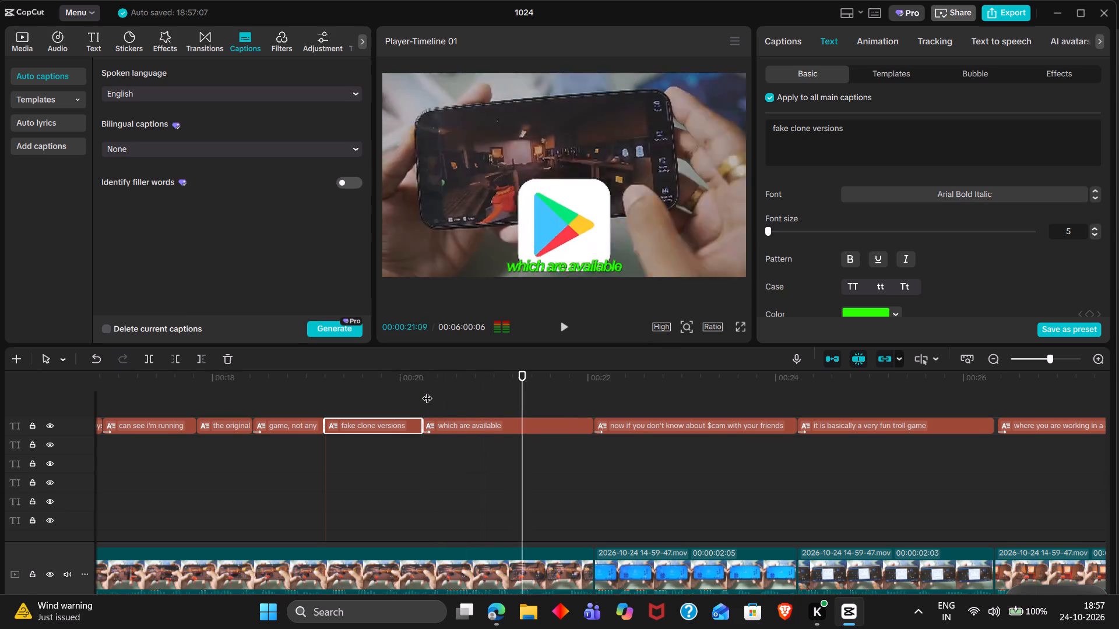
{"action": "double_click", "coordinate": [490, 379]}
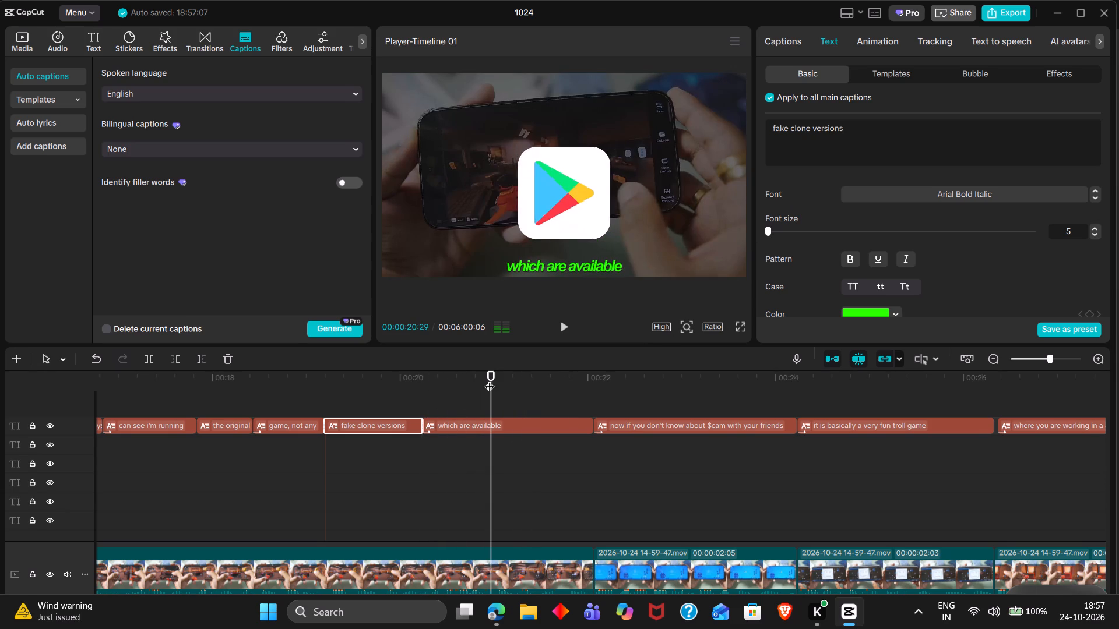
{"action": "scroll", "coordinate": [491, 467], "scroll_direction": "down", "scroll_amount": 5}
{"action": "left_click", "coordinate": [451, 426]}
{"action": "scroll", "coordinate": [451, 426], "scroll_direction": "up", "scroll_amount": 1}
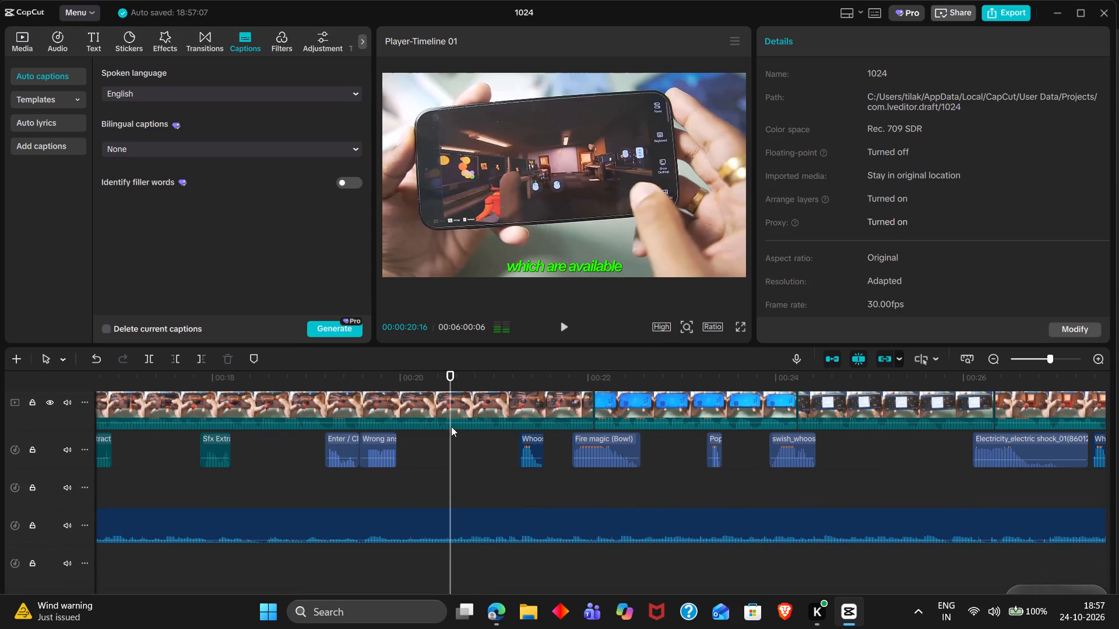
{"action": "scroll", "coordinate": [451, 426], "scroll_direction": "up", "scroll_amount": 1}
{"action": "key", "text": "space"}
{"action": "key", "text": "space"}
{"action": "key", "text": "space"}
{"action": "key", "text": "space"}
{"action": "key", "text": "space"}
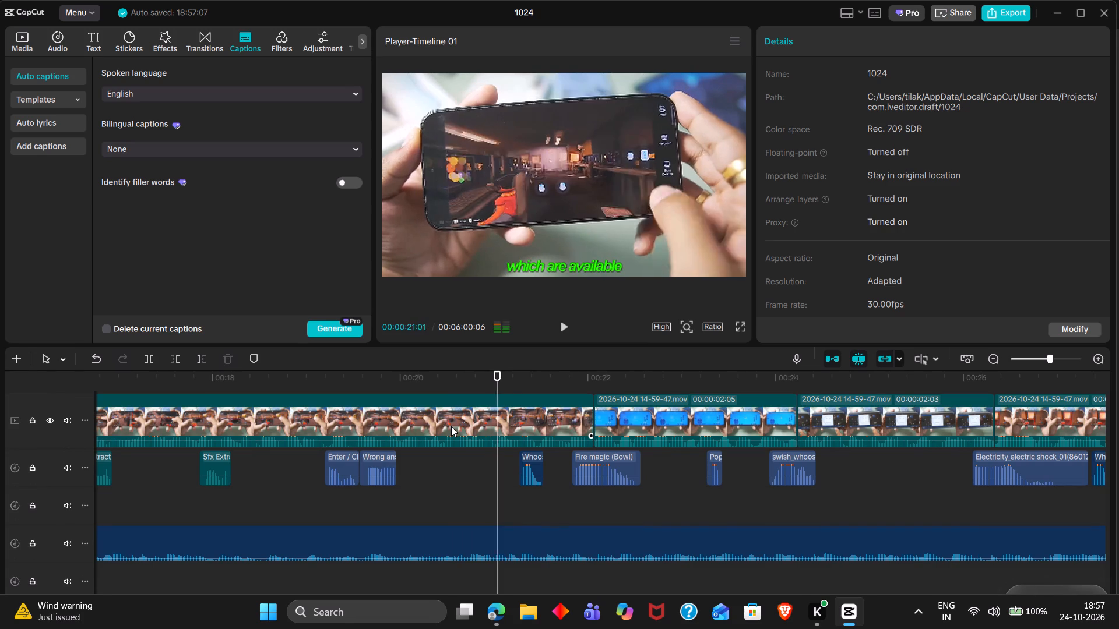
{"action": "key", "text": "space"}
{"action": "key", "text": "Right"}
{"action": "scroll", "coordinate": [451, 426], "scroll_direction": "up", "scroll_amount": 3}
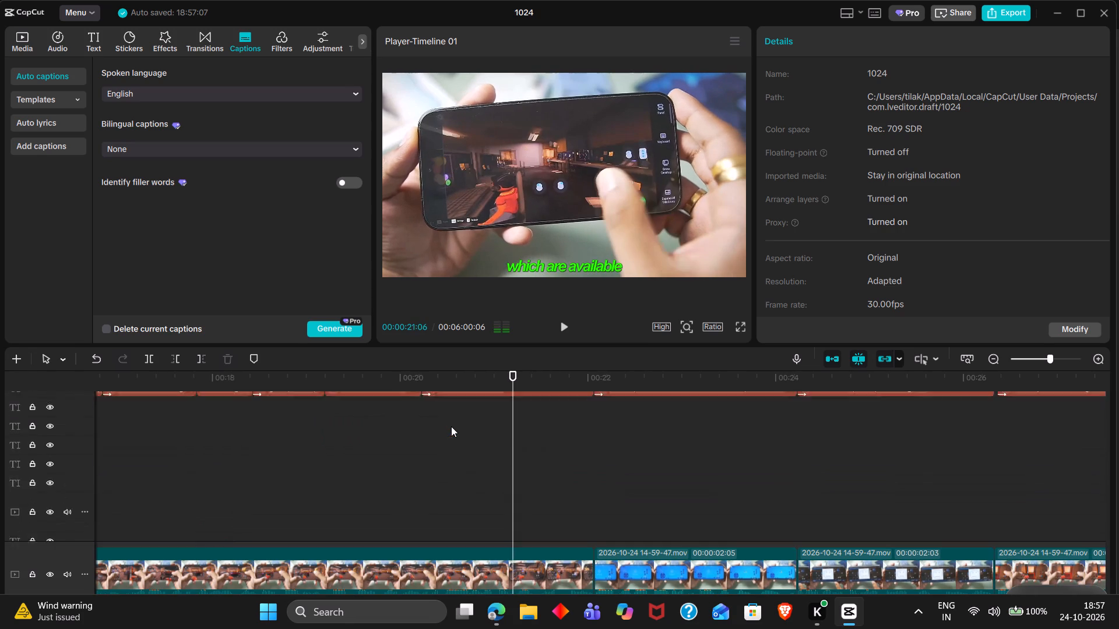
{"action": "scroll", "coordinate": [451, 426], "scroll_direction": "up", "scroll_amount": 1}
{"action": "left_click", "coordinate": [498, 430]}
{"action": "key", "text": "ctrl+b"}
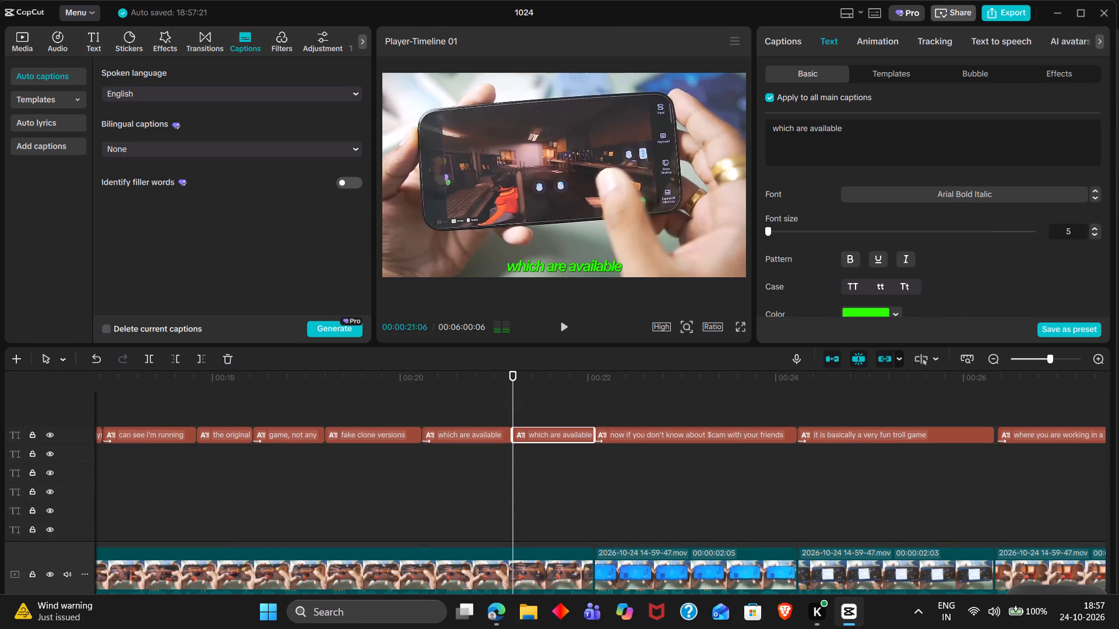
Replace the text of the second "which are available" piece with "on playstore".
{"action": "triple_click", "coordinate": [847, 148]}
{"action": "type", "text": "on playst"}
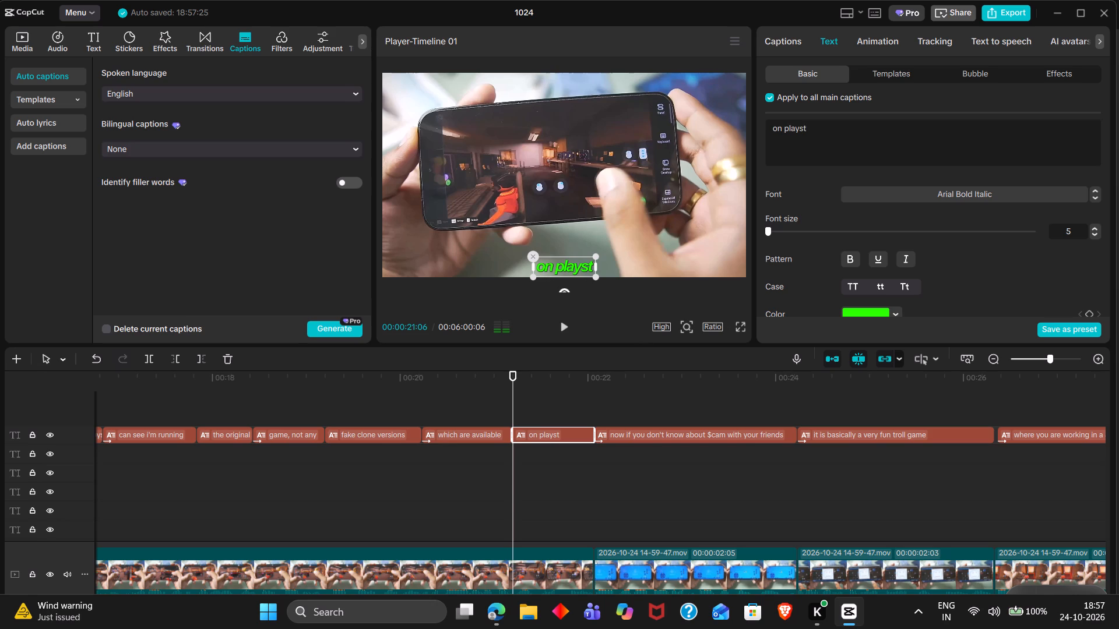
{"action": "type", "text": "ore"}
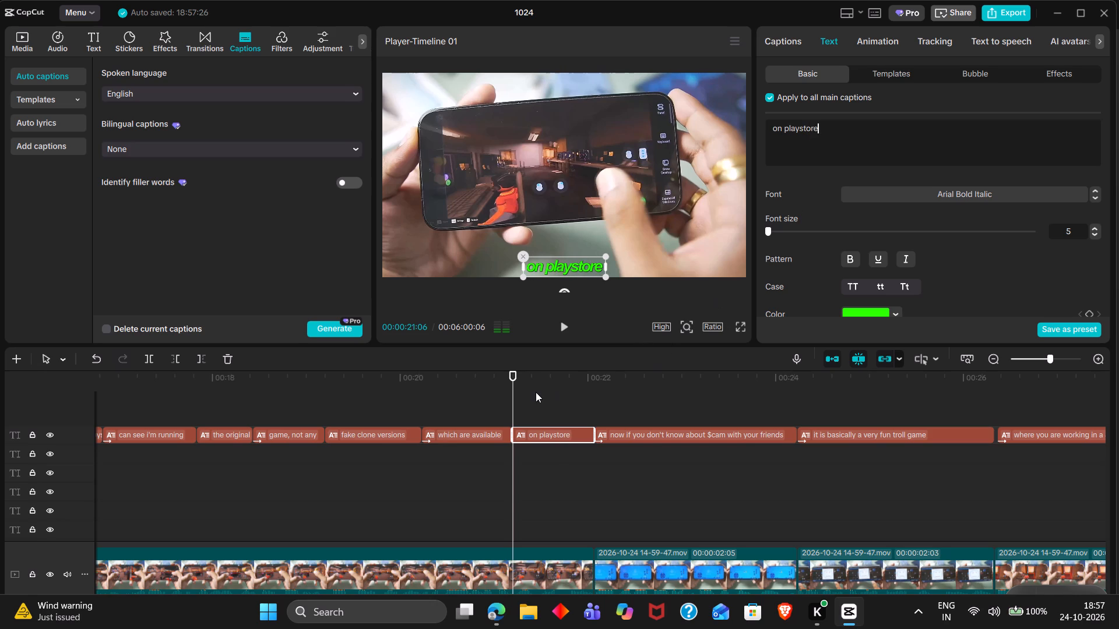
Replay the speech under the "now if you don't know about $cam with your friends" caption and split that caption at 00:00:23:01.
{"action": "double_click", "coordinate": [530, 392]}
{"action": "key", "text": "space"}
{"action": "scroll", "coordinate": [530, 392], "scroll_direction": "left", "scroll_amount": 1}
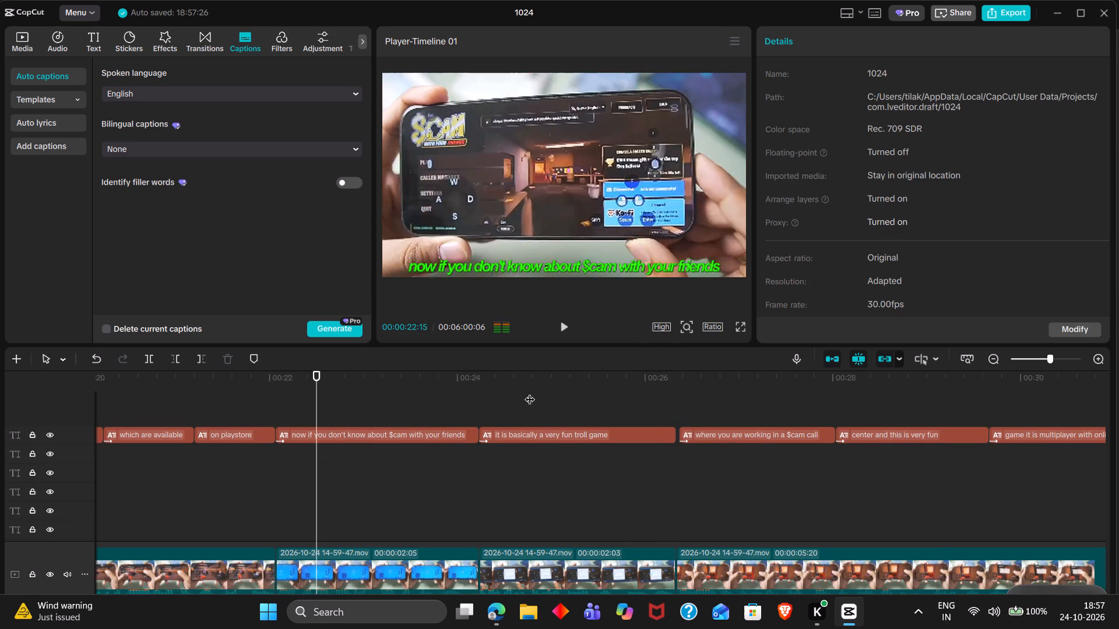
{"action": "key", "text": "space"}
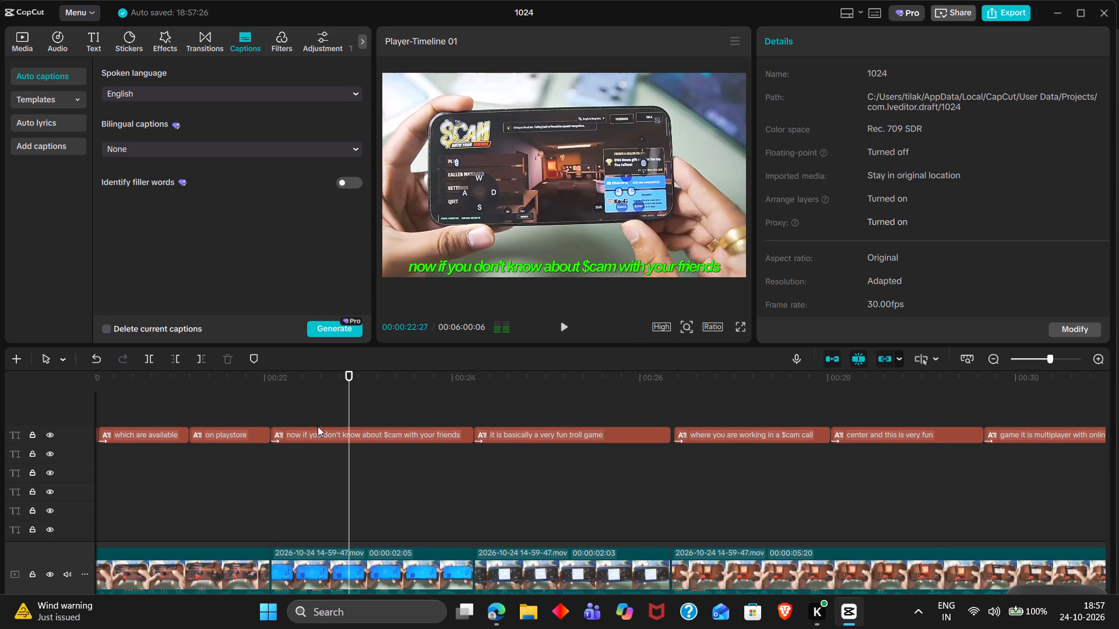
{"action": "double_click", "coordinate": [296, 414]}
{"action": "key", "text": "space"}
{"action": "key", "text": "space"}
{"action": "key", "text": "space"}
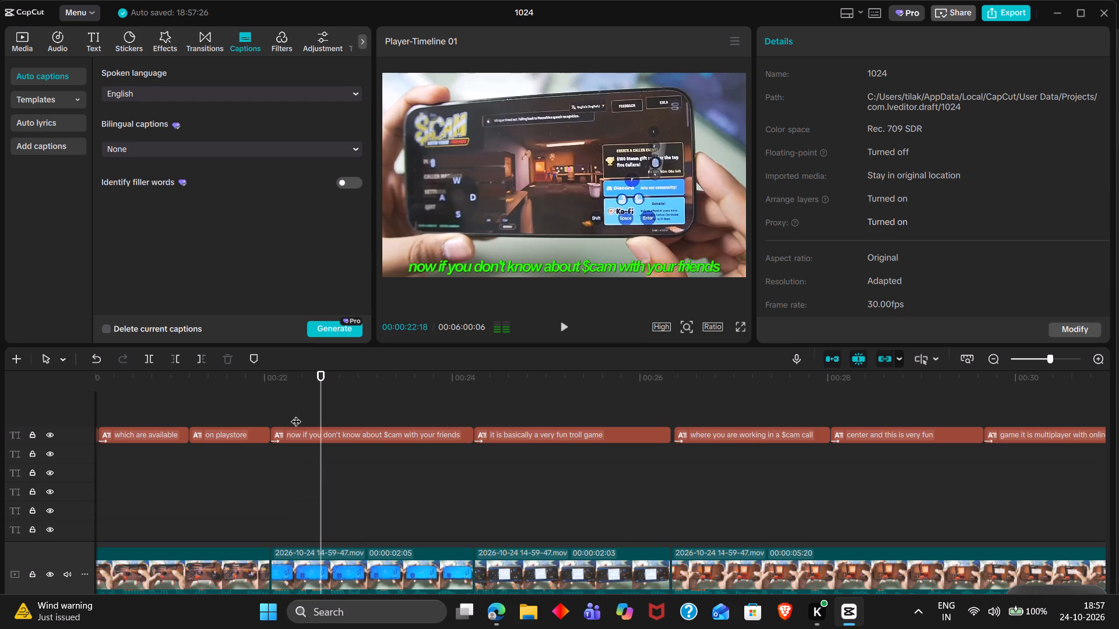
{"action": "key", "text": "space"}
{"action": "key", "text": "space"}
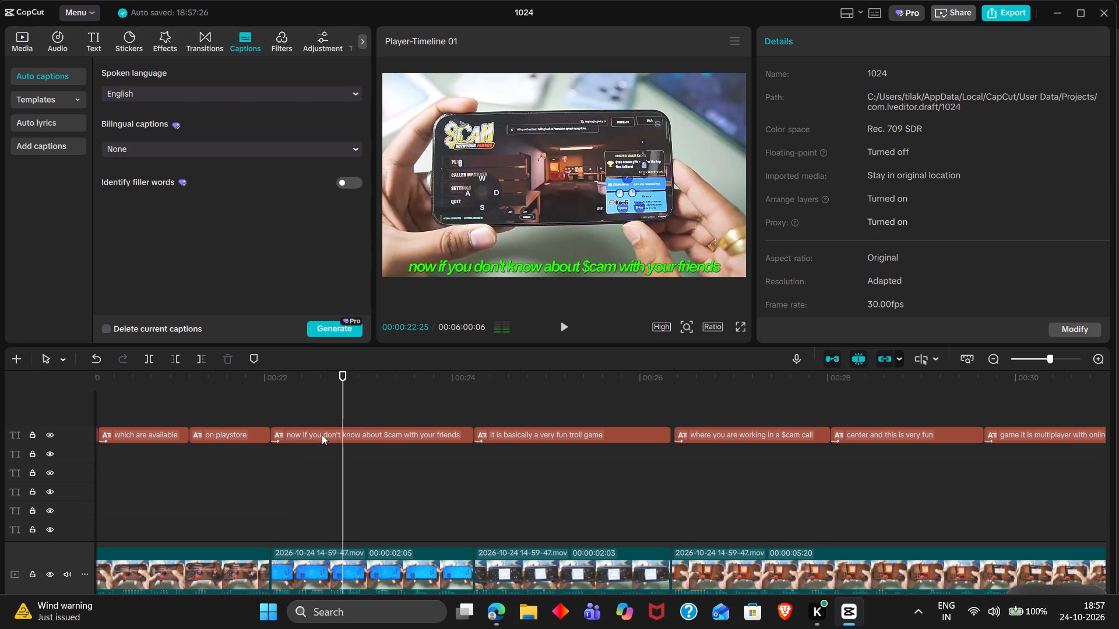
{"action": "scroll", "coordinate": [322, 434], "scroll_direction": "down", "scroll_amount": 2}
{"action": "double_click", "coordinate": [330, 452]}
{"action": "key", "text": "space"}
{"action": "key", "text": "space"}
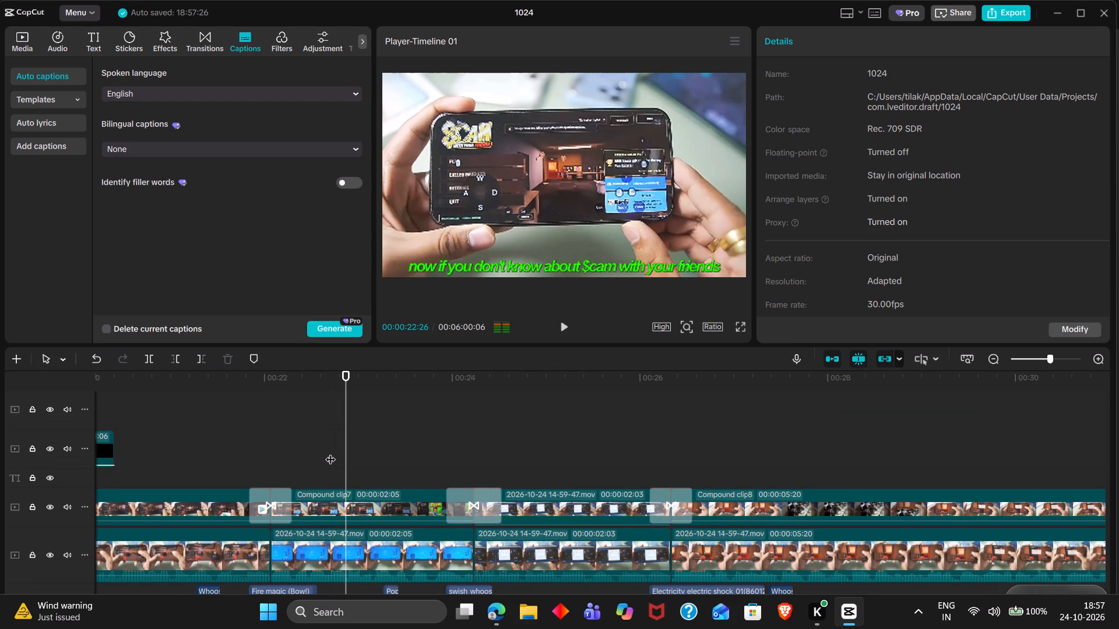
{"action": "key", "text": "space"}
{"action": "key", "text": "space"}
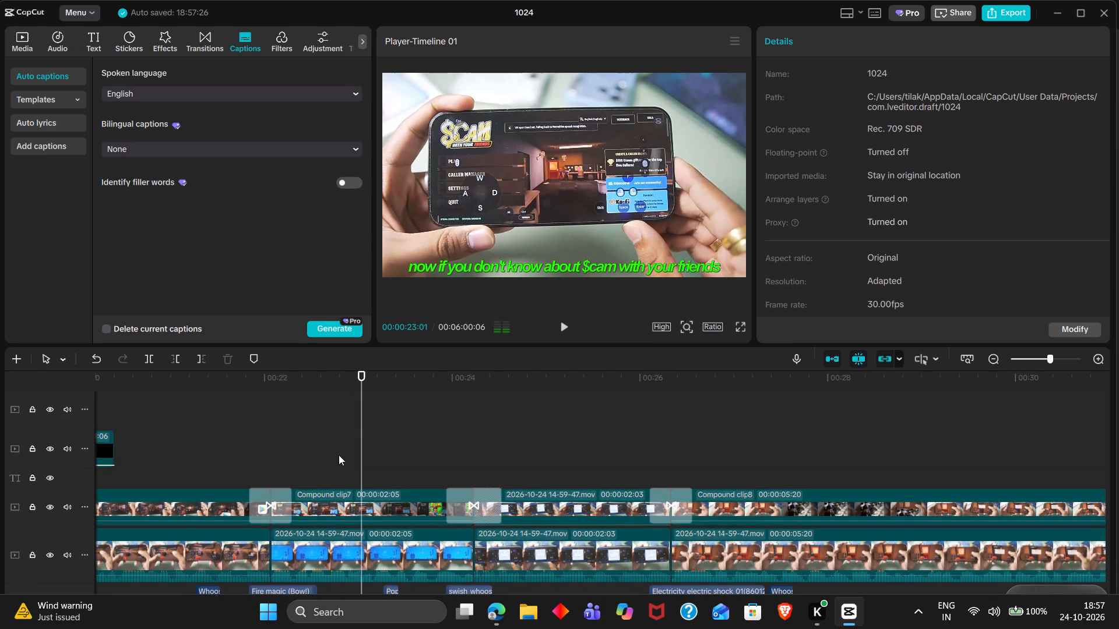
{"action": "scroll", "coordinate": [345, 456], "scroll_direction": "up", "scroll_amount": 6}
{"action": "left_click", "coordinate": [371, 436]}
{"action": "key", "text": "ctrl+b"}
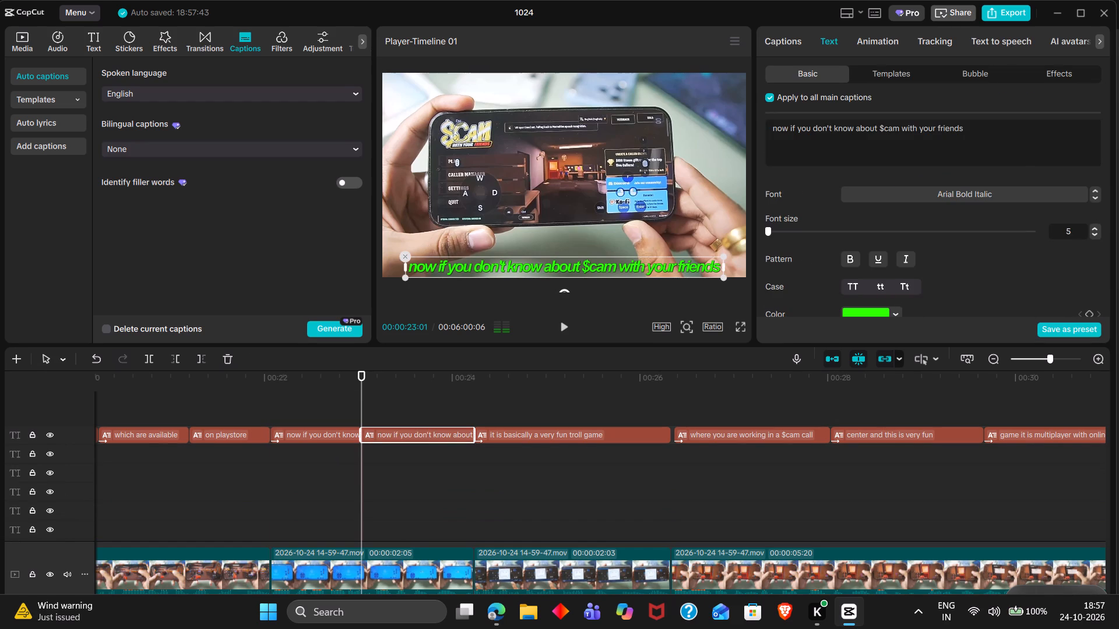
Shorten the second piece of the split caption to "$cam with your friends".
{"action": "left_click_drag", "start_coordinate": [879, 129], "coordinate": [723, 127]}
{"action": "key", "text": "BackSpace"}
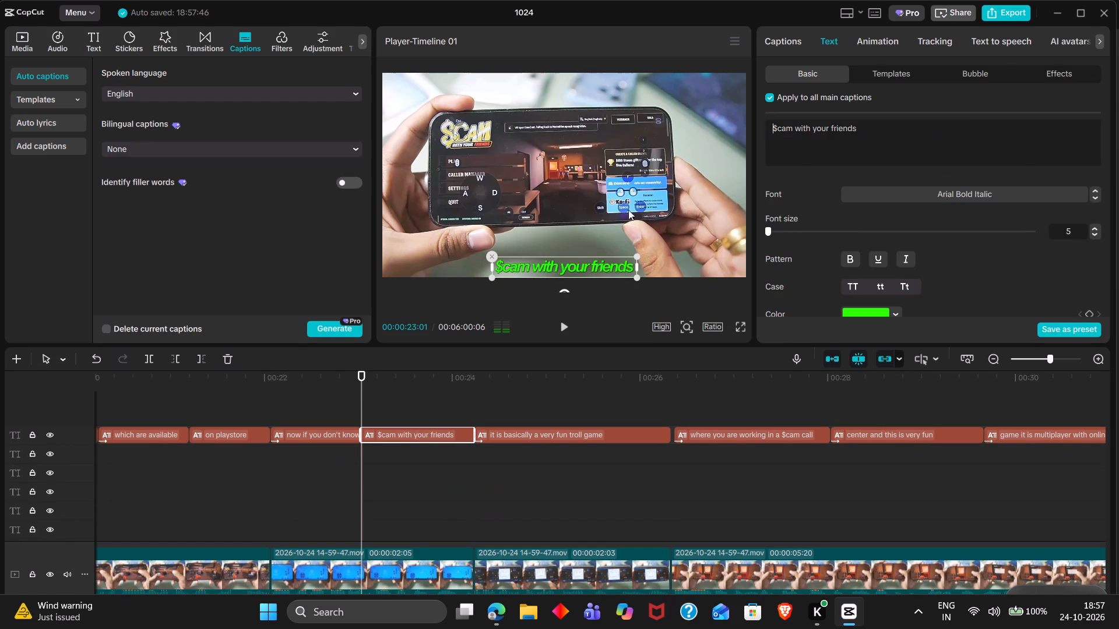
Shorten the first piece of the split caption to "now if you don't know about".
{"action": "left_click", "coordinate": [335, 436]}
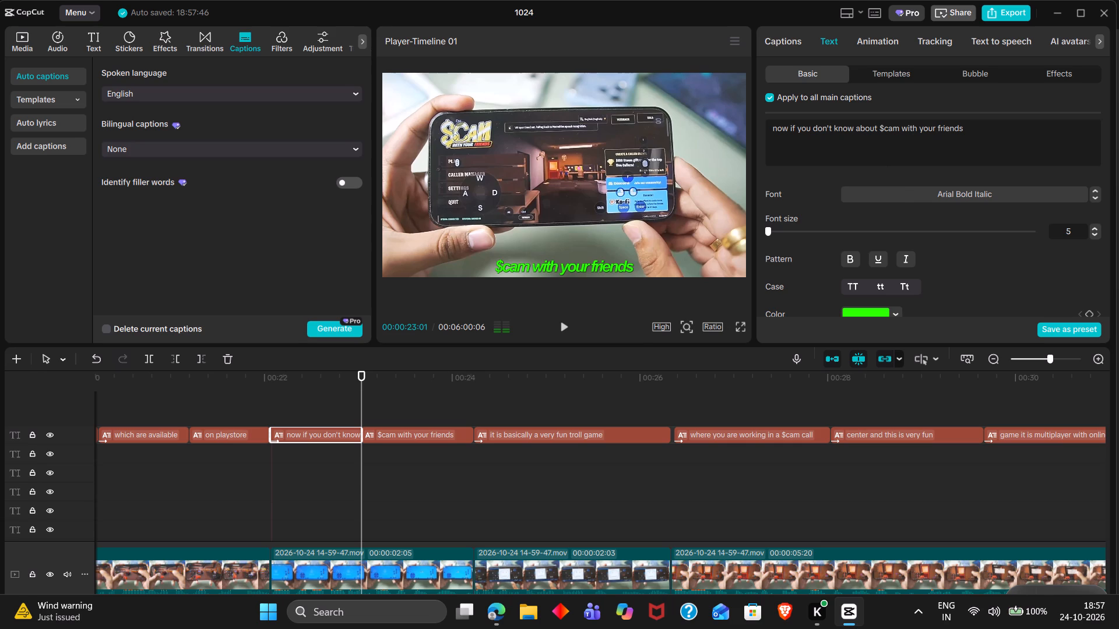
{"action": "left_click_drag", "start_coordinate": [879, 129], "coordinate": [1004, 132]}
{"action": "key", "text": "BackSpace"}
{"action": "key", "text": "BackSpace"}
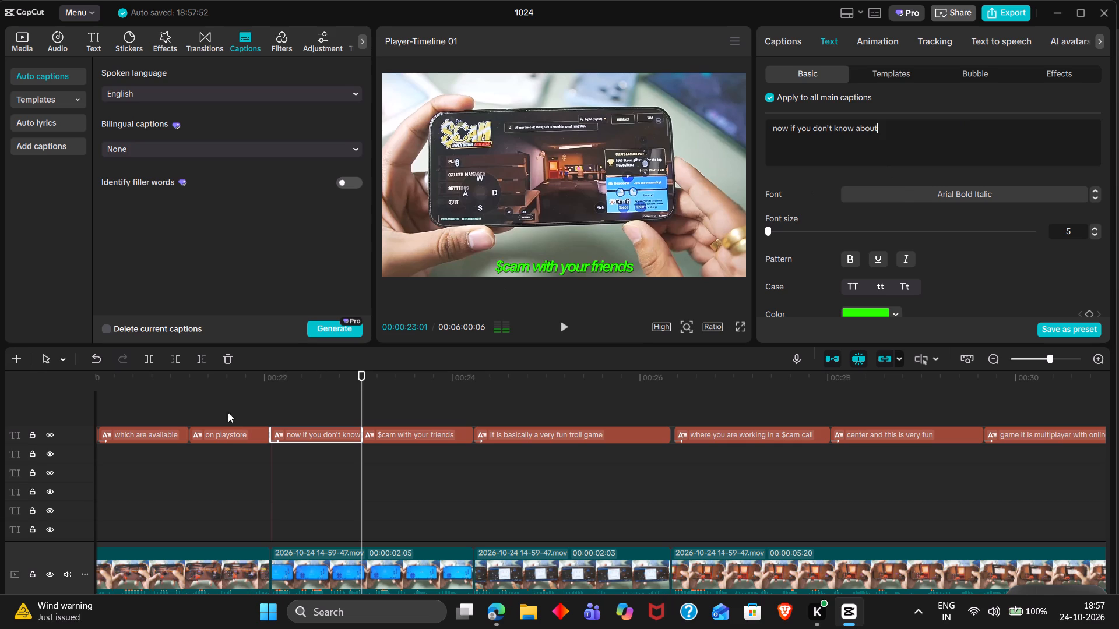
Play the intro from the "on playstore" caption through "so with that being said let's get started" to check caption text and timing.
{"action": "left_click", "coordinate": [230, 415]}
{"action": "key", "text": "space"}
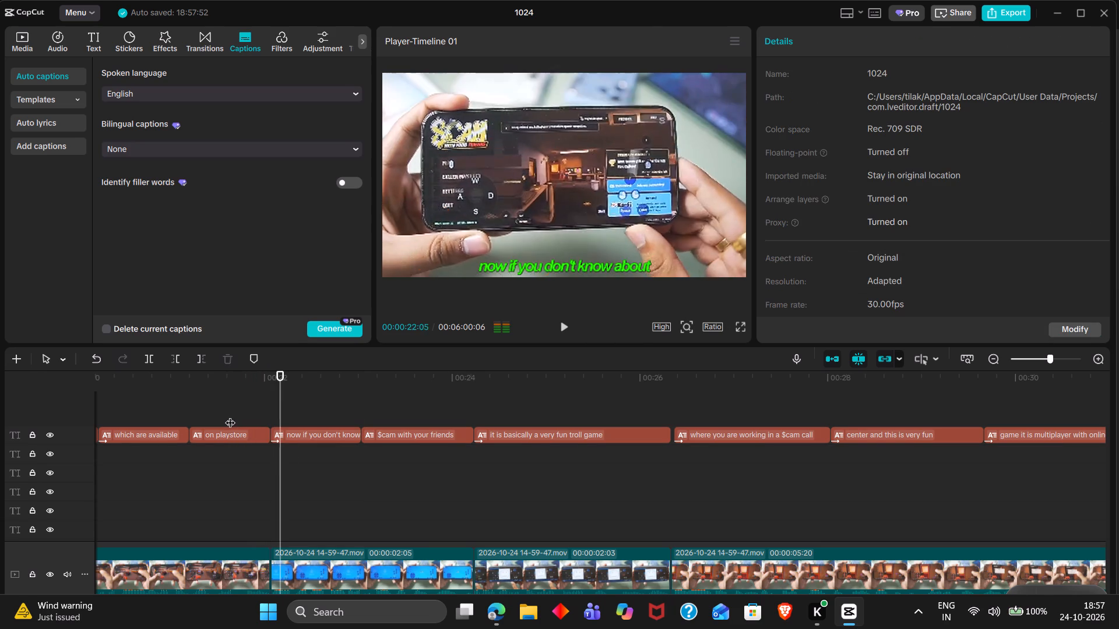
{"action": "scroll", "coordinate": [230, 415], "scroll_direction": "left", "scroll_amount": 1}
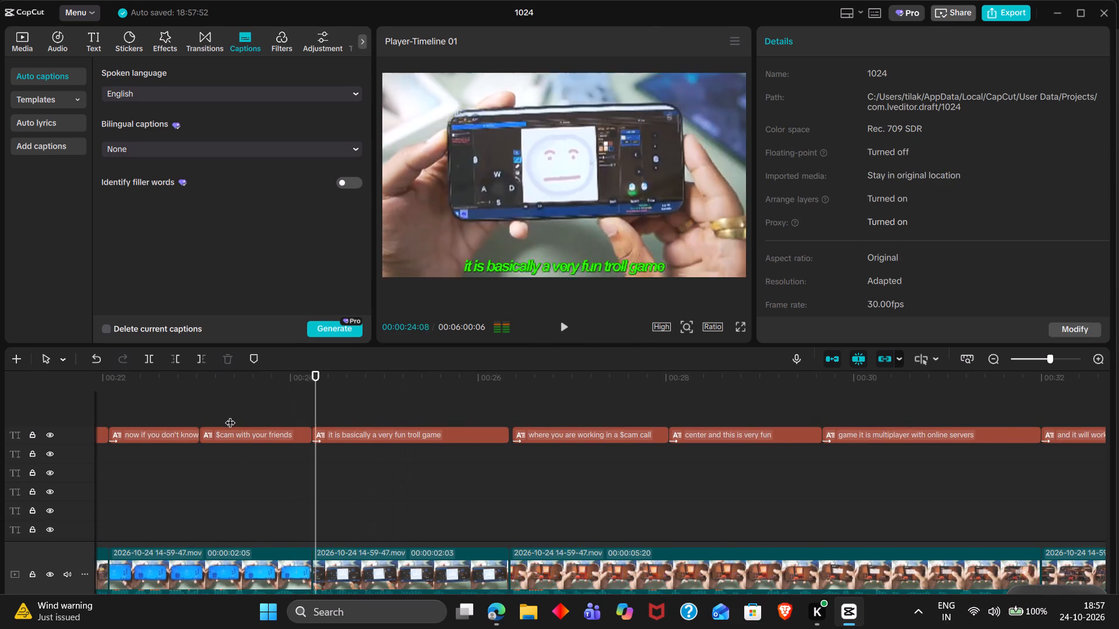
{"action": "key", "text": "space"}
{"action": "key", "text": "space"}
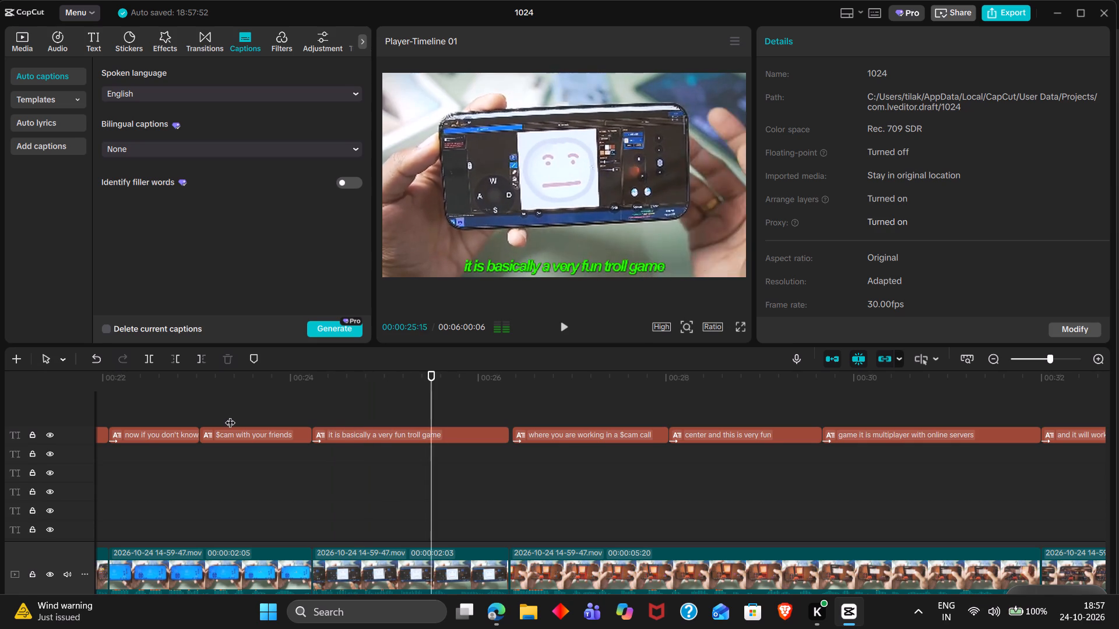
{"action": "key", "text": "space"}
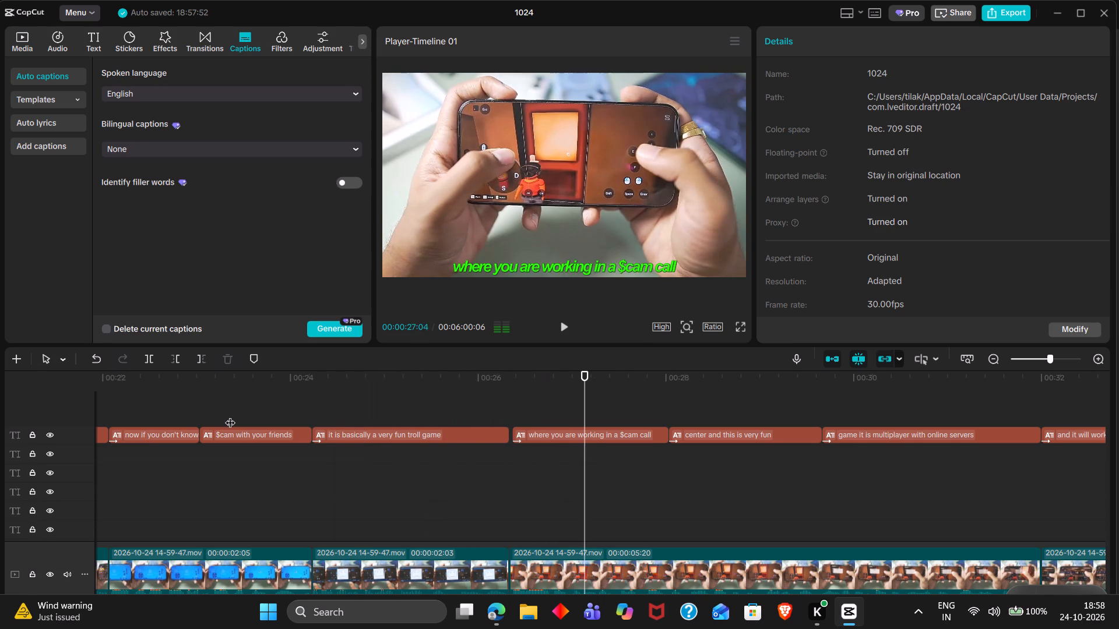
{"action": "left_click", "coordinate": [397, 417]}
{"action": "left_click_drag", "start_coordinate": [397, 417], "coordinate": [332, 410]}
{"action": "key", "text": "space"}
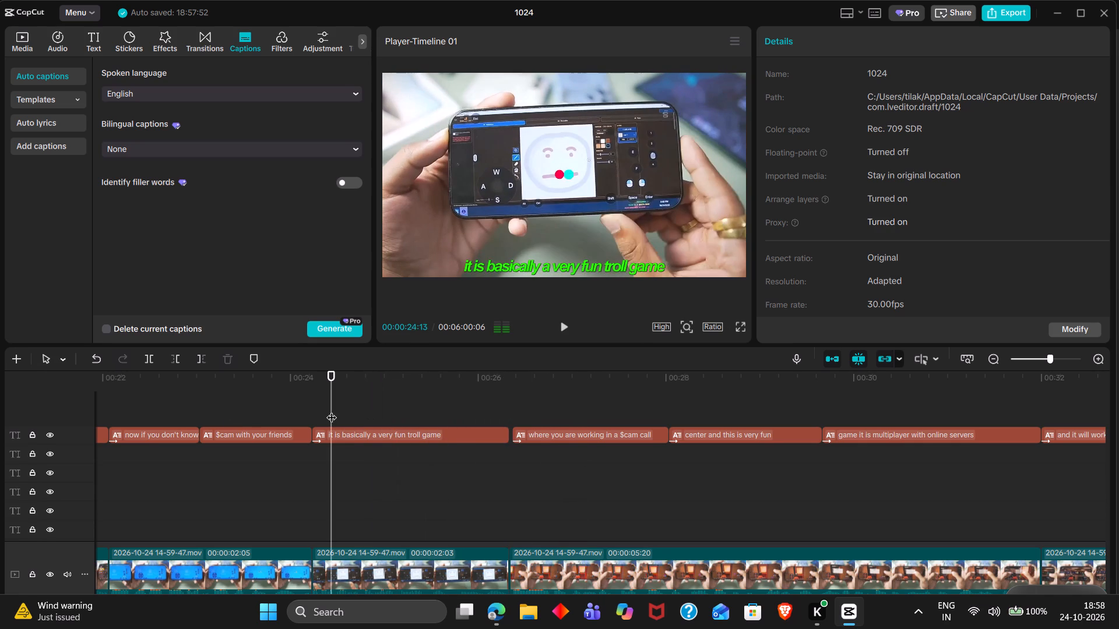
{"action": "key", "text": "space"}
{"action": "key", "text": "space"}
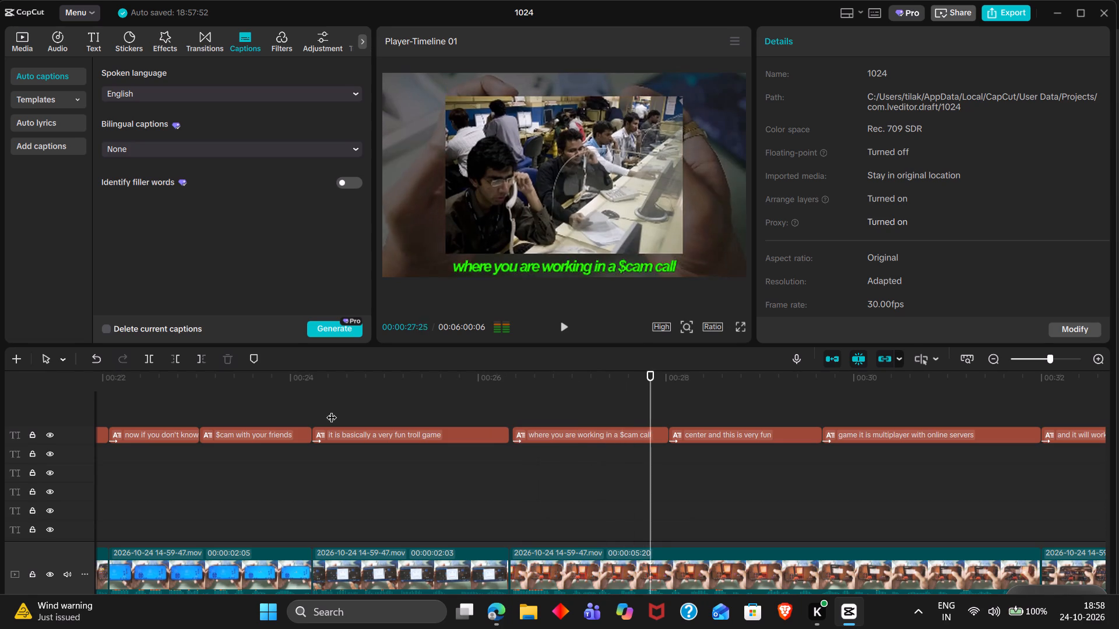
{"action": "scroll", "coordinate": [332, 410], "scroll_direction": "left", "scroll_amount": 1}
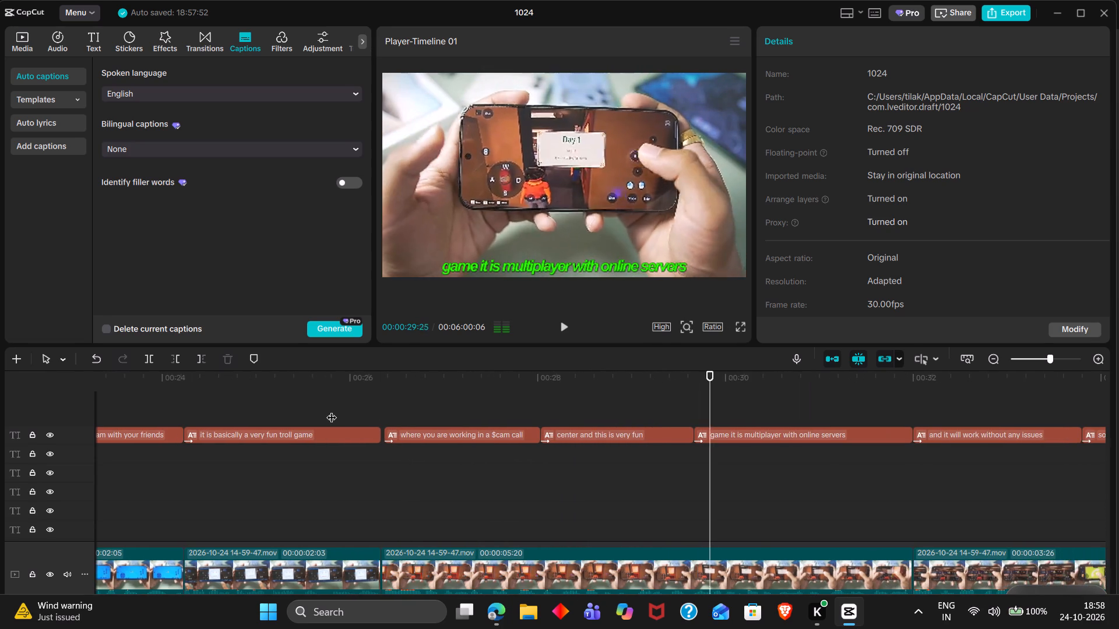
{"action": "scroll", "coordinate": [427, 439], "scroll_direction": "left", "scroll_amount": 1}
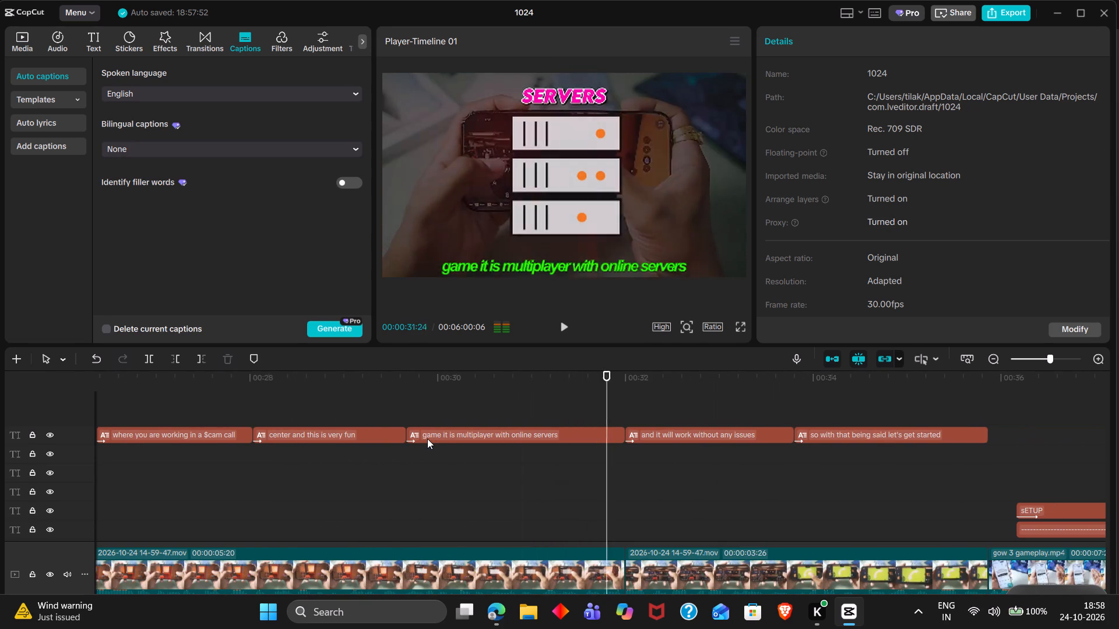
{"action": "scroll", "coordinate": [427, 439], "scroll_direction": "left", "scroll_amount": 1}
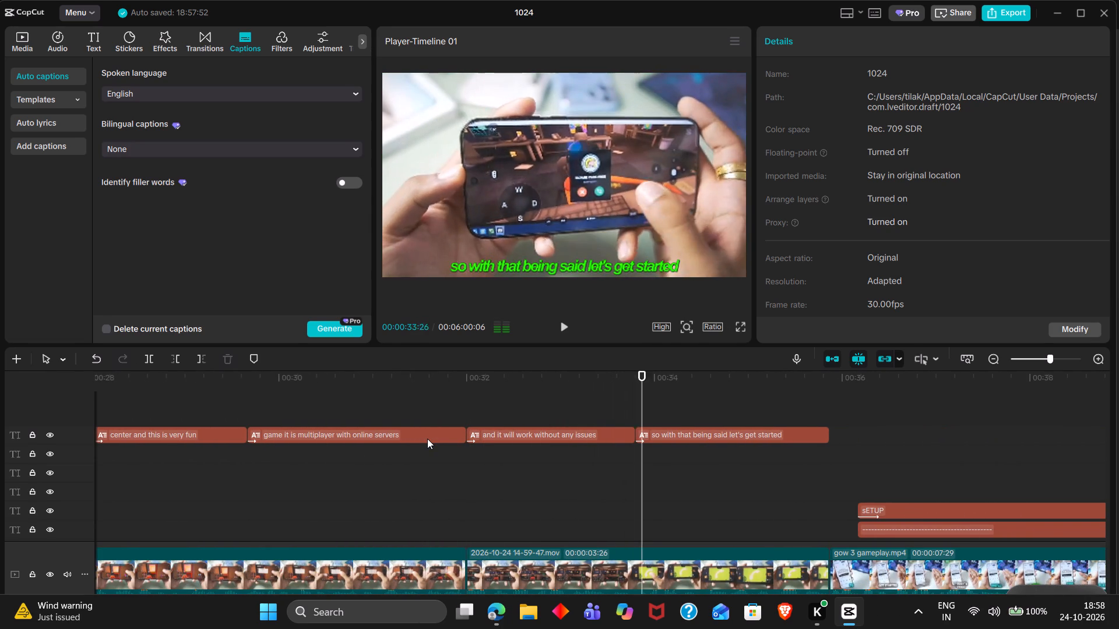
{"action": "key", "text": "space"}
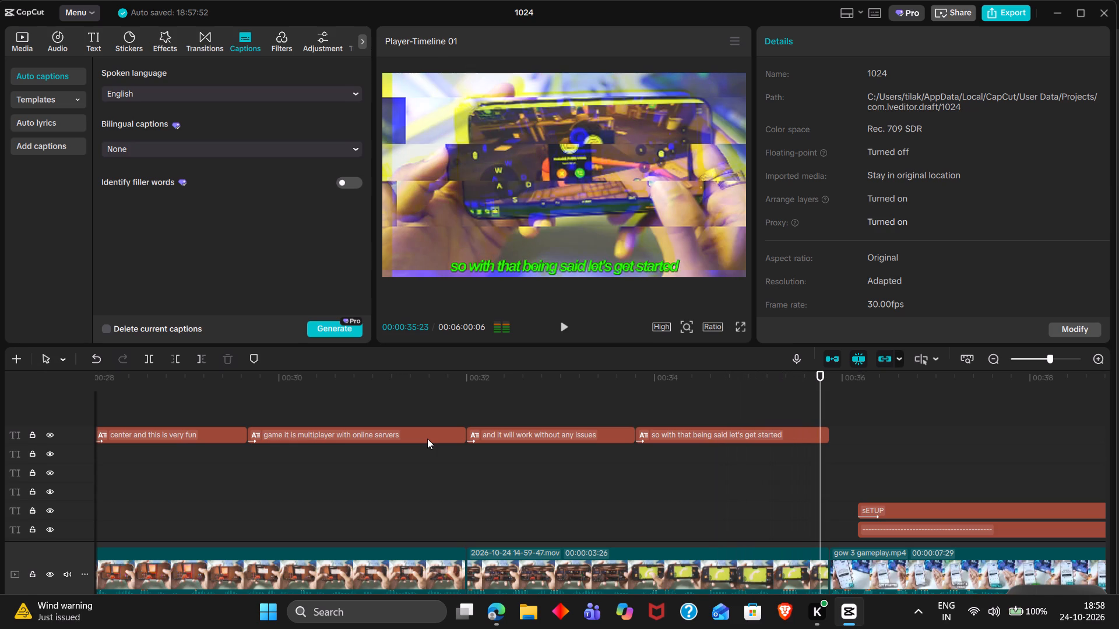
Return the playhead to the start of the video and import Black-Shadow.png from the Downloads folder.
{"action": "scroll", "coordinate": [497, 490], "scroll_direction": "down", "scroll_amount": 8, "text": "ctrl"}
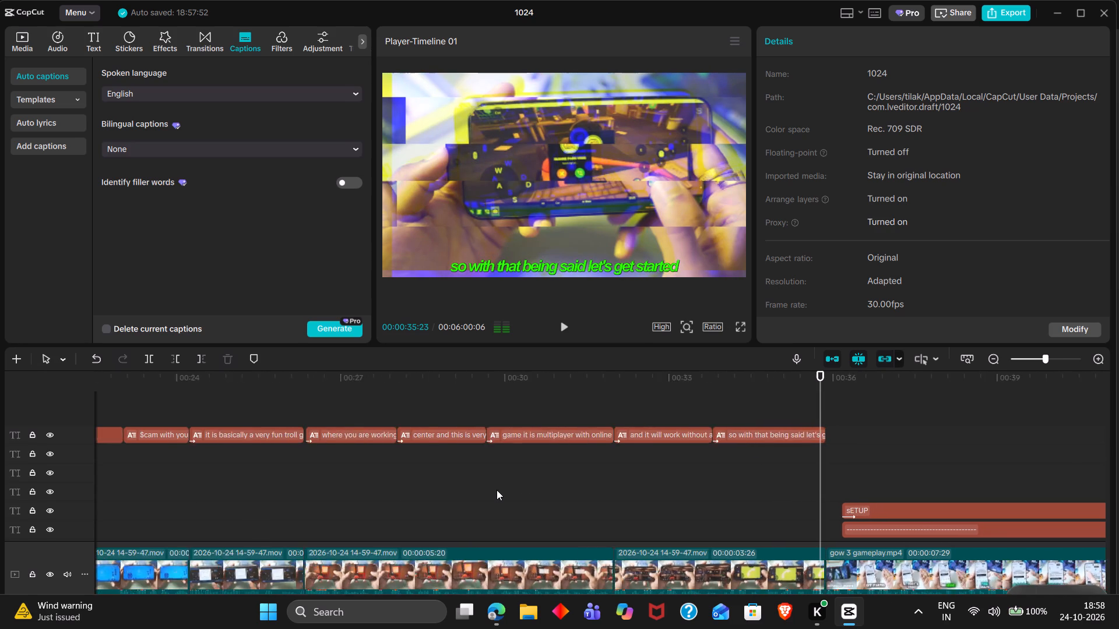
{"action": "scroll", "coordinate": [497, 490], "scroll_direction": "down", "scroll_amount": 15, "text": "ctrl"}
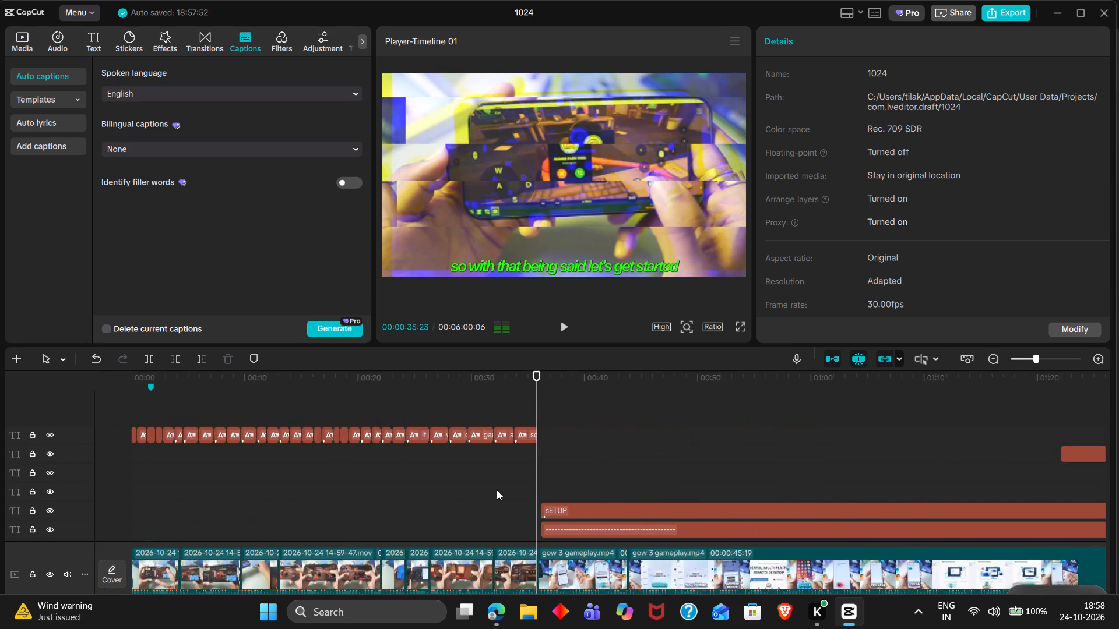
{"action": "scroll", "coordinate": [497, 490], "scroll_direction": "down", "scroll_amount": 1, "text": "ctrl"}
{"action": "left_click_drag", "start_coordinate": [466, 431], "coordinate": [111, 425]}
{"action": "double_click", "coordinate": [146, 404]}
{"action": "left_click_drag", "start_coordinate": [146, 404], "coordinate": [127, 405]}
{"action": "left_click_drag", "start_coordinate": [127, 405], "coordinate": [128, 406]}
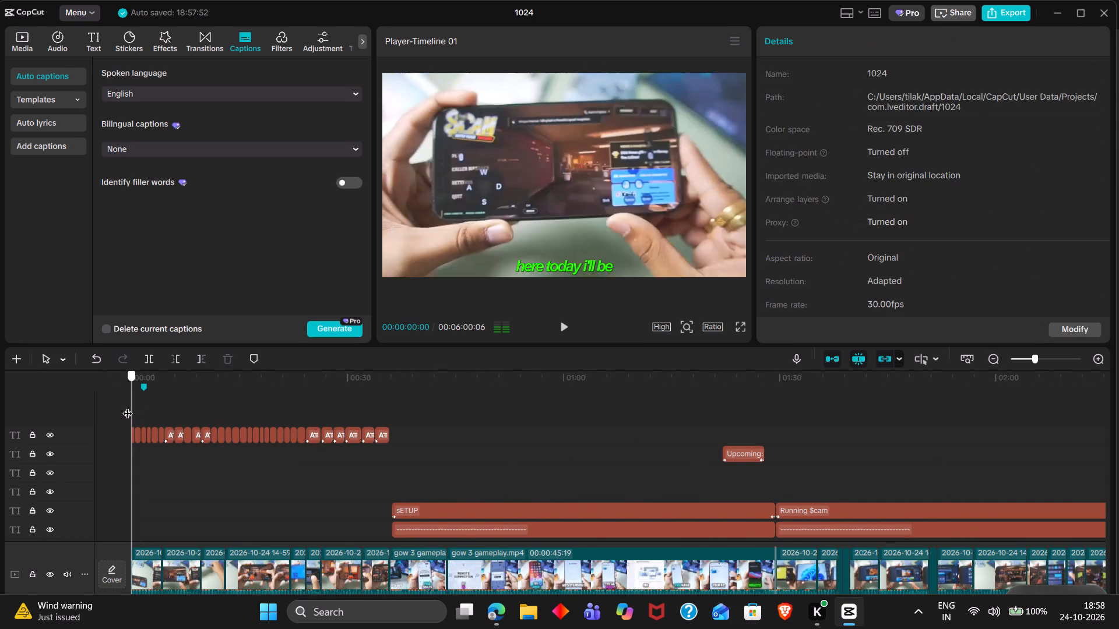
{"action": "left_click_drag", "start_coordinate": [128, 406], "coordinate": [115, 403]}
{"action": "double_click", "coordinate": [12, 40]}
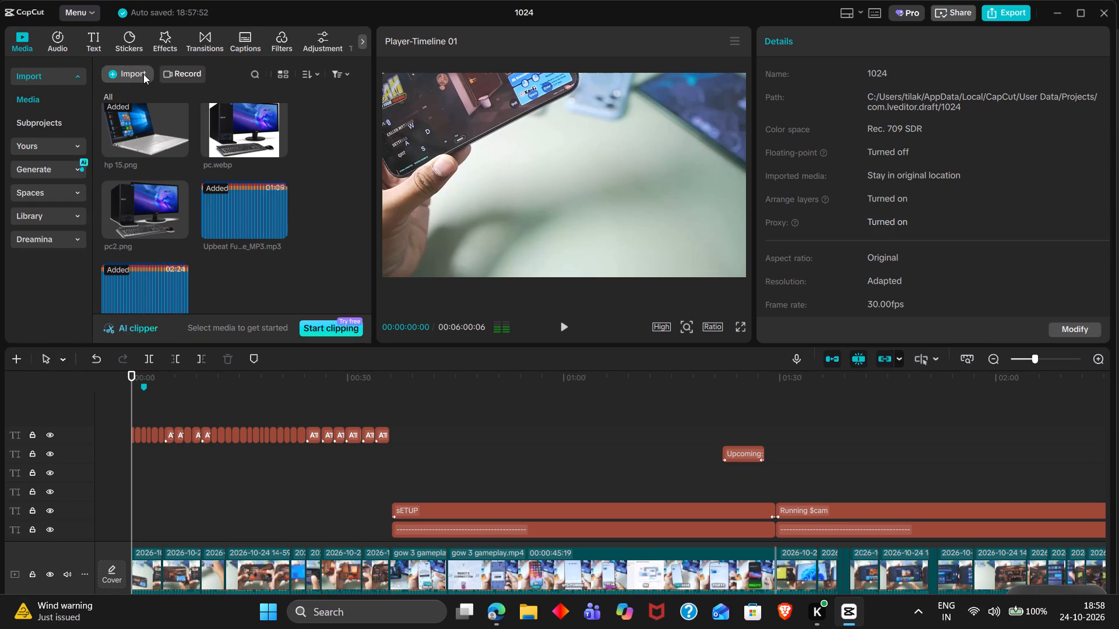
{"action": "left_click", "coordinate": [143, 74]}
{"action": "left_click", "coordinate": [175, 104]}
{"action": "key", "text": "b"}
{"action": "type", "text": "la"}
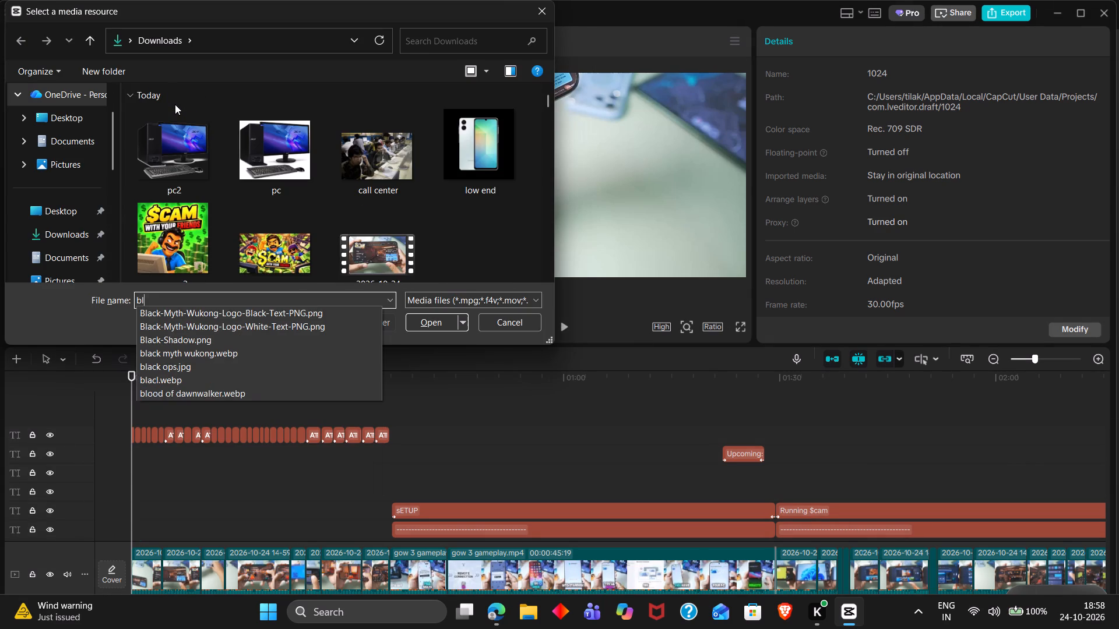
{"action": "key", "text": "Down"}
{"action": "key", "text": "Down"}
{"action": "key", "text": "Down"}
{"action": "key", "text": "Return"}
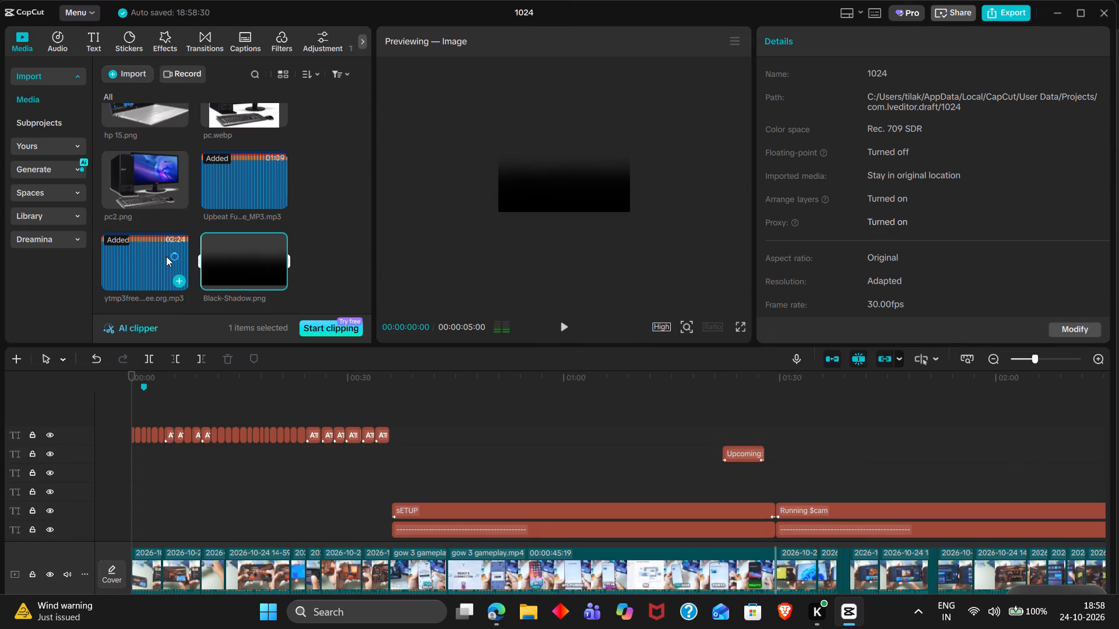
Place Black-Shadow.png at the very start of the timeline on its own track just below the intro captions.
{"action": "left_click_drag", "start_coordinate": [244, 257], "coordinate": [134, 446]}
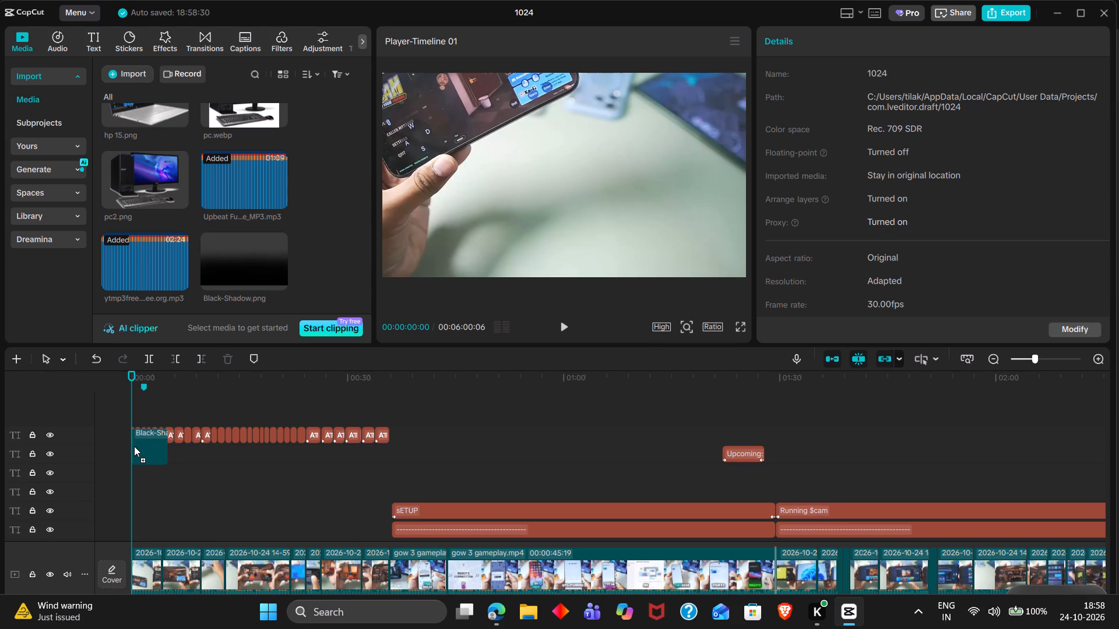
{"action": "left_click_drag", "start_coordinate": [134, 446], "coordinate": [135, 446]}
{"action": "left_click_drag", "start_coordinate": [145, 441], "coordinate": [150, 484]}
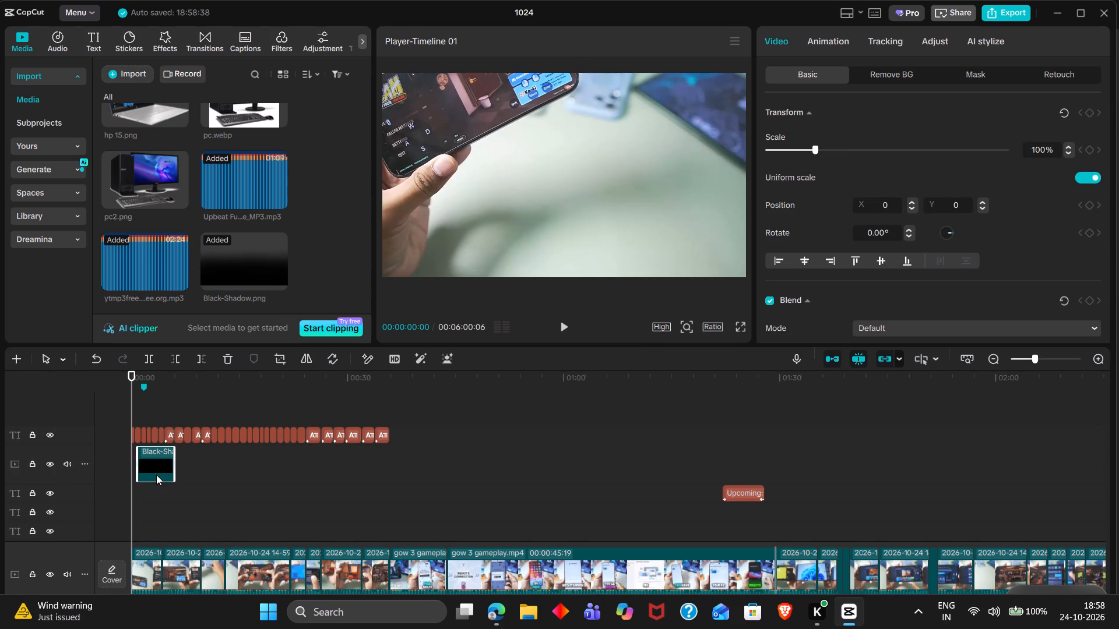
{"action": "left_click_drag", "start_coordinate": [156, 475], "coordinate": [149, 472]}
Extend the Black-Shadow.png clip to a duration of 00:00:35:26 so it spans all the intro captions.
{"action": "left_click_drag", "start_coordinate": [165, 468], "coordinate": [372, 457]}
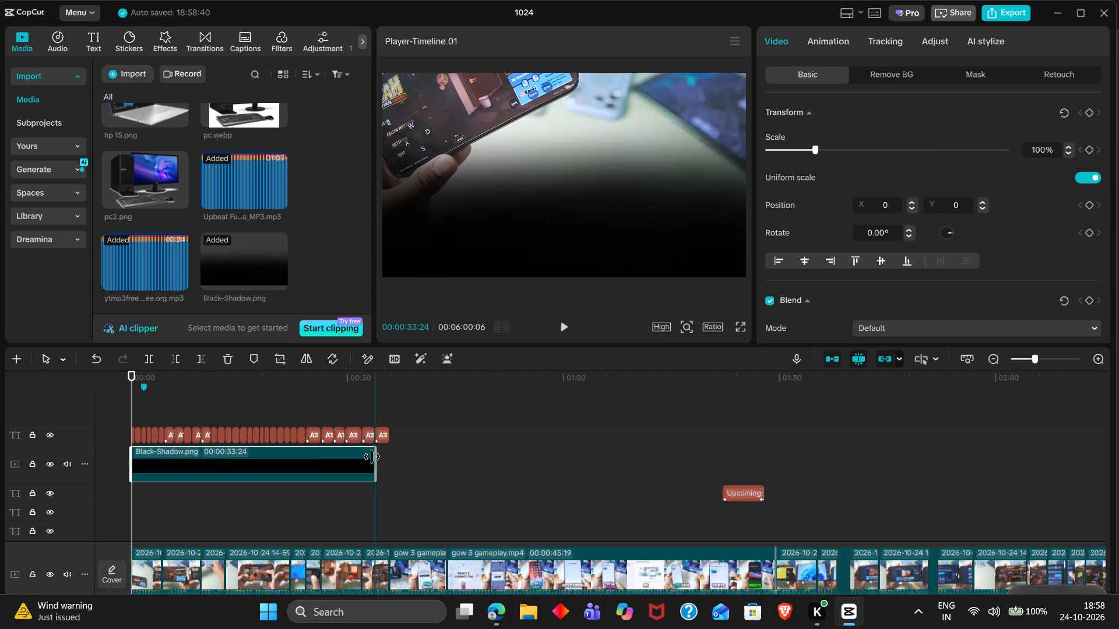
{"action": "left_click_drag", "start_coordinate": [372, 457], "coordinate": [384, 459]}
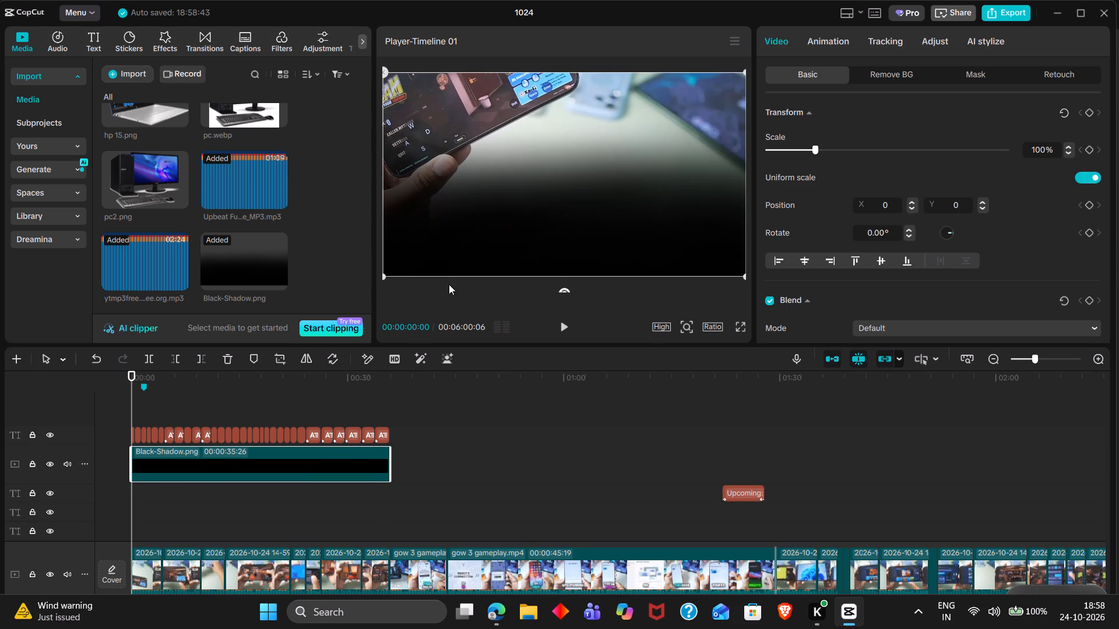
Shift the Black-Shadow.png overlay straight down to about Y -1081 and check it behind the caption at 00:00:25:15.
{"action": "double_click", "coordinate": [337, 377]}
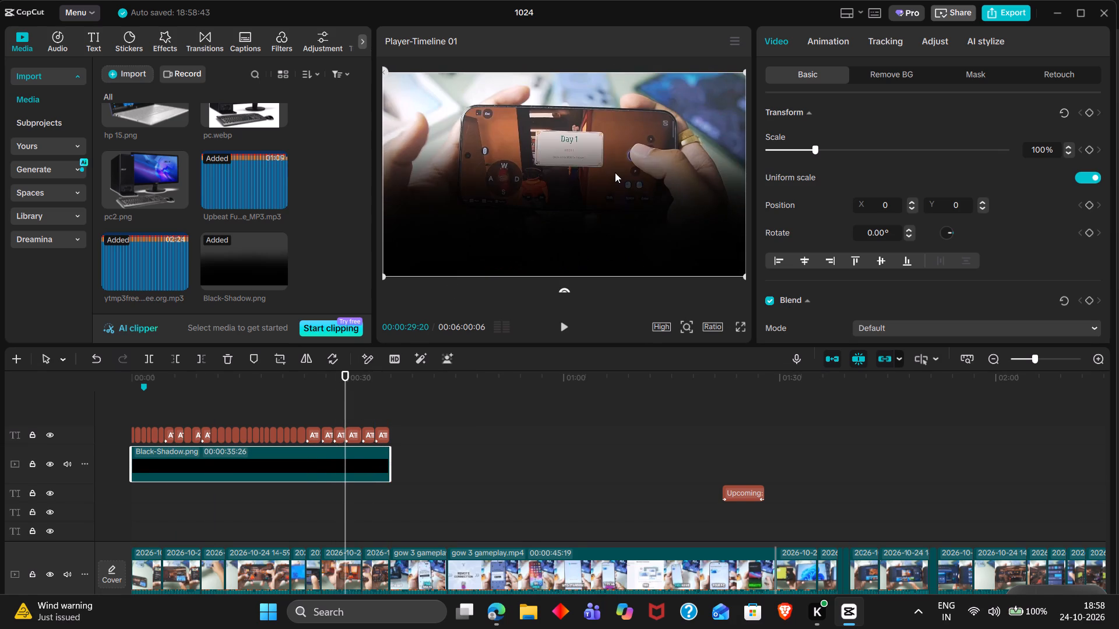
{"action": "left_click_drag", "start_coordinate": [615, 172], "coordinate": [616, 260]}
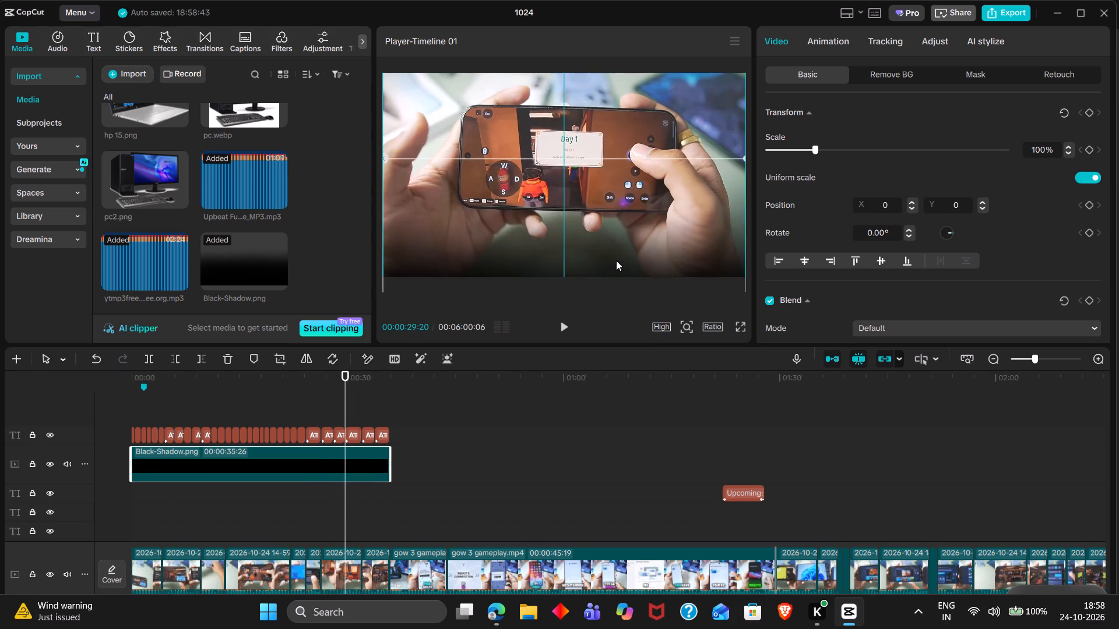
{"action": "left_click_drag", "start_coordinate": [616, 260], "coordinate": [616, 275]}
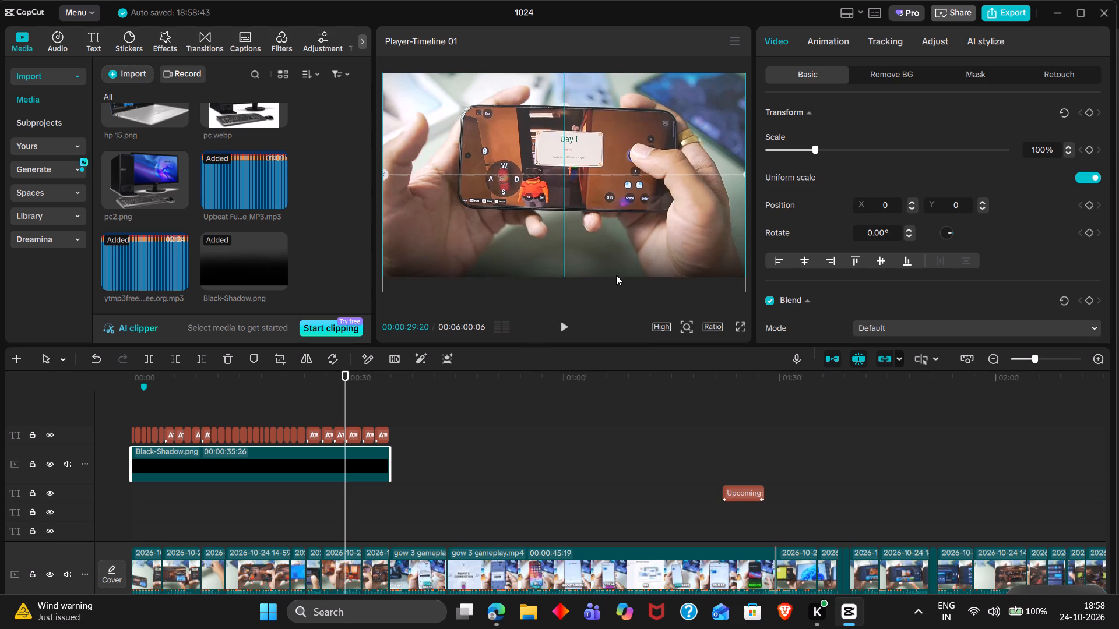
{"action": "left_click", "coordinate": [310, 387]}
{"action": "left_click_drag", "start_coordinate": [310, 387], "coordinate": [315, 388]}
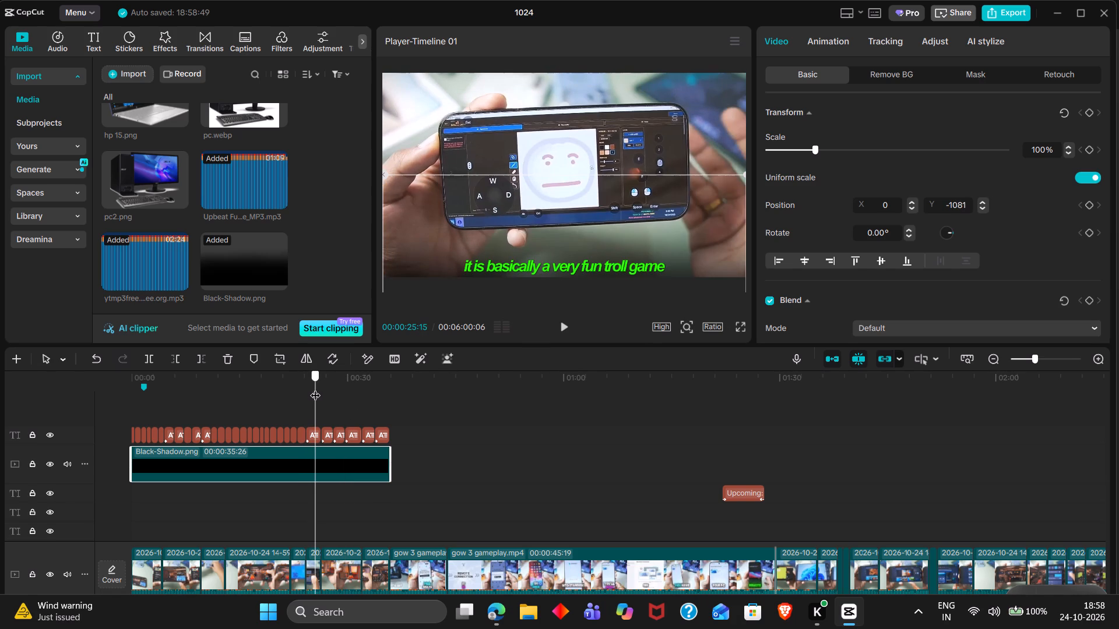
Preview the video's opening seconds, and apply the Bounce In entrance animation with a 0.1 s duration to all intro captions.
{"action": "left_click", "coordinate": [220, 404]}
{"action": "left_click_drag", "start_coordinate": [220, 404], "coordinate": [12, 387]}
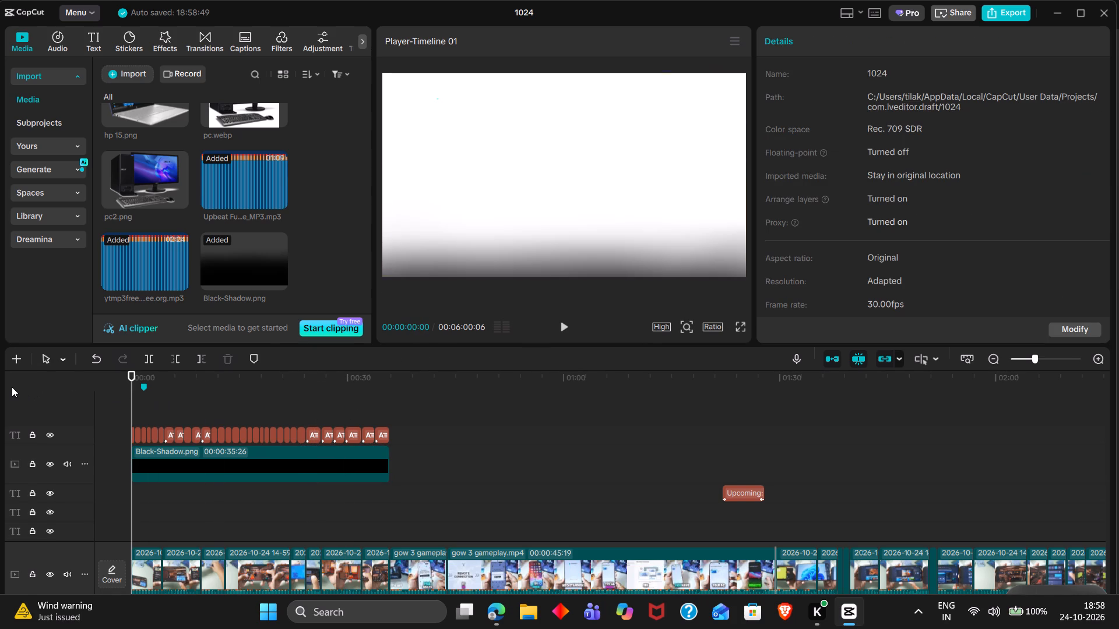
{"action": "key", "text": "space"}
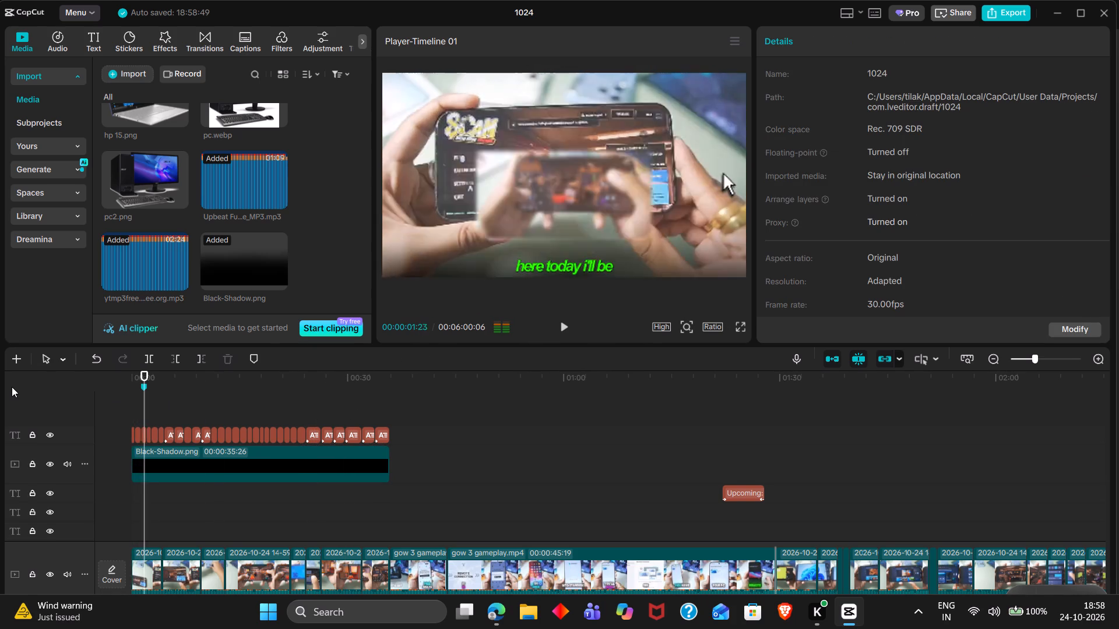
{"action": "key", "text": "space"}
{"action": "left_click_drag", "start_coordinate": [413, 437], "coordinate": [73, 425]}
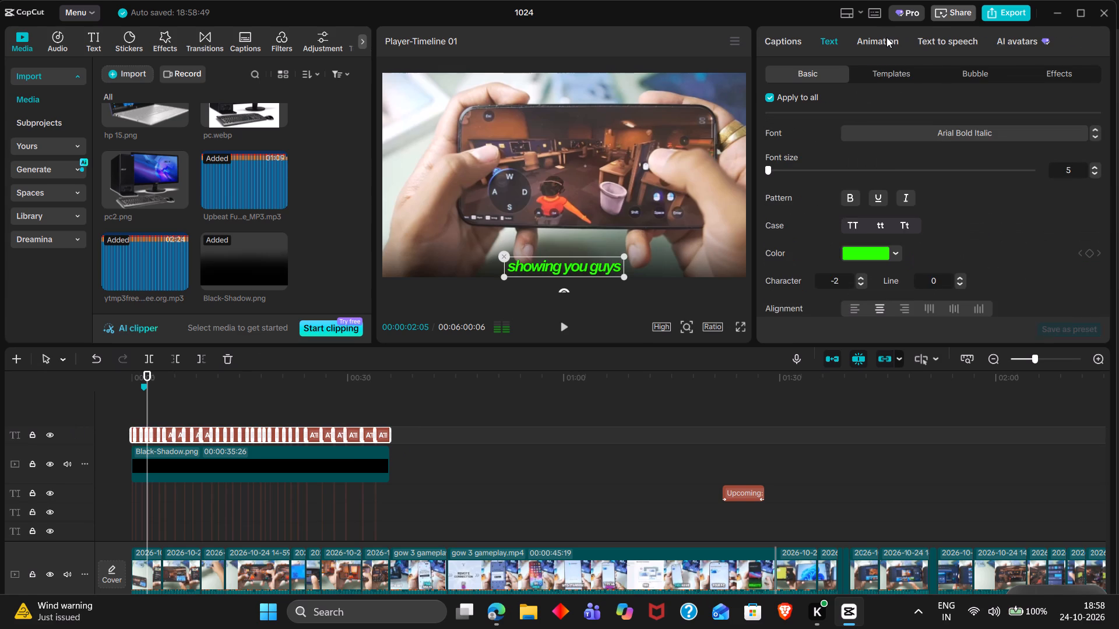
{"action": "double_click", "coordinate": [886, 37]}
{"action": "double_click", "coordinate": [1057, 174]}
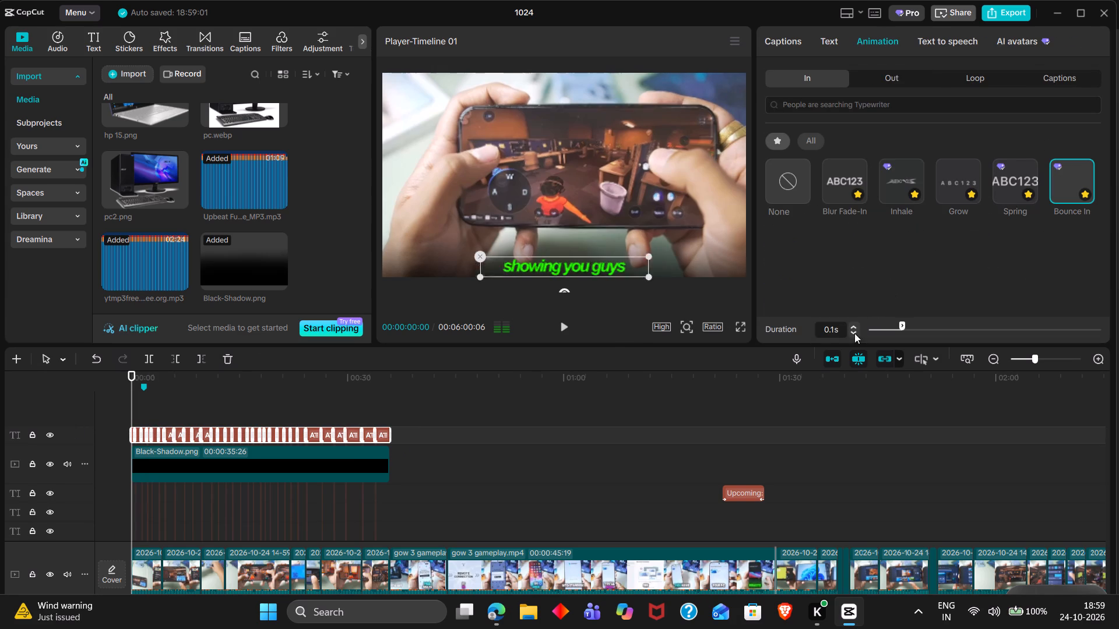
Play the intro from the start to review the animated captions over the shadow, and park the playhead at 00:00:35:26.
{"action": "key", "text": "space"}
{"action": "scroll", "coordinate": [391, 532], "scroll_direction": "up", "scroll_amount": 2, "text": "ctrl"}
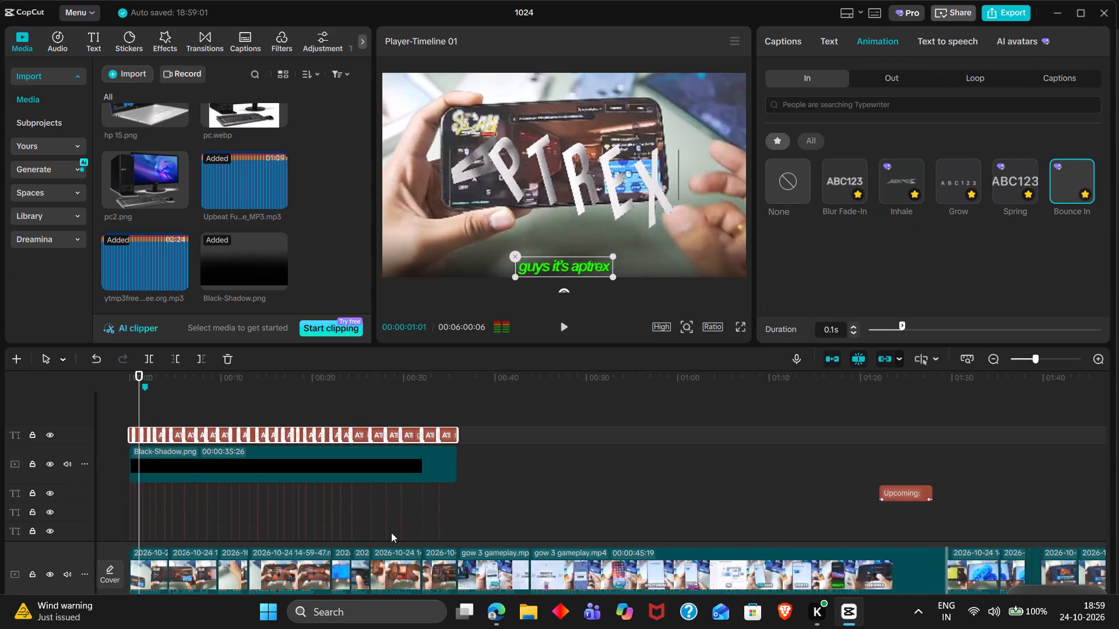
{"action": "scroll", "coordinate": [391, 532], "scroll_direction": "up", "scroll_amount": 4, "text": "ctrl"}
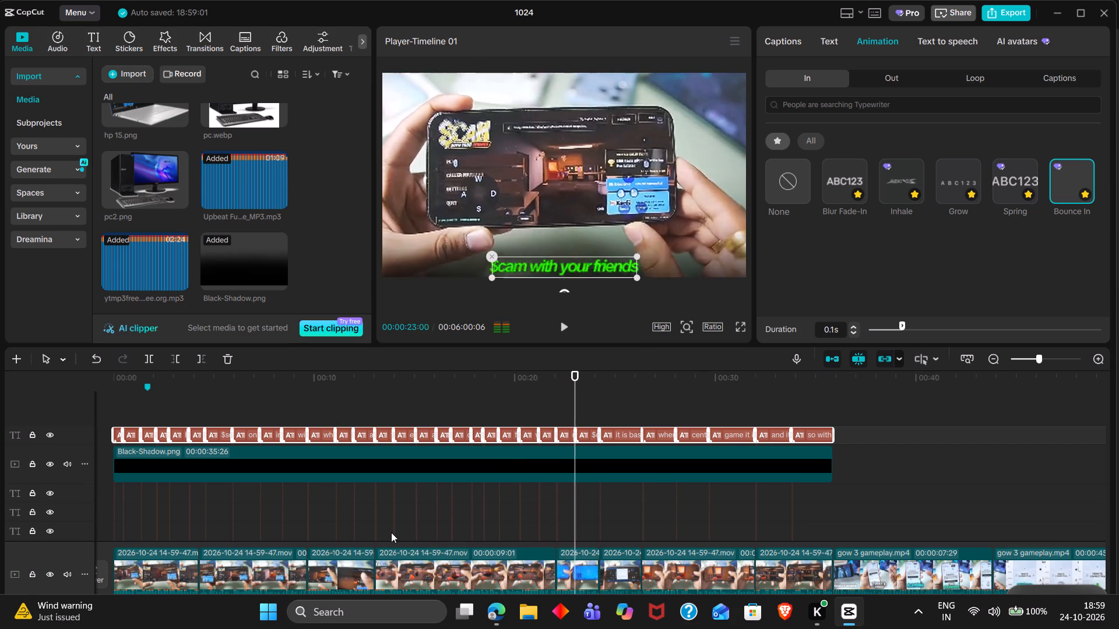
{"action": "scroll", "coordinate": [391, 532], "scroll_direction": "down", "scroll_amount": 3, "text": "ctrl"}
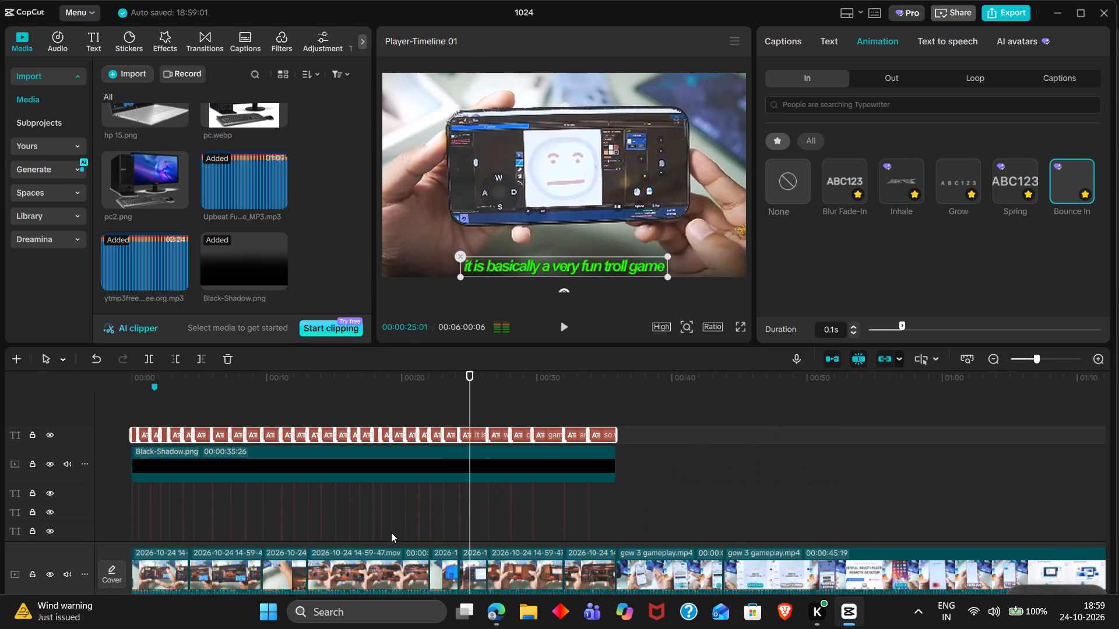
{"action": "scroll", "coordinate": [391, 532], "scroll_direction": "down", "scroll_amount": 3, "text": "ctrl"}
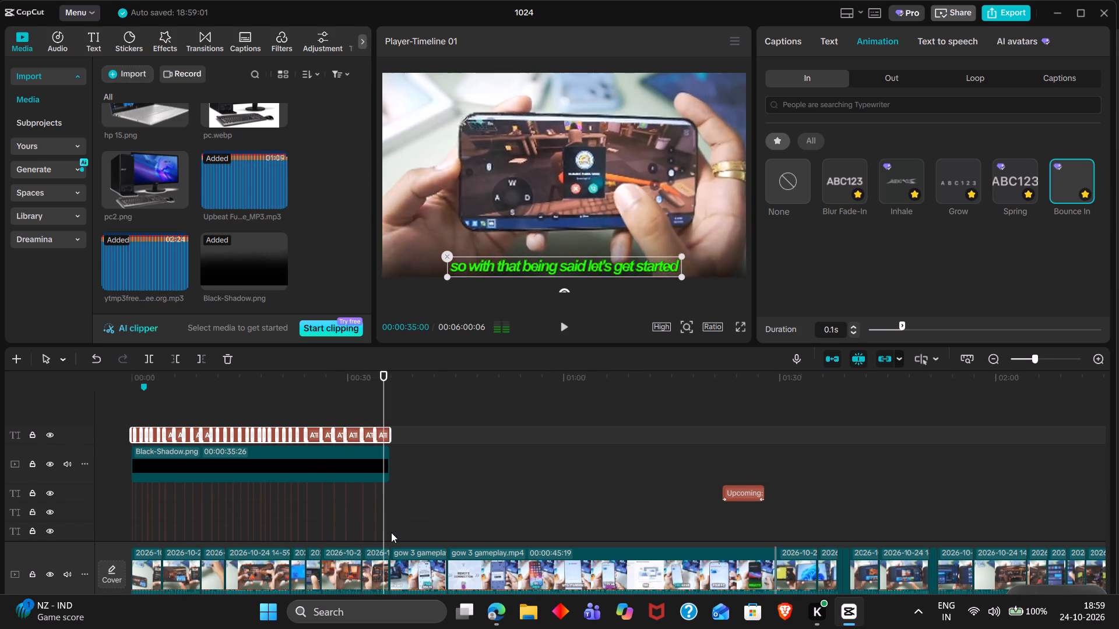
{"action": "key", "text": "space"}
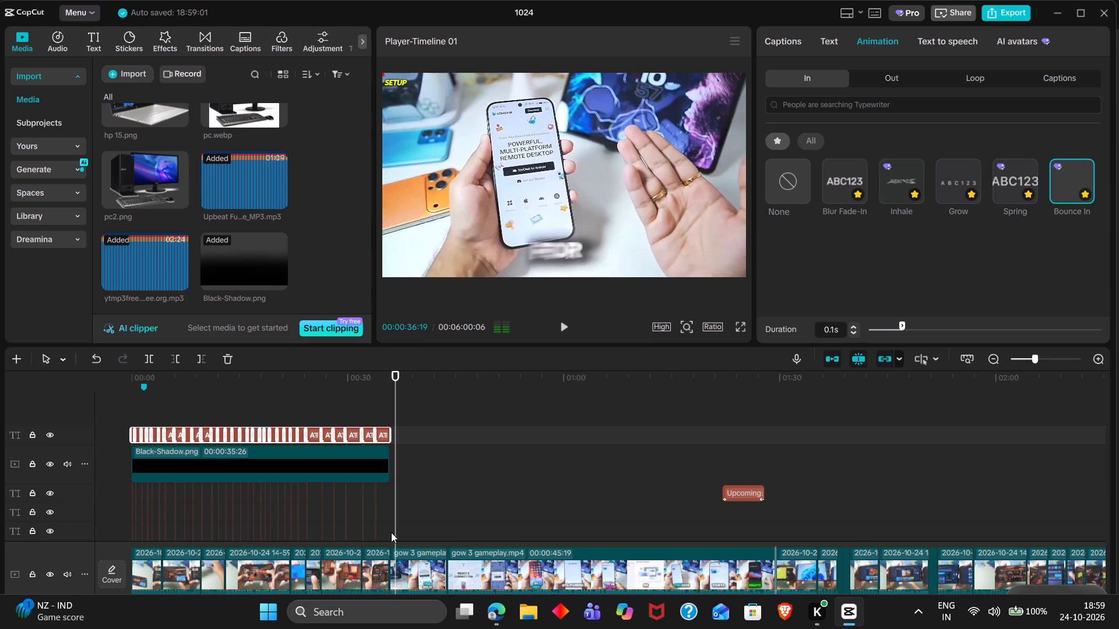
{"action": "double_click", "coordinate": [403, 500]}
{"action": "left_click_drag", "start_coordinate": [403, 500], "coordinate": [387, 494]}
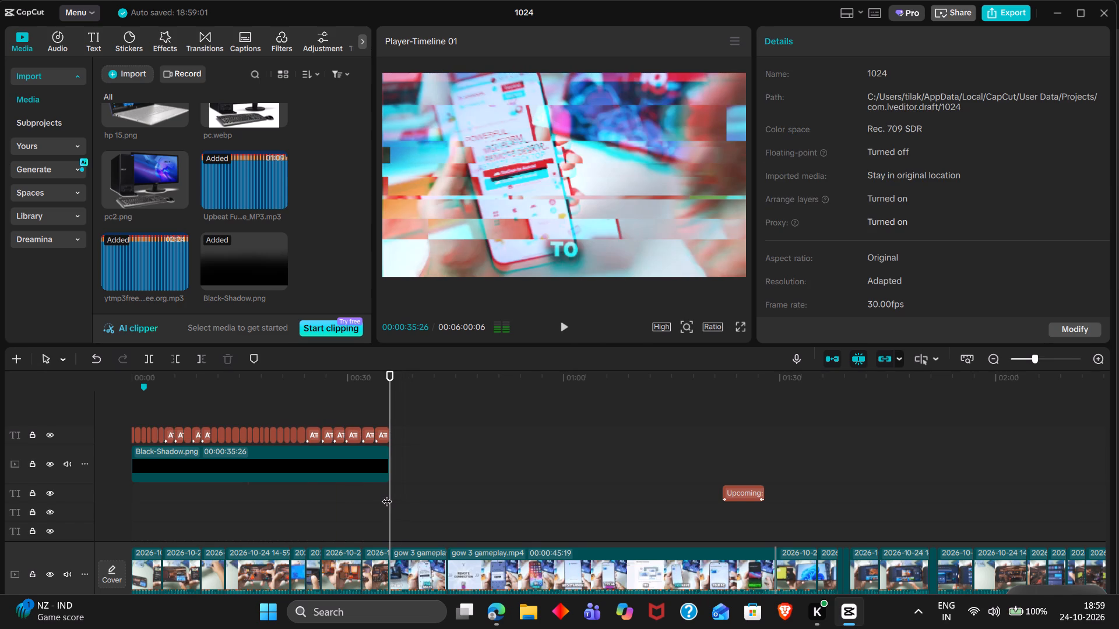
Inspect the audio tracks and the end of the timeline, placing the playhead at 00:06:00:06.
{"action": "scroll", "coordinate": [387, 494], "scroll_direction": "down", "scroll_amount": 7}
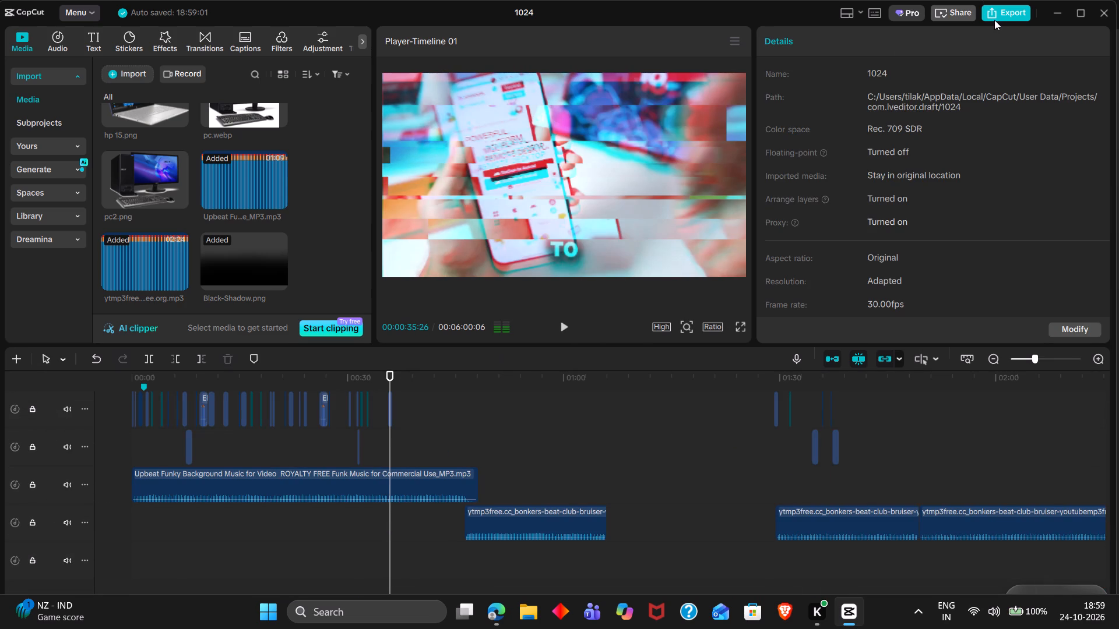
{"action": "left_click", "coordinate": [1001, 14]}
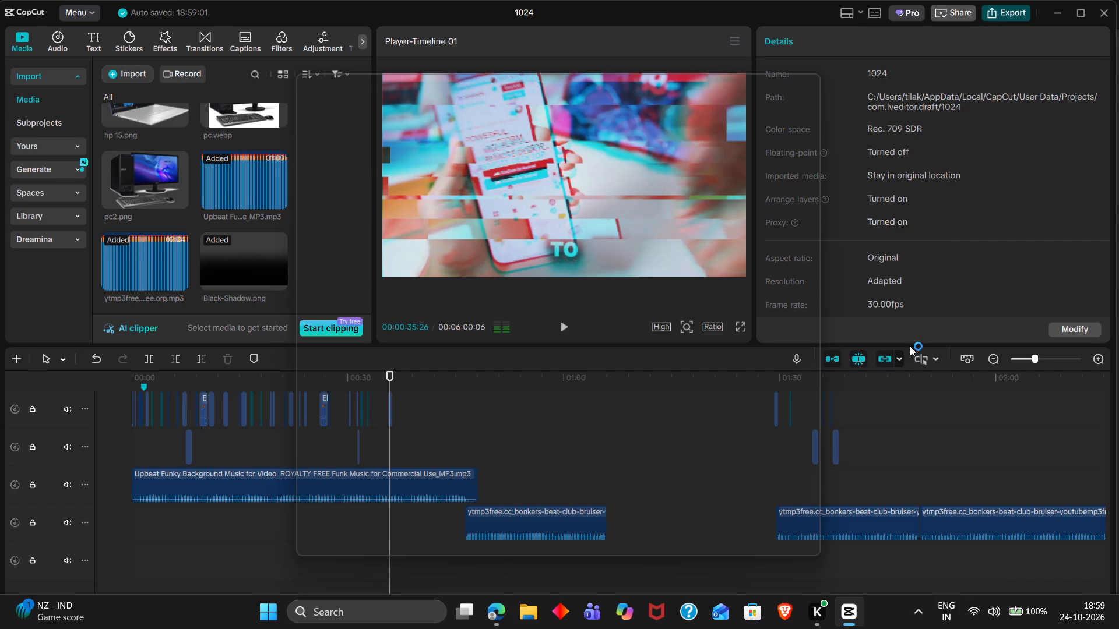
{"action": "left_click", "coordinate": [779, 531]}
{"action": "scroll", "coordinate": [854, 511], "scroll_direction": "left", "scroll_amount": 7}
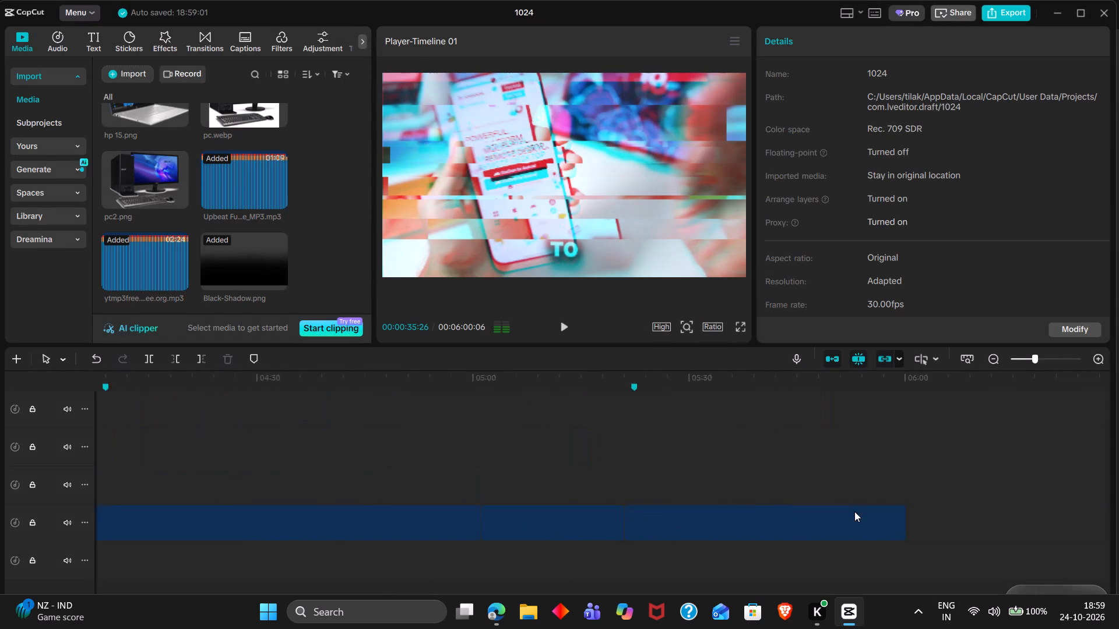
{"action": "scroll", "coordinate": [854, 511], "scroll_direction": "left", "scroll_amount": 17}
{"action": "left_click", "coordinate": [768, 485]}
{"action": "left_click_drag", "start_coordinate": [768, 485], "coordinate": [828, 494]}
{"action": "scroll", "coordinate": [828, 494], "scroll_direction": "up", "scroll_amount": 5}
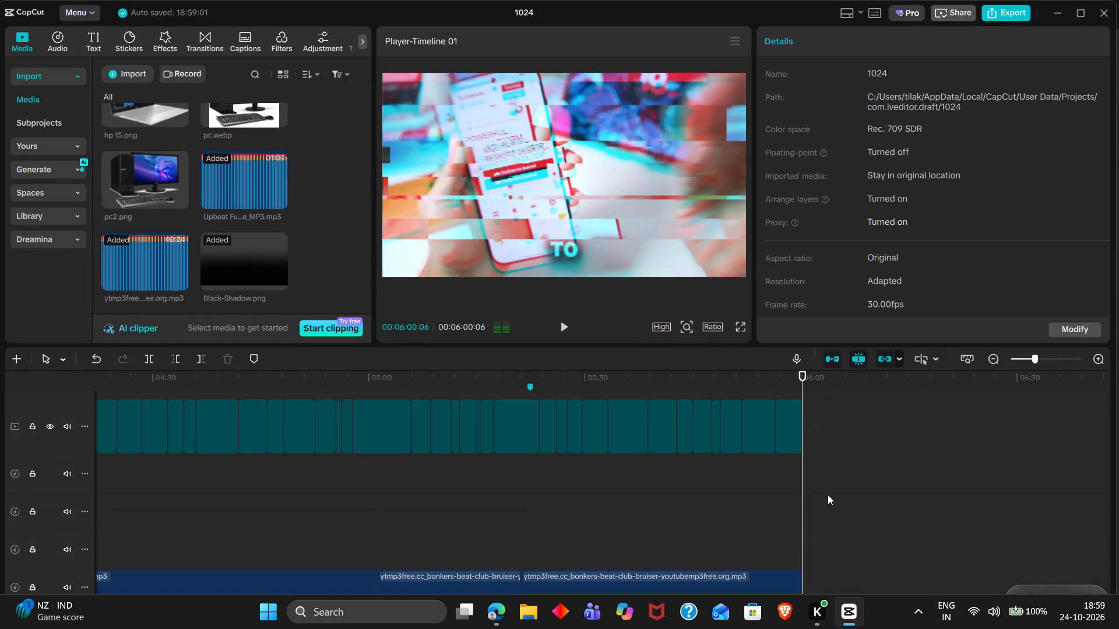
Export the video as "video no.11" in 1080P, H.264 mp4 at 60fps.
{"action": "left_click", "coordinate": [1005, 17]}
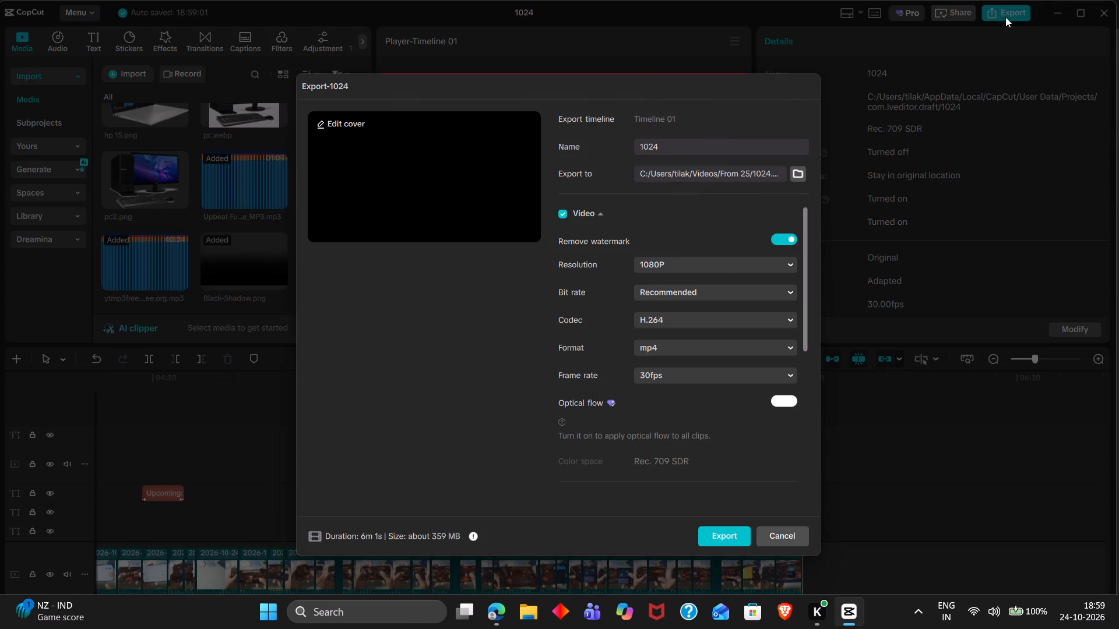
{"action": "triple_click", "coordinate": [681, 147]}
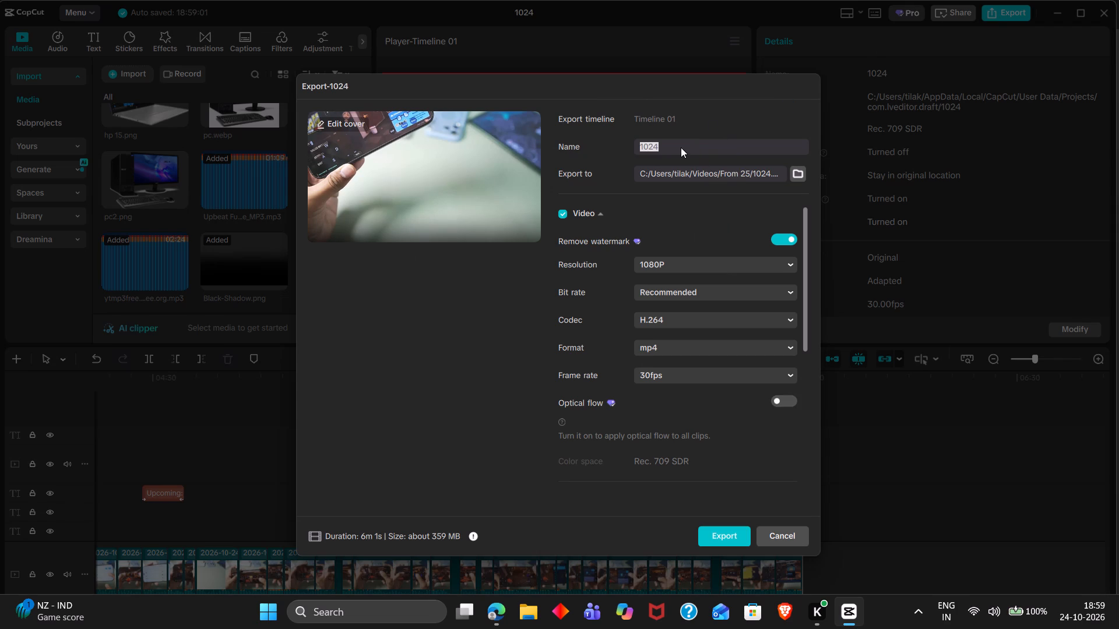
{"action": "type", "text": "video no."}
{"action": "type", "text": "11"}
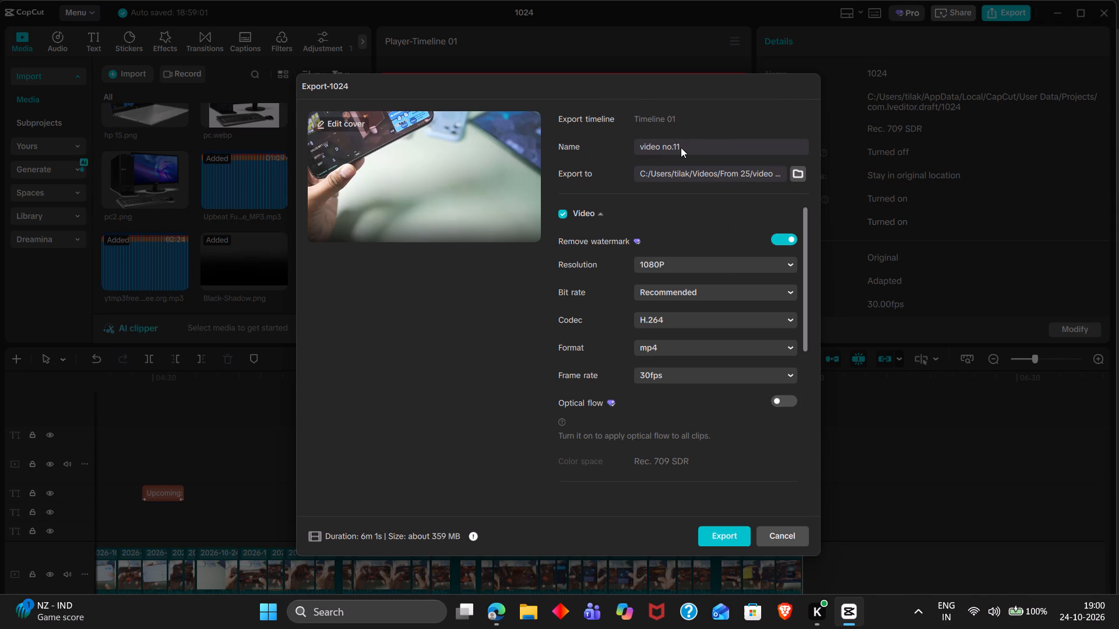
{"action": "left_click", "coordinate": [681, 375]}
{"action": "left_click", "coordinate": [674, 532]}
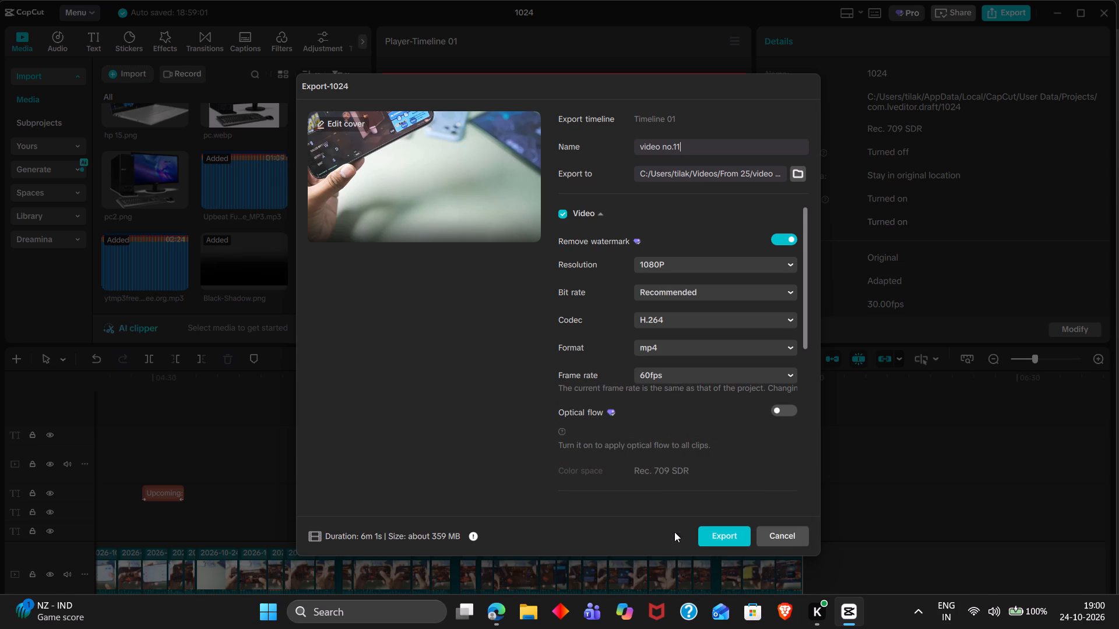
{"action": "left_click", "coordinate": [729, 532]}
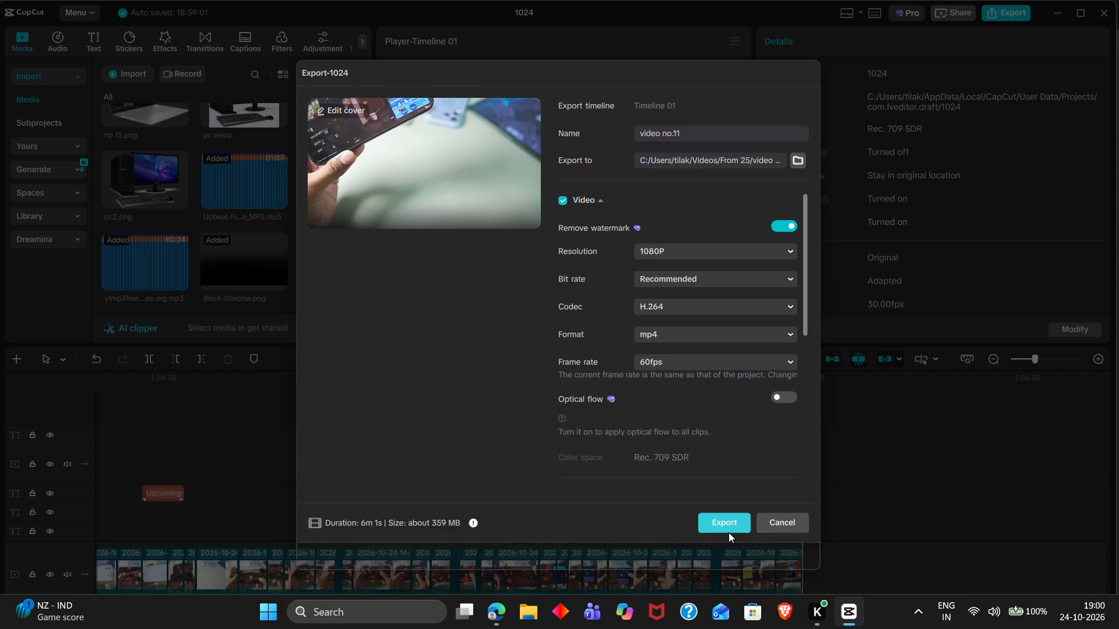